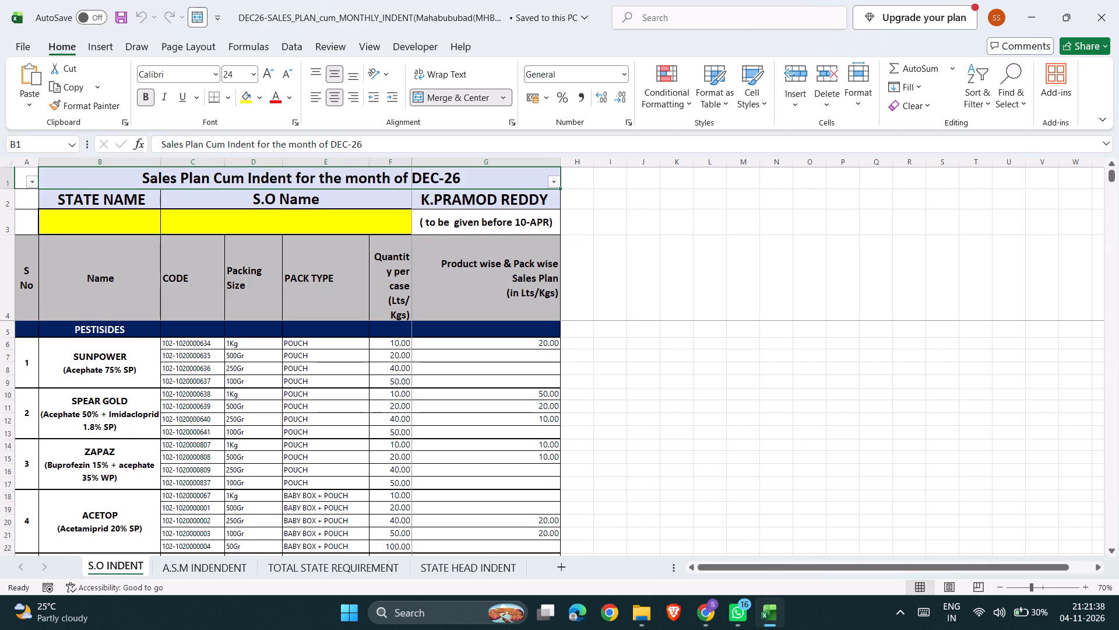
Close the DEC26-SALES_PLAN_cum_MONTHLY_INDENT workbook and return to the Downloads folder.
click(1118, 13)
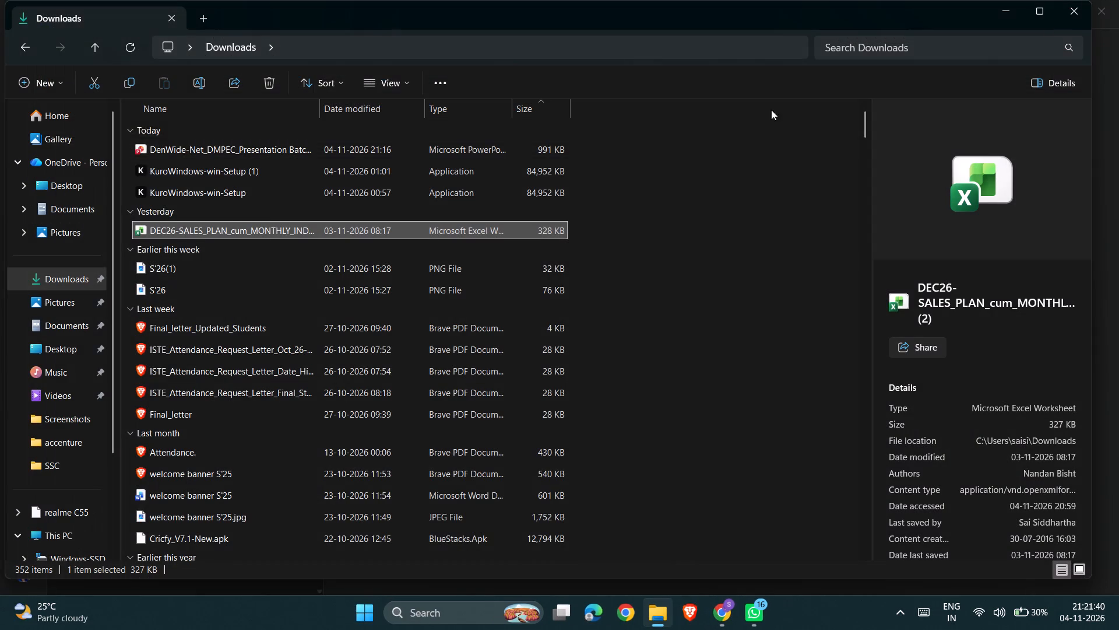
Look through the Downloads folder's file list, from the recent files down into the items from earlier this year.
click(76, 281)
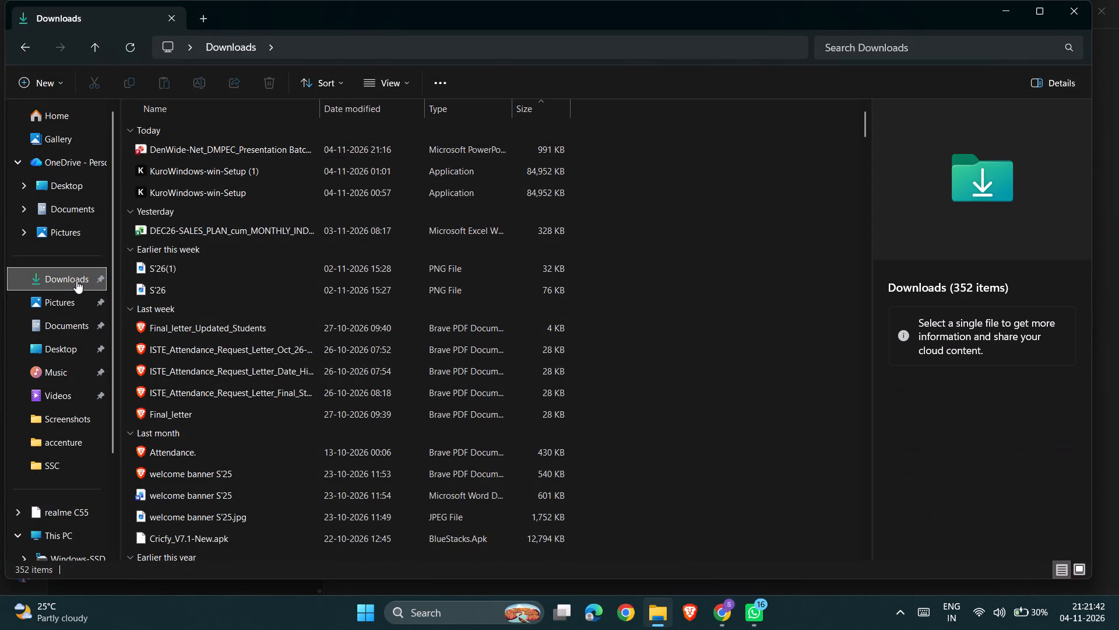
scroll(212, 284, down, 6)
scroll(212, 284, up, 5)
scroll(212, 284, down, 5)
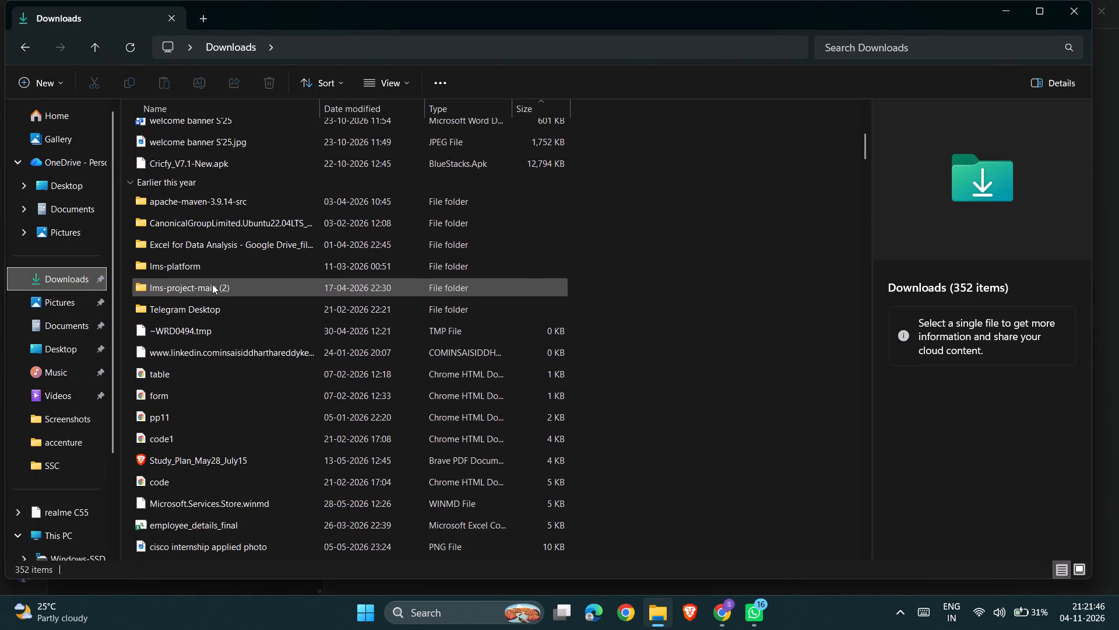
scroll(212, 284, down, 4)
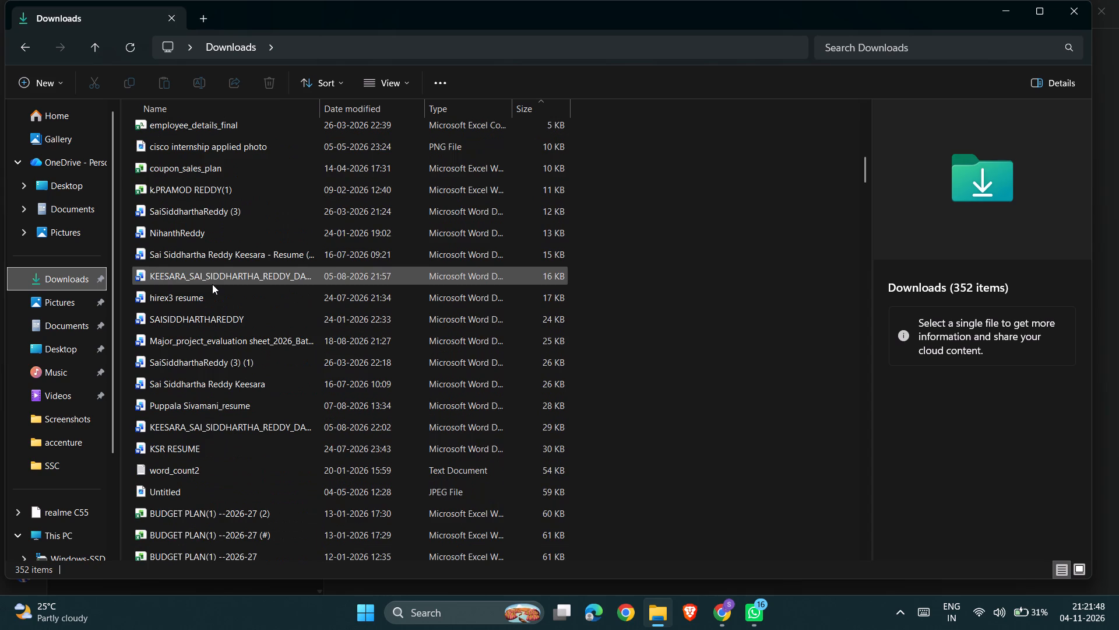
scroll(212, 284, down, 4)
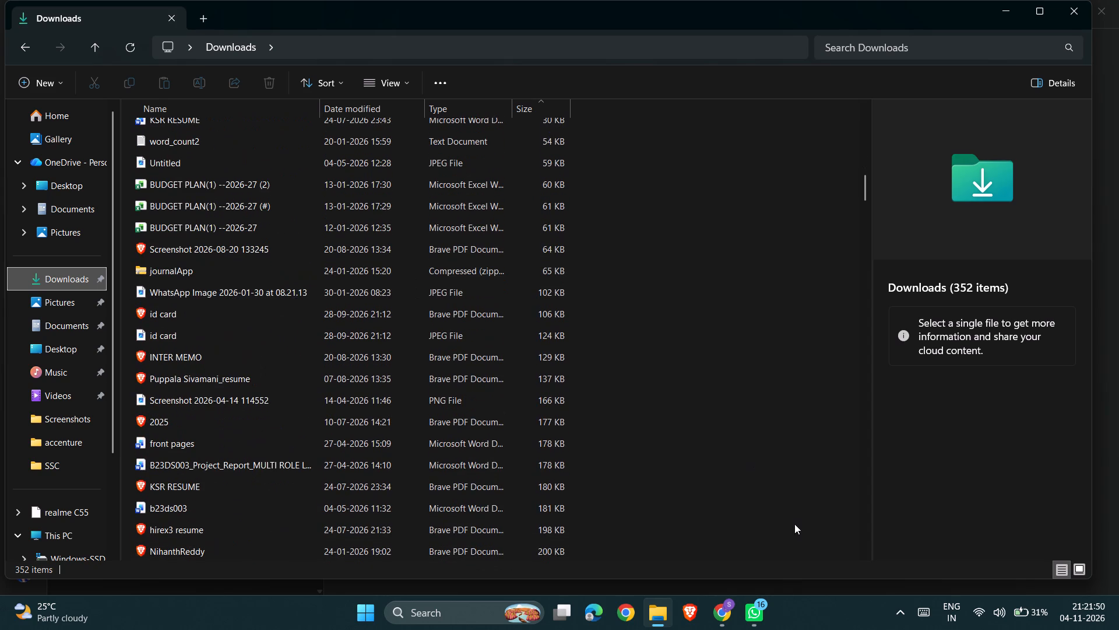
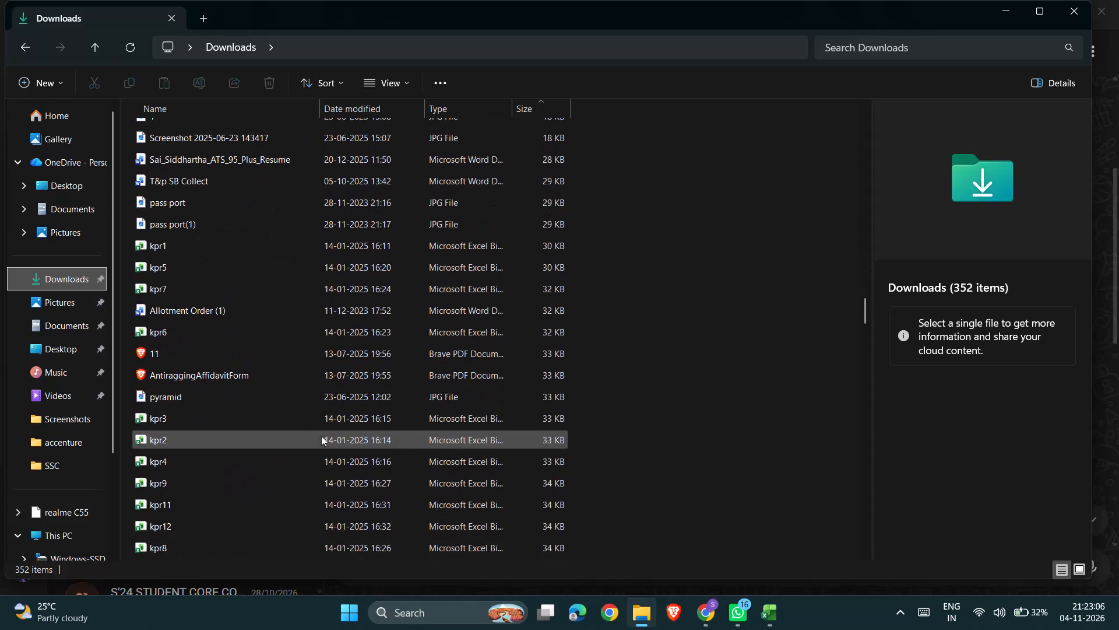
Look through the files on the New Volume (D:) drive for a suitable Excel workbook.
scroll(98, 479, down, 2)
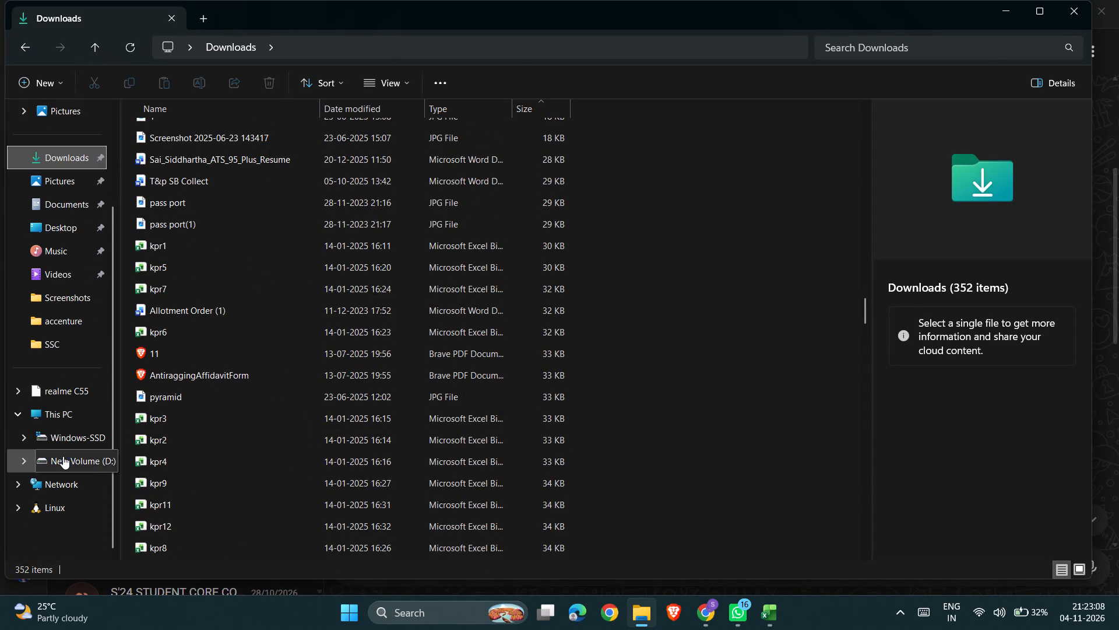
click(64, 458)
scroll(238, 464, down, 2)
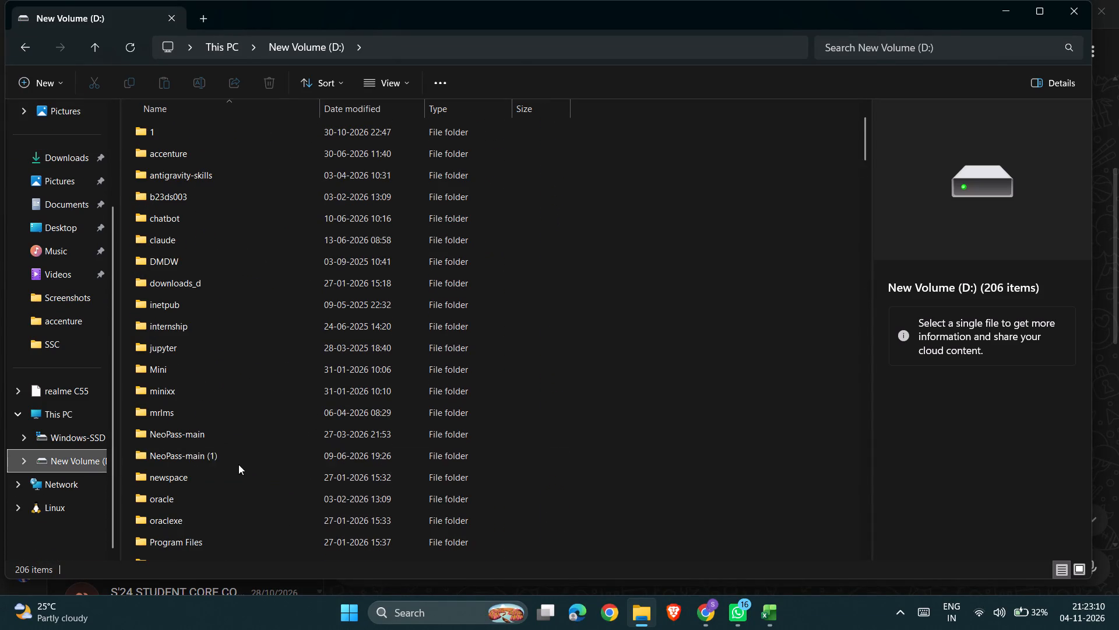
scroll(238, 464, down, 12)
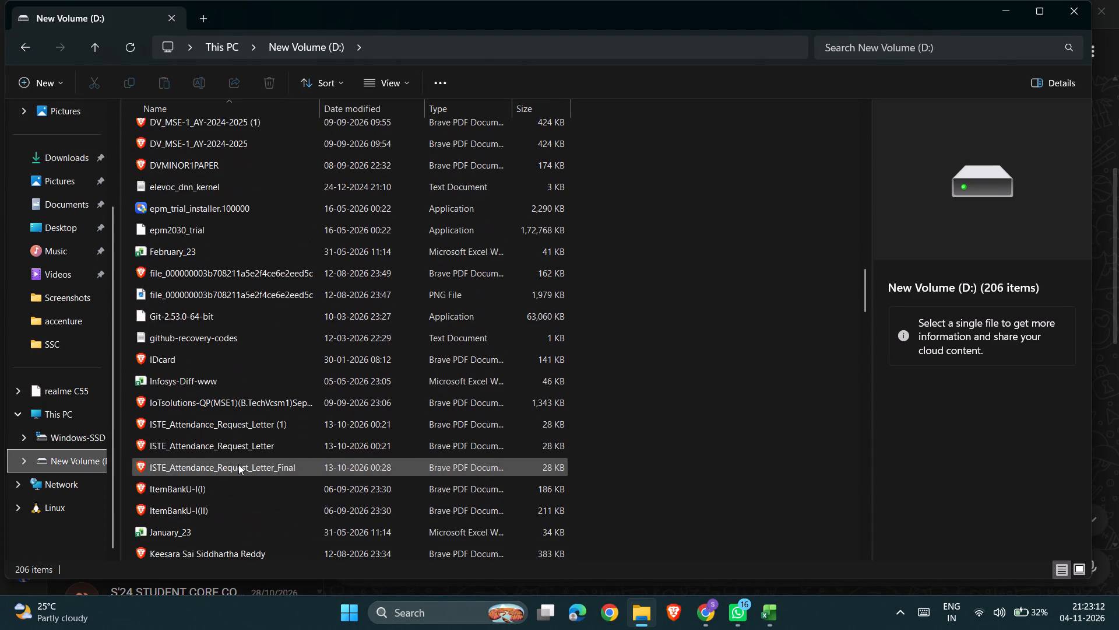
scroll(238, 464, down, 7)
scroll(238, 464, up, 14)
scroll(238, 464, down, 1)
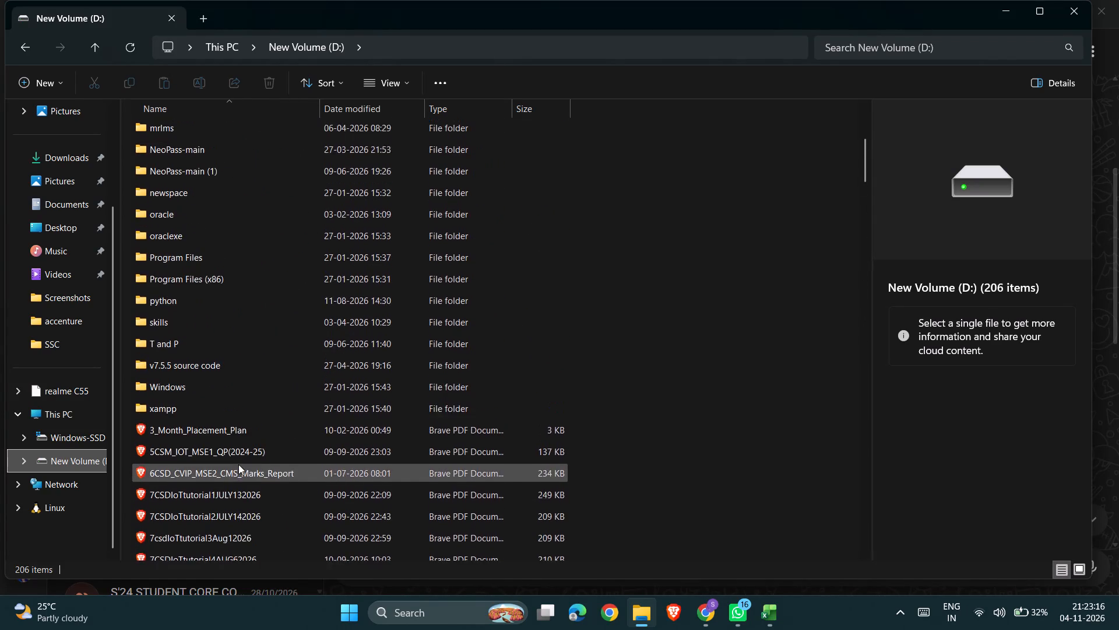
scroll(238, 464, down, 11)
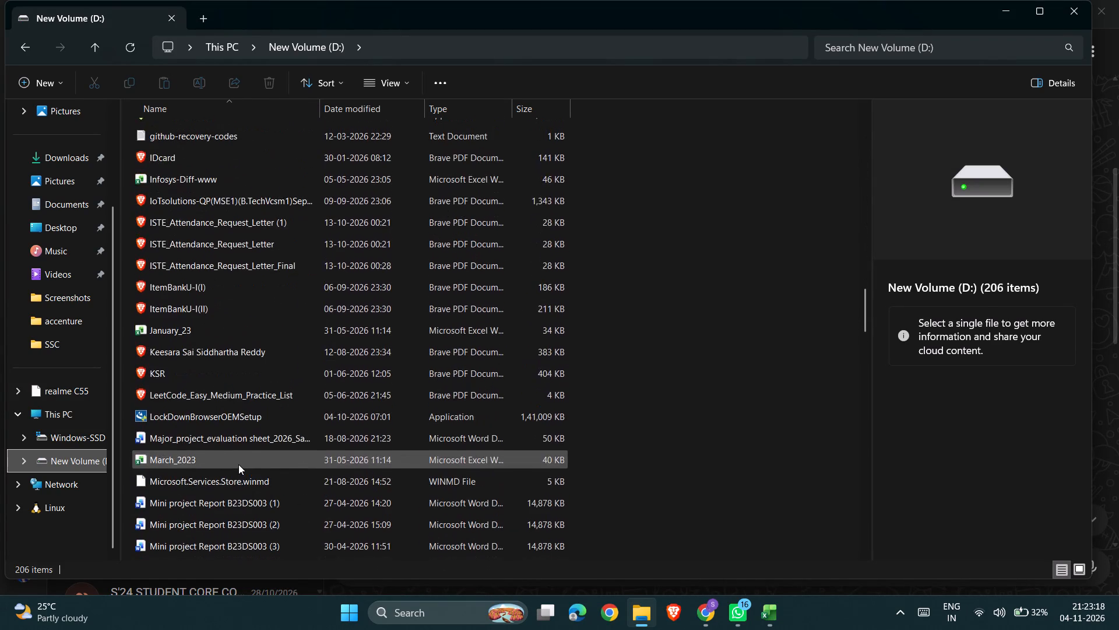
scroll(238, 464, down, 15)
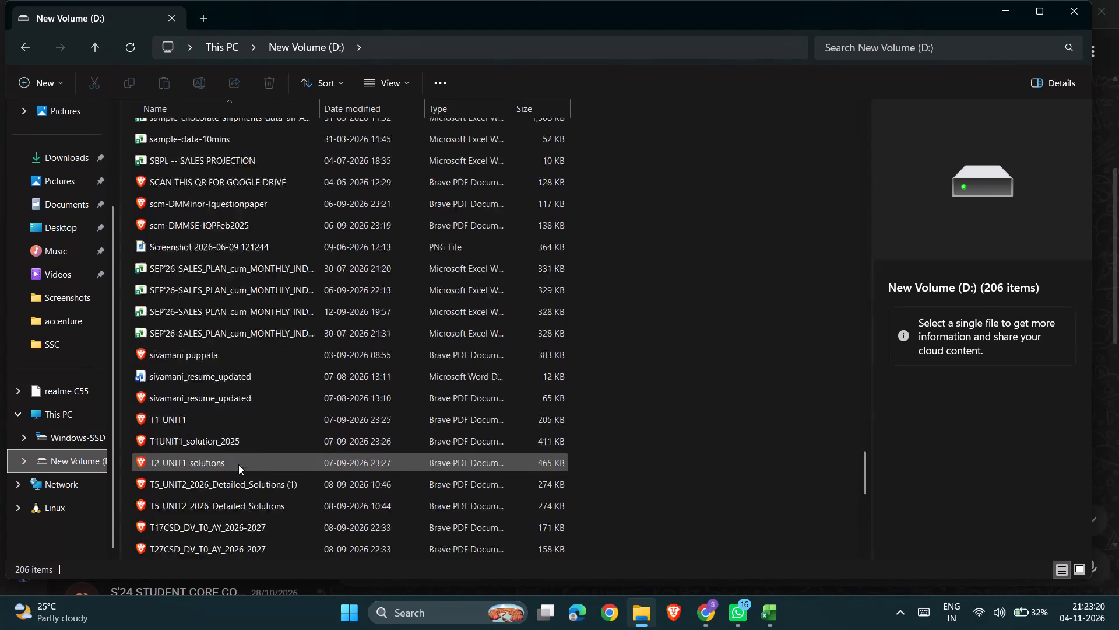
scroll(238, 464, down, 7)
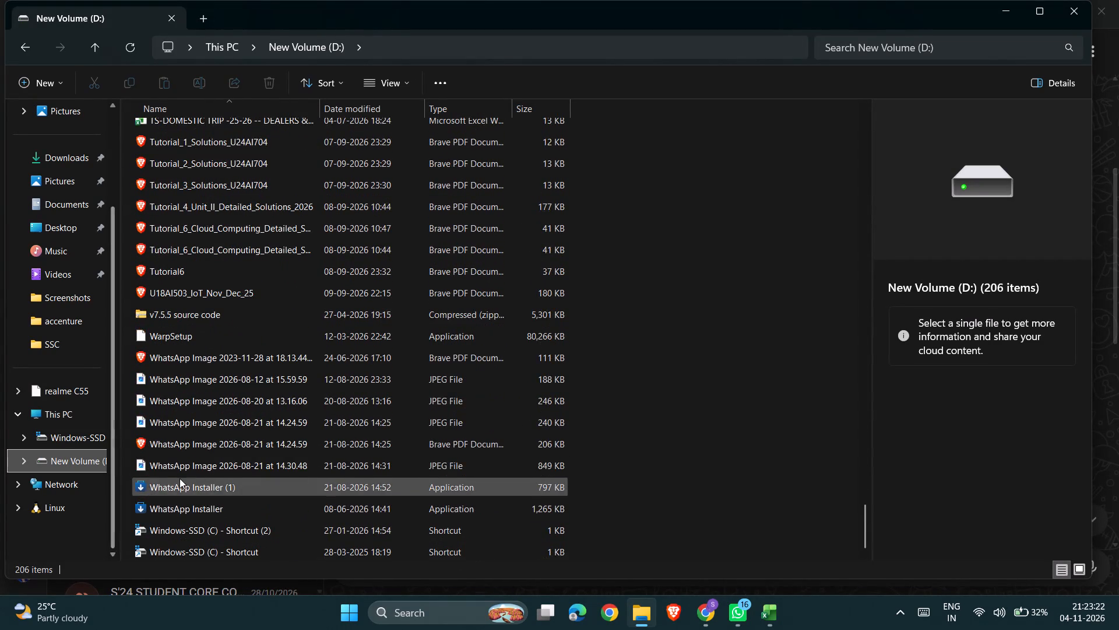
scroll(180, 478, up, 3)
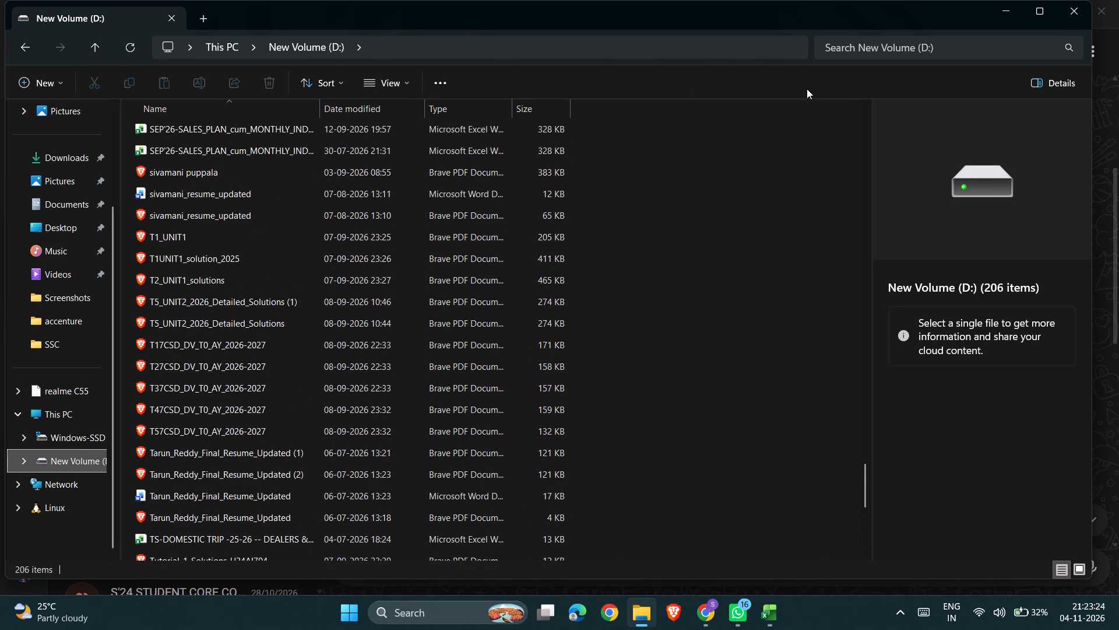
Search the New Volume (D:) drive for "ex" and look through the matching files.
click(856, 54)
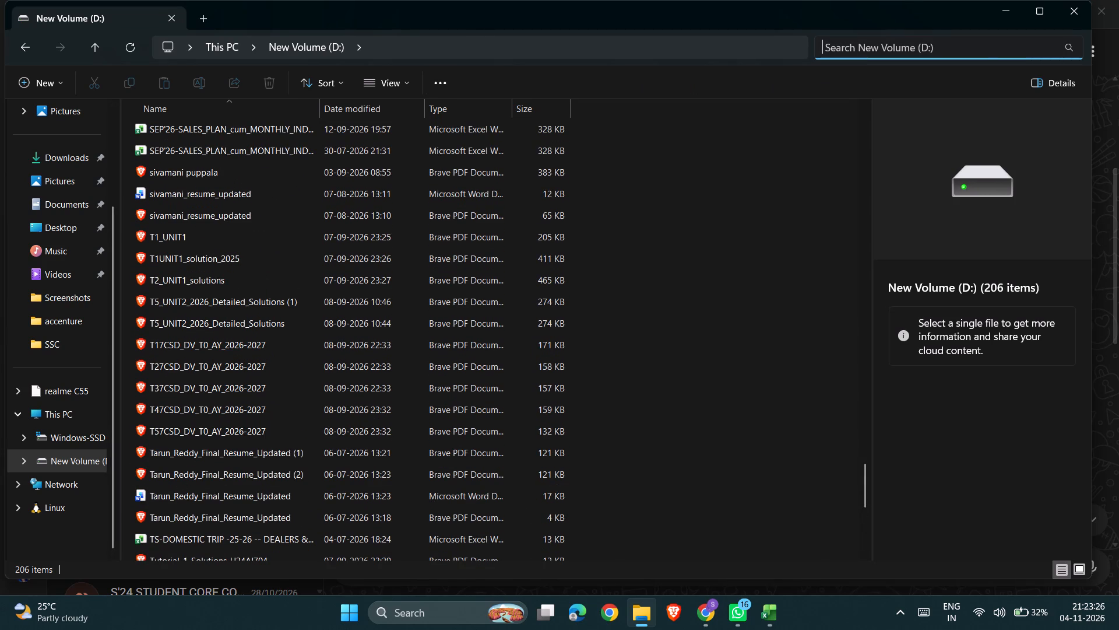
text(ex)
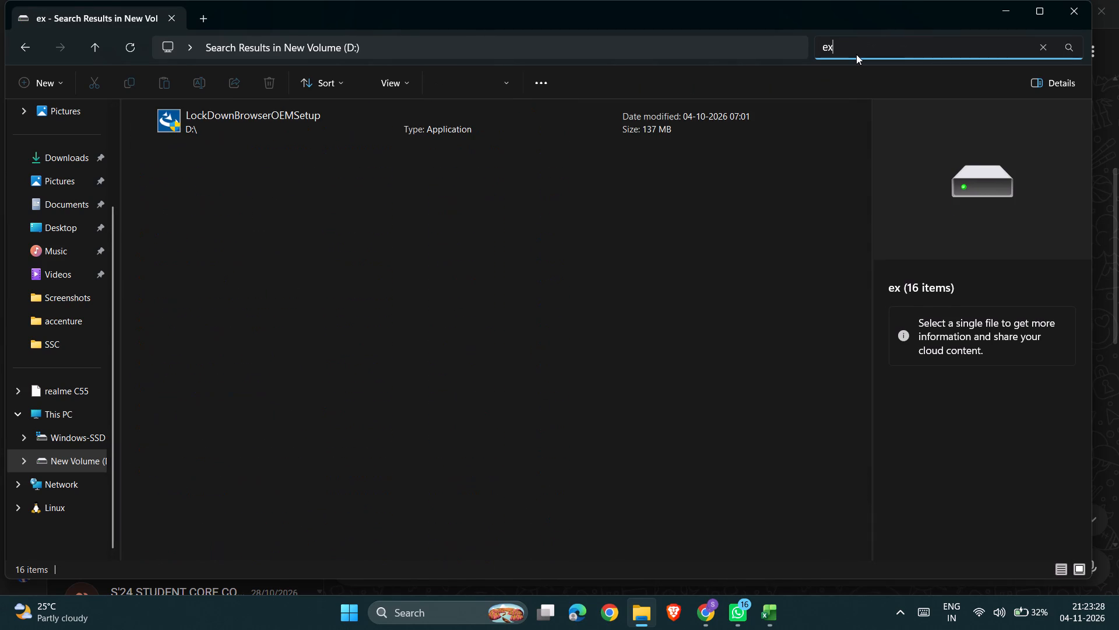
scroll(497, 204, down, 2)
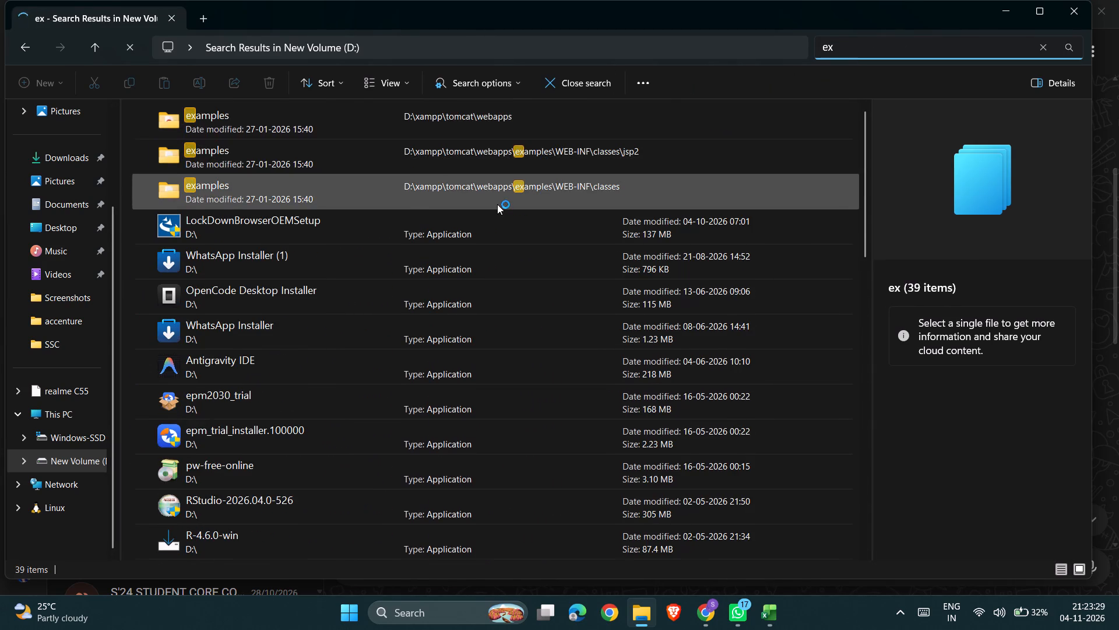
scroll(497, 204, down, 14)
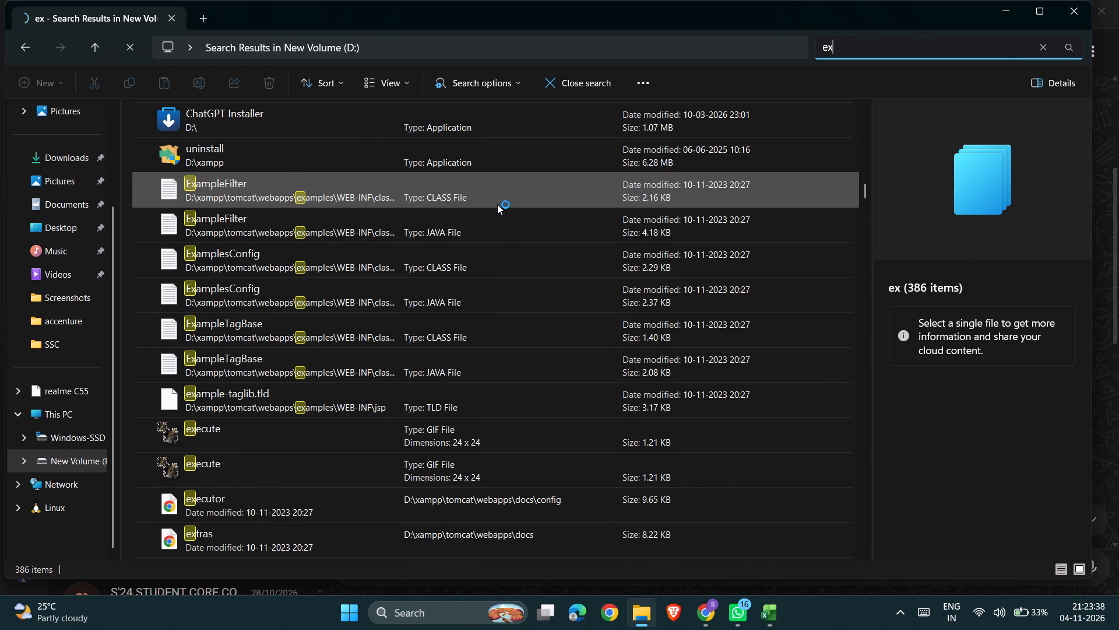
Look through the "ex" search results on New Volume (D:) and clear the search.
scroll(450, 333, down, 3)
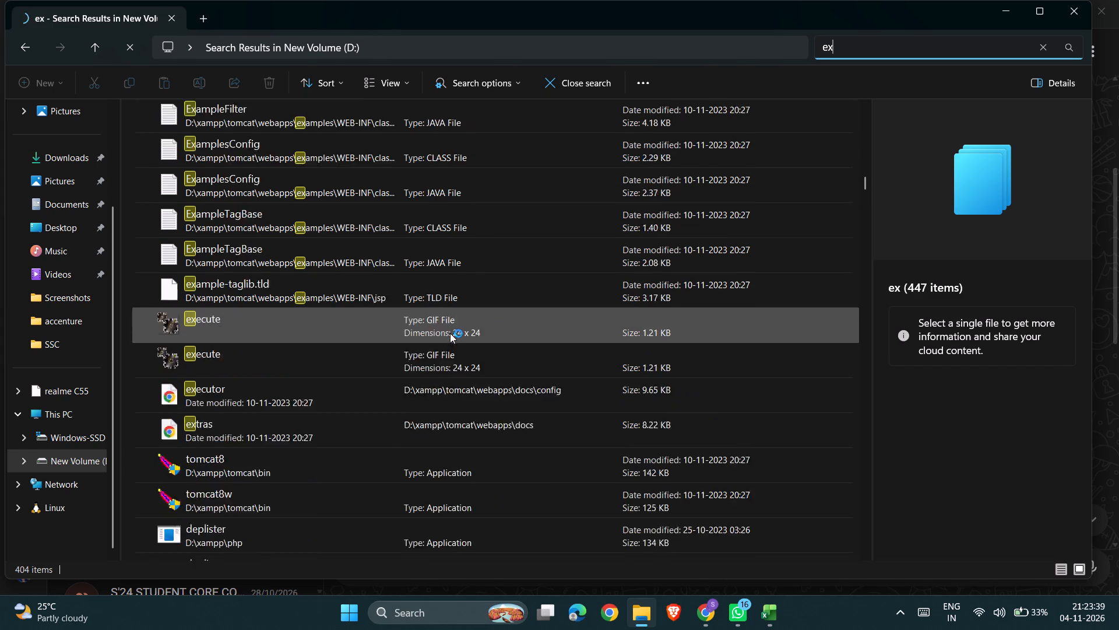
scroll(450, 333, down, 18)
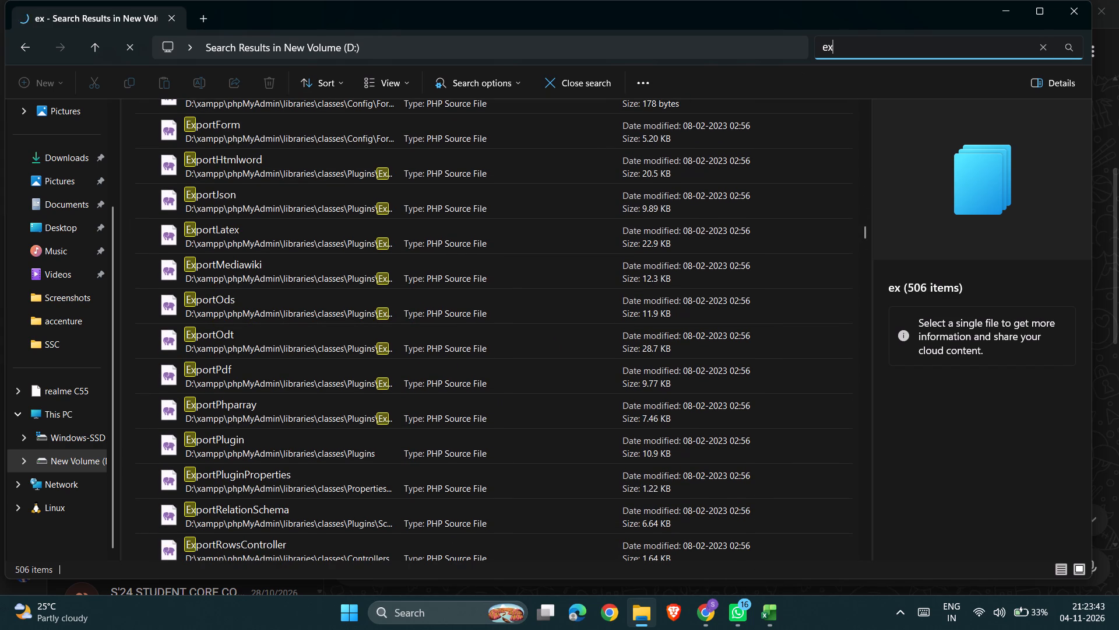
click(1046, 48)
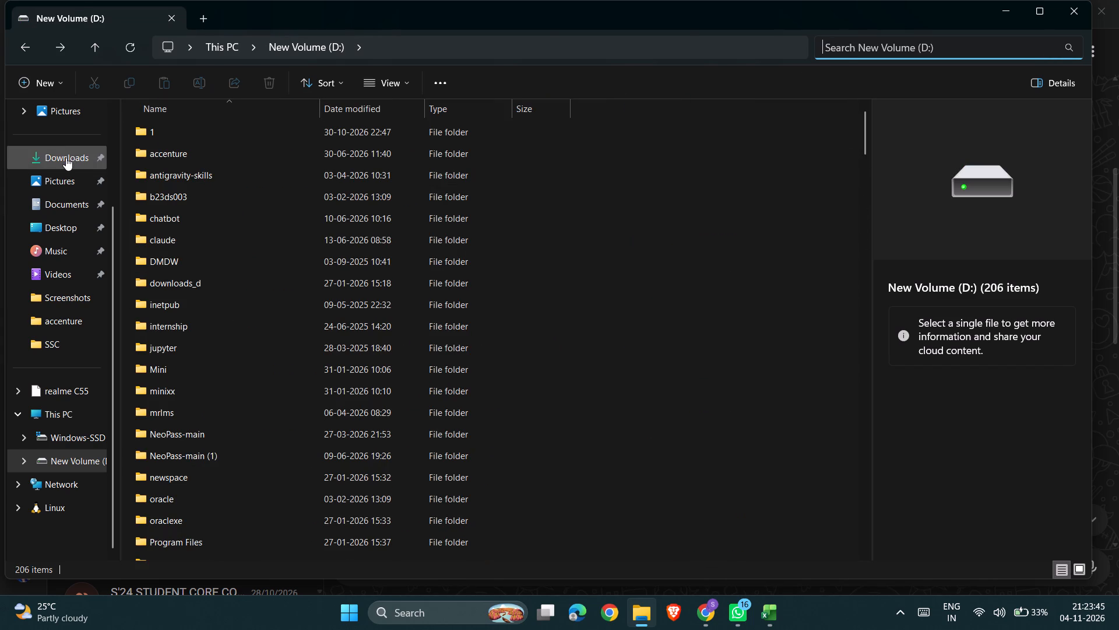
Browse the Downloads, Desktop and Documents folders, ending back in Downloads, to examine the files stored there.
click(66, 157)
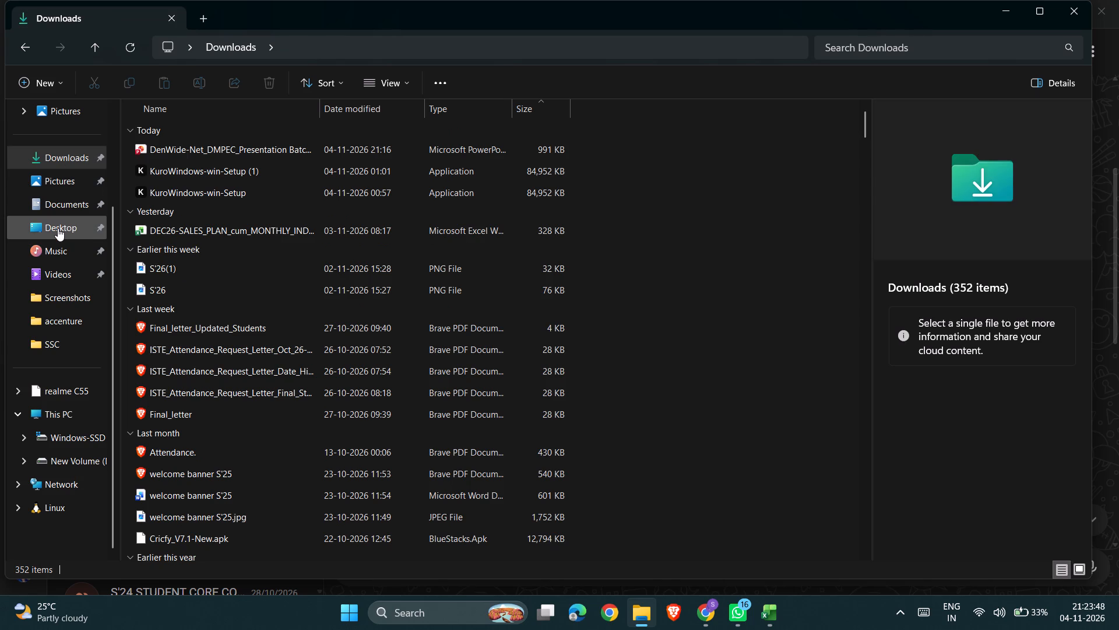
click(58, 228)
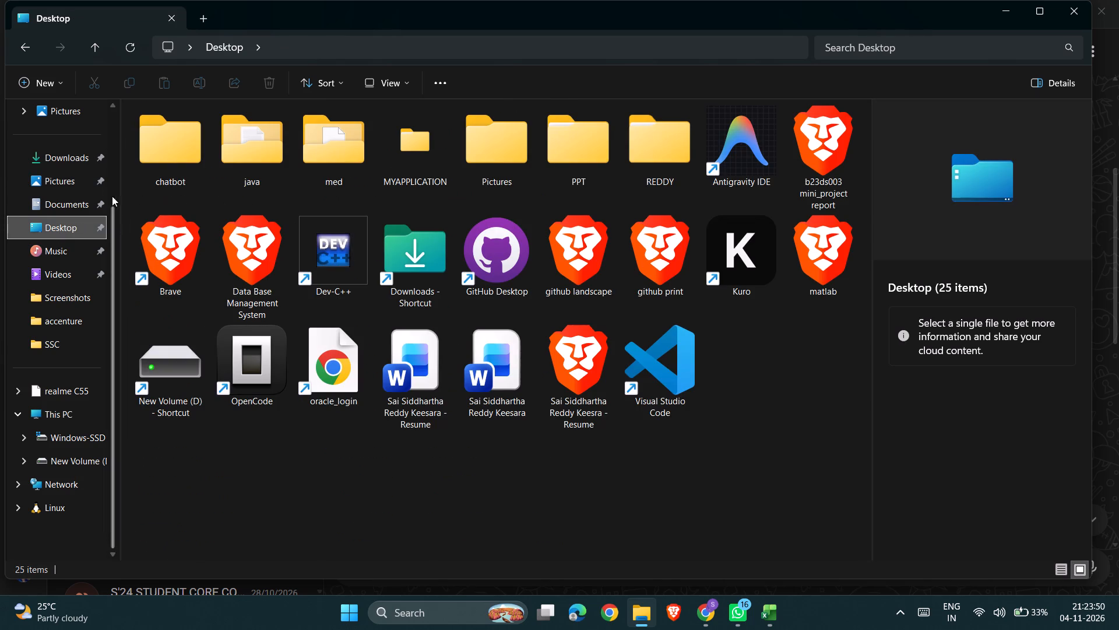
click(82, 202)
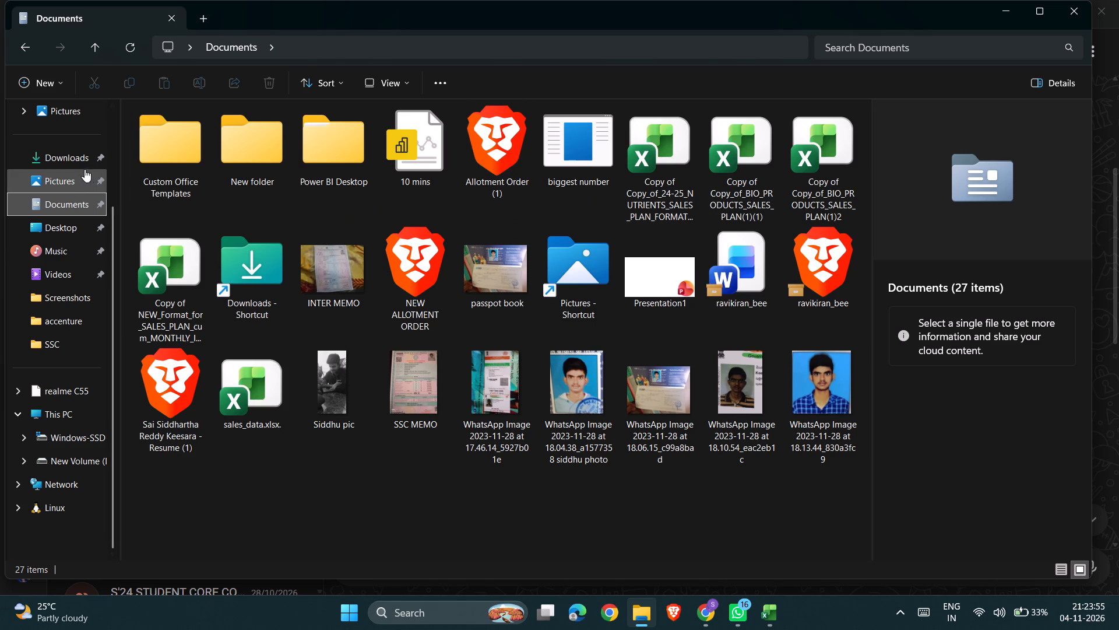
click(79, 149)
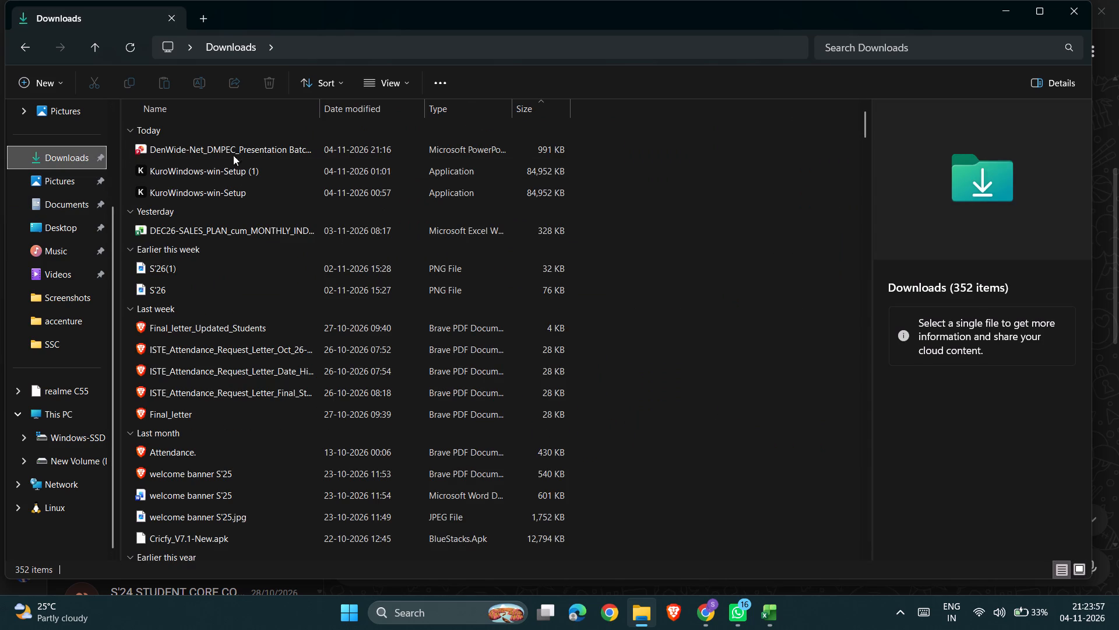
scroll(263, 345, down, 2)
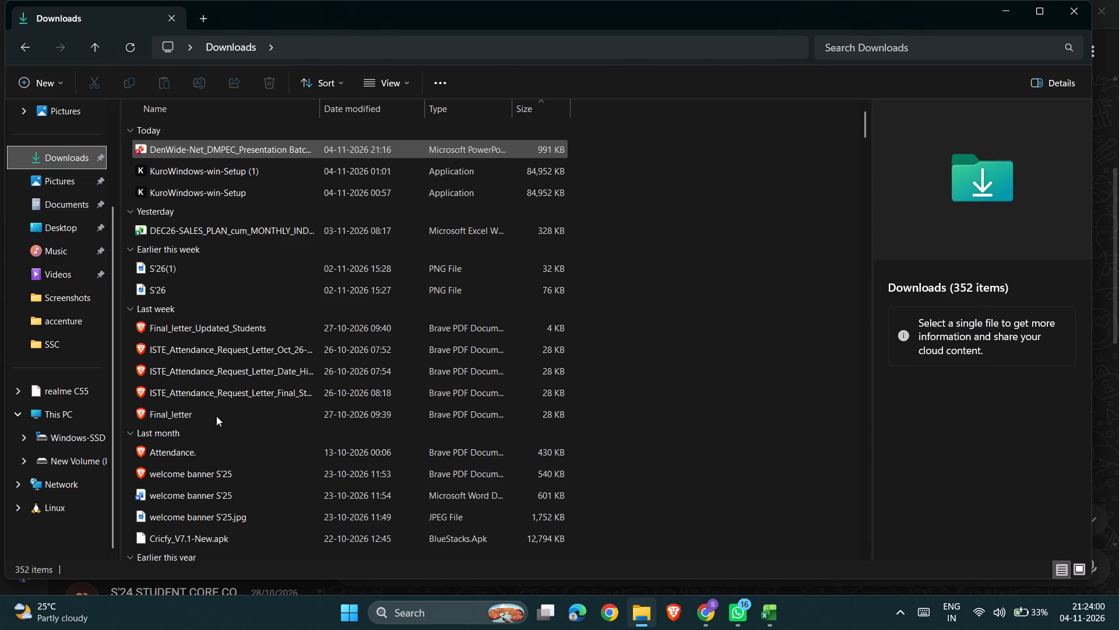
scroll(214, 442, down, 3)
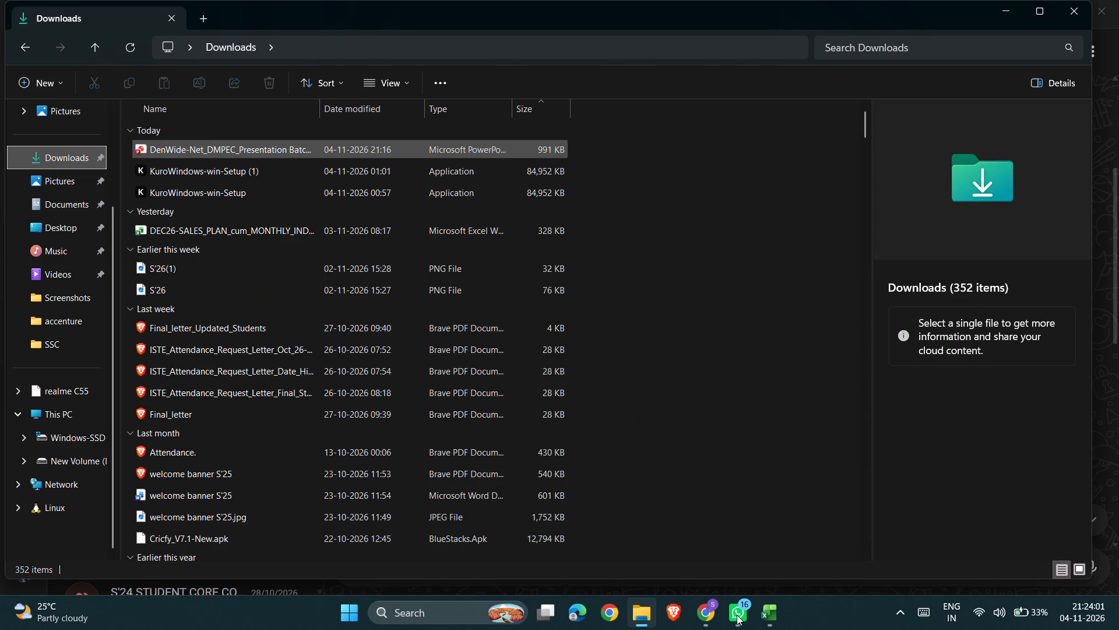
Switch to Excel.
click(737, 615)
click(769, 611)
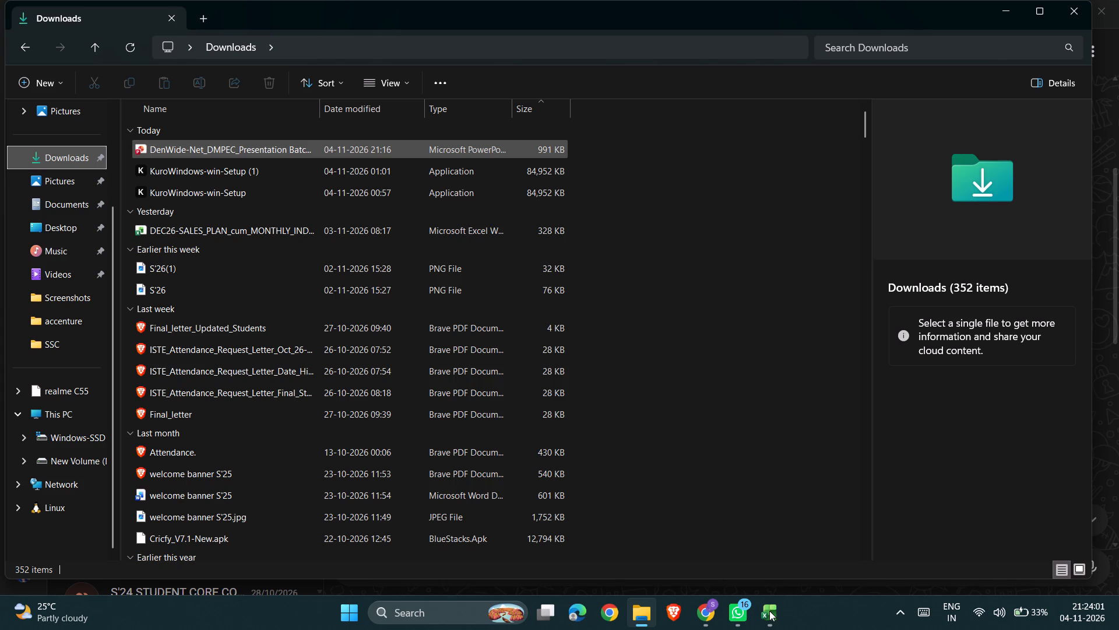
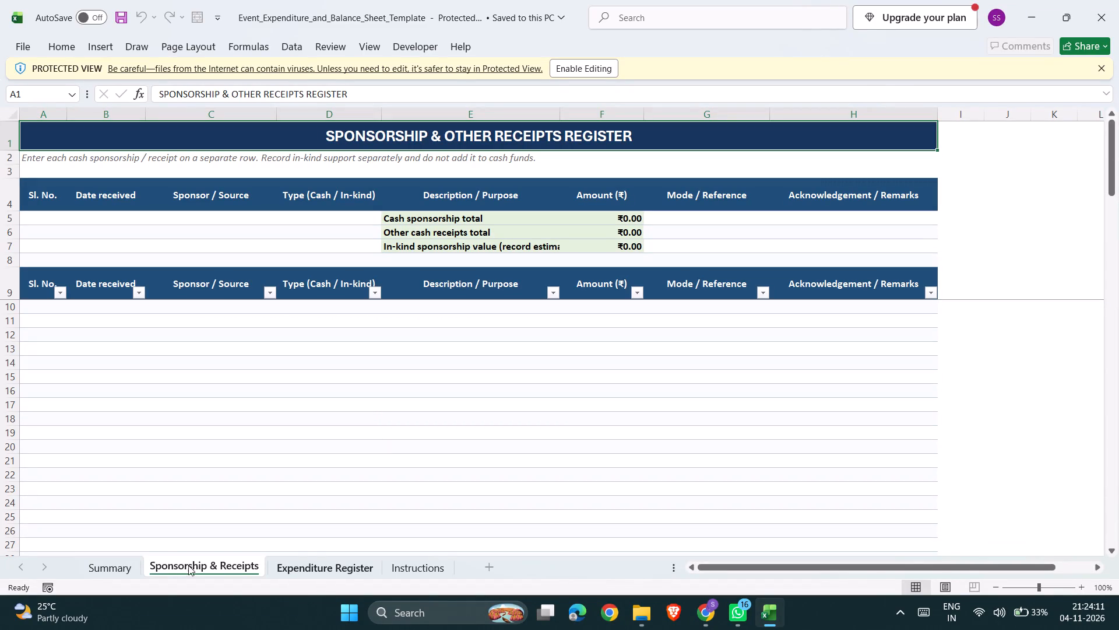
Show the Summary sheet of the event expenditure and balance sheet workbook to examine the financial statement.
click(121, 564)
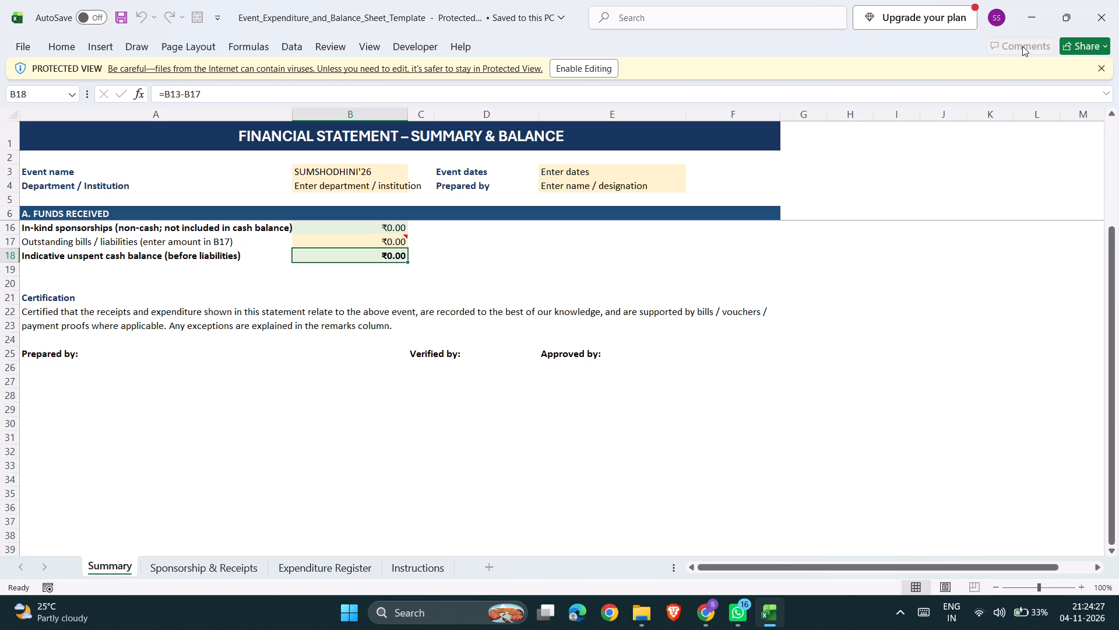
Examine the Sponsorship & Receipts and Expenditure Register sheets of the event expenditure workbook and close it.
click(212, 567)
click(295, 558)
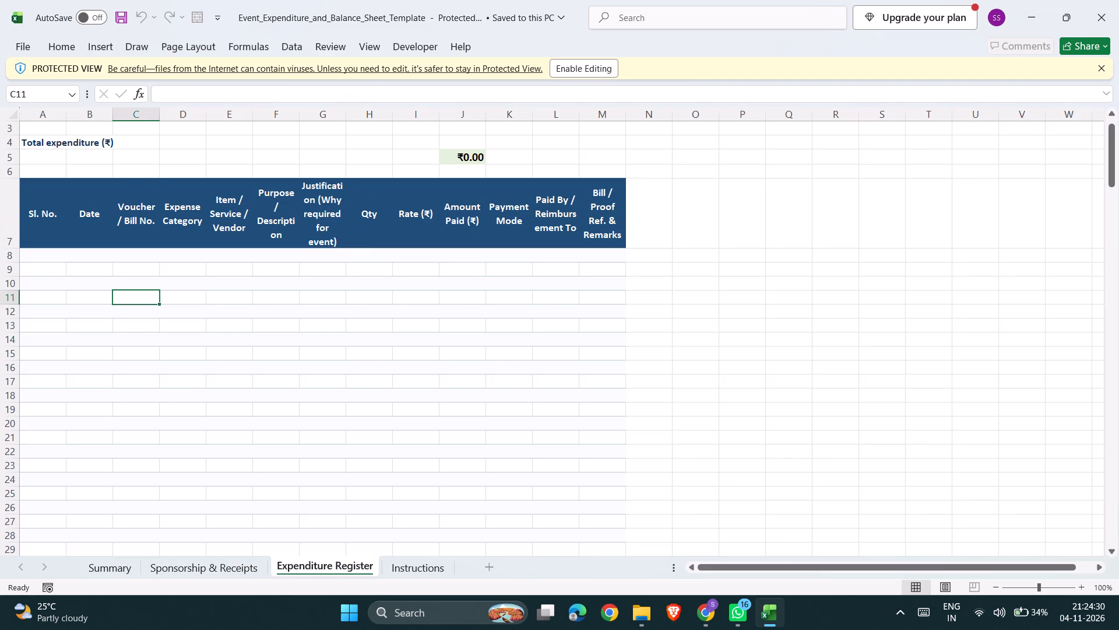
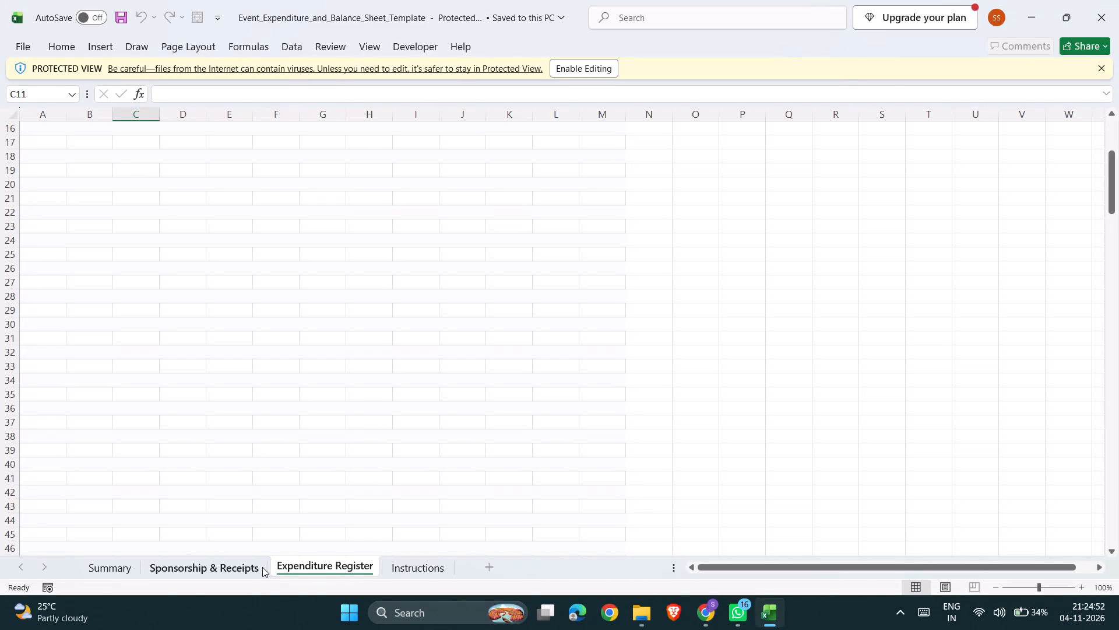
Show the Sponsorship & Receipts sheet from its first rows to examine the layout of the receipts register.
click(251, 565)
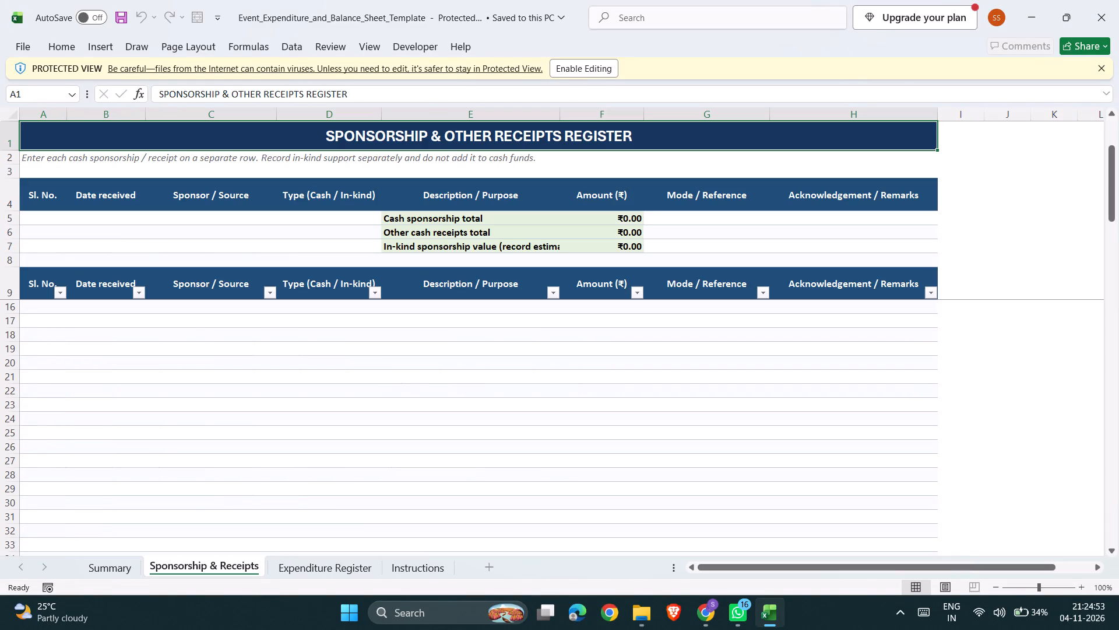
scroll(456, 395, up, 1)
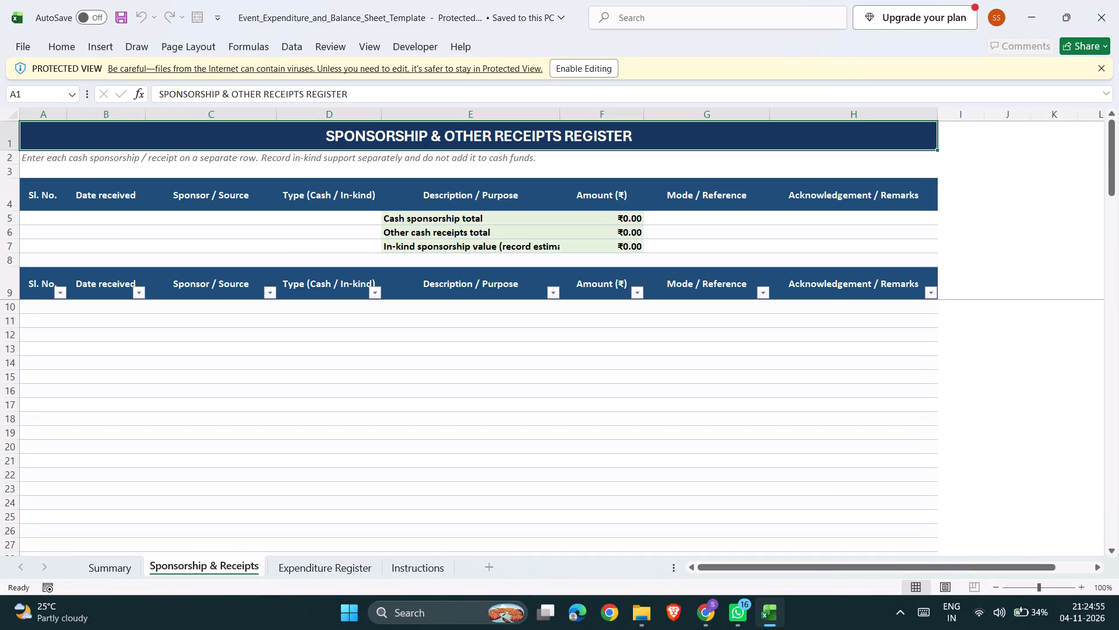
scroll(107, 297, up, 1)
scroll(200, 369, up, 1)
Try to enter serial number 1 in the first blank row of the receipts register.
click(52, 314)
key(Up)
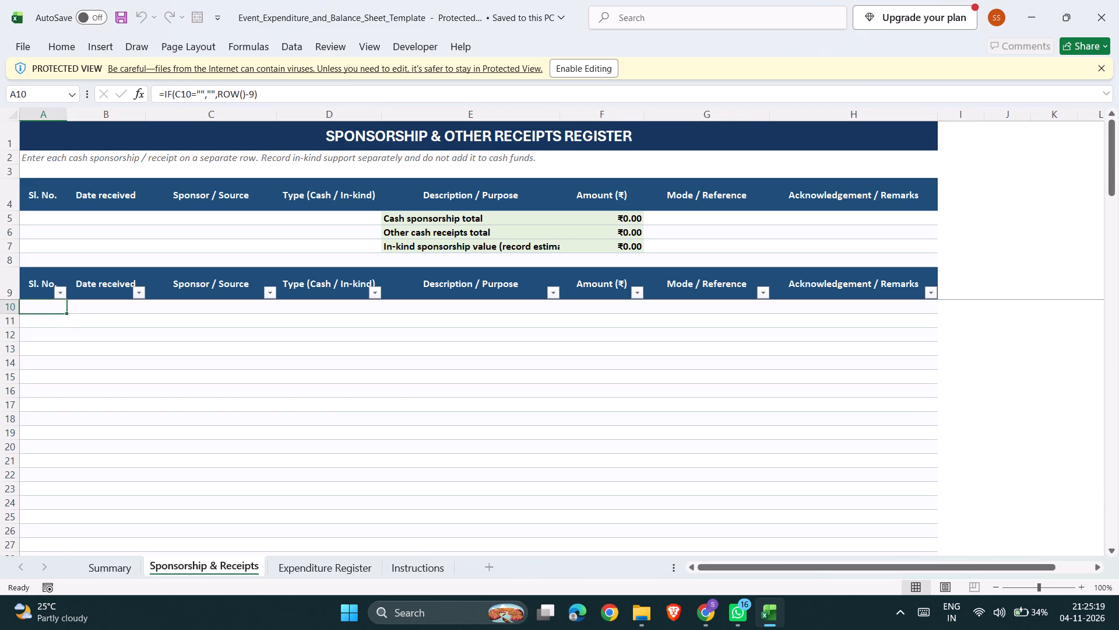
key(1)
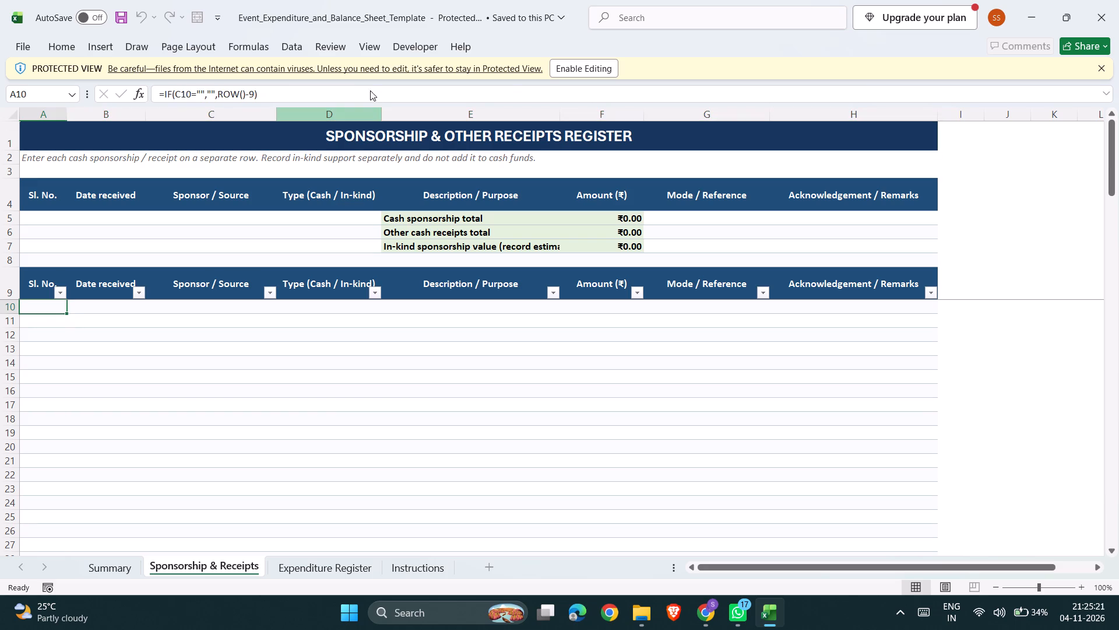
Enable editing of the workbook opened in Protected View.
click(564, 65)
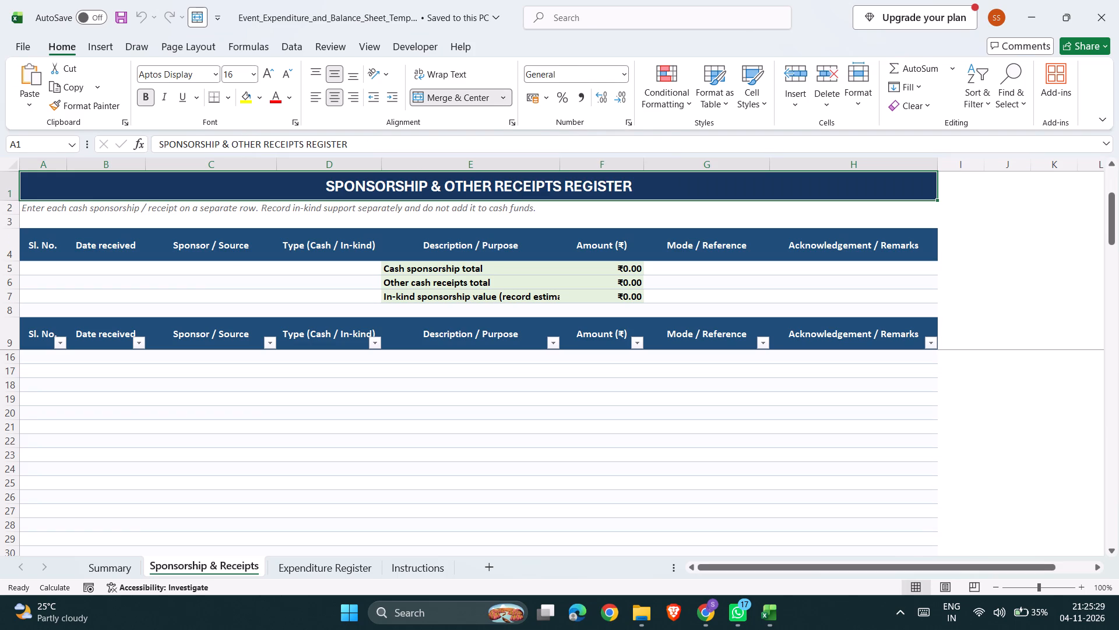
Enter serial numbers 1 and 2 in rows 16 and 17 of the receipts register.
click(41, 362)
key(1)
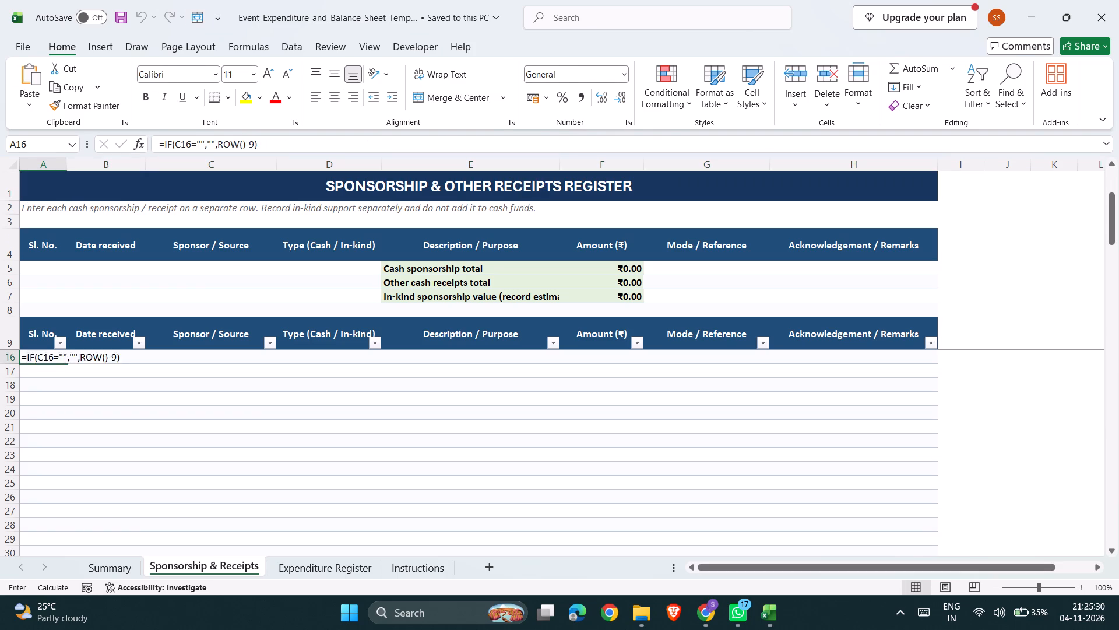
key(Down)
key(2)
key(Up)
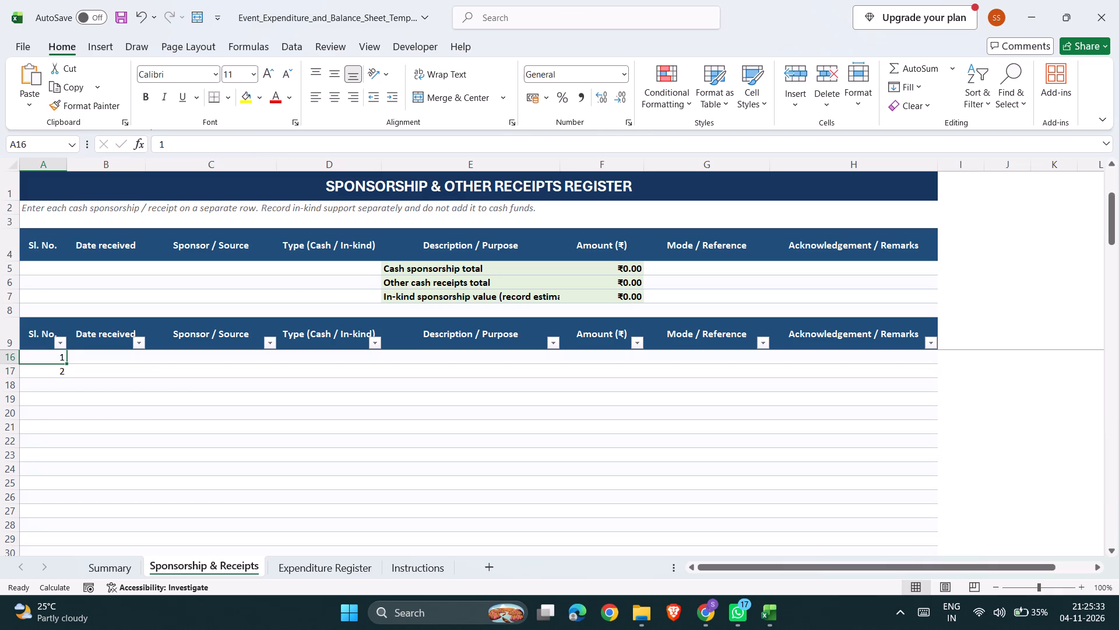
Enter the received dates 12-10-2026 and 13-10-2026 for receipts 1 and 2.
key(Right)
text(12-10)
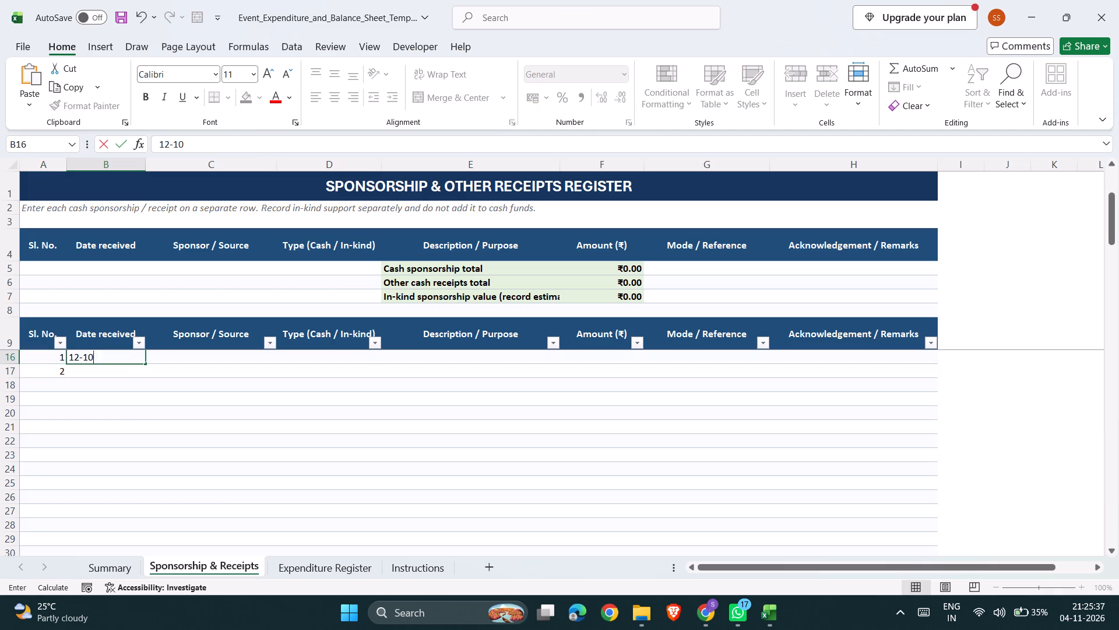
text(-2026)
key(Down)
text(13-10-2026)
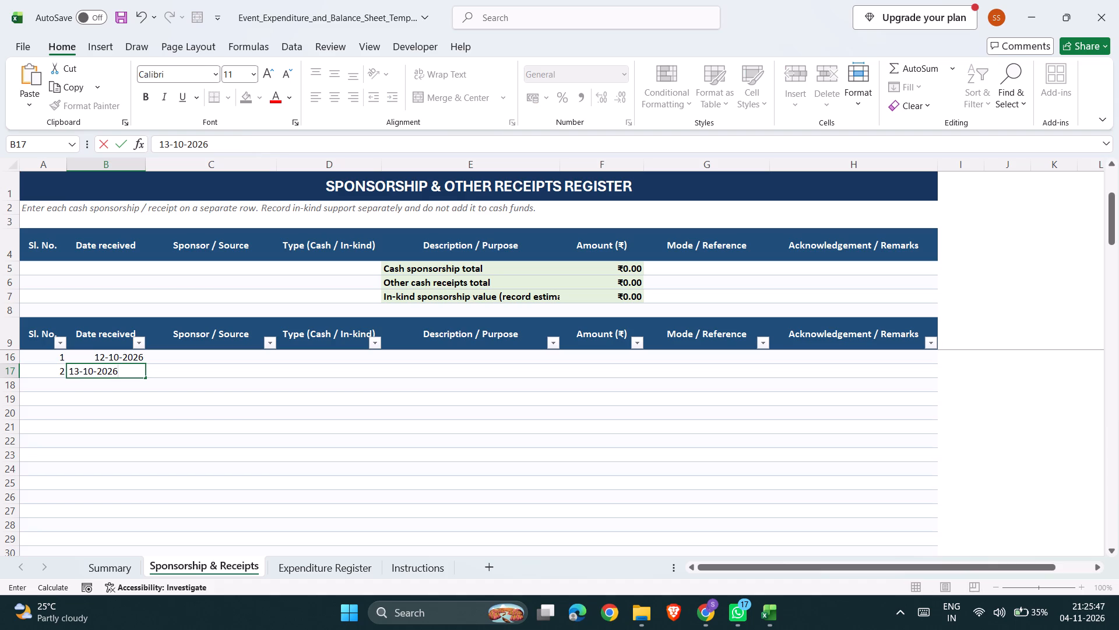
Fill in Adepu Overseas as the sponsor for both receipt entries.
click(221, 359)
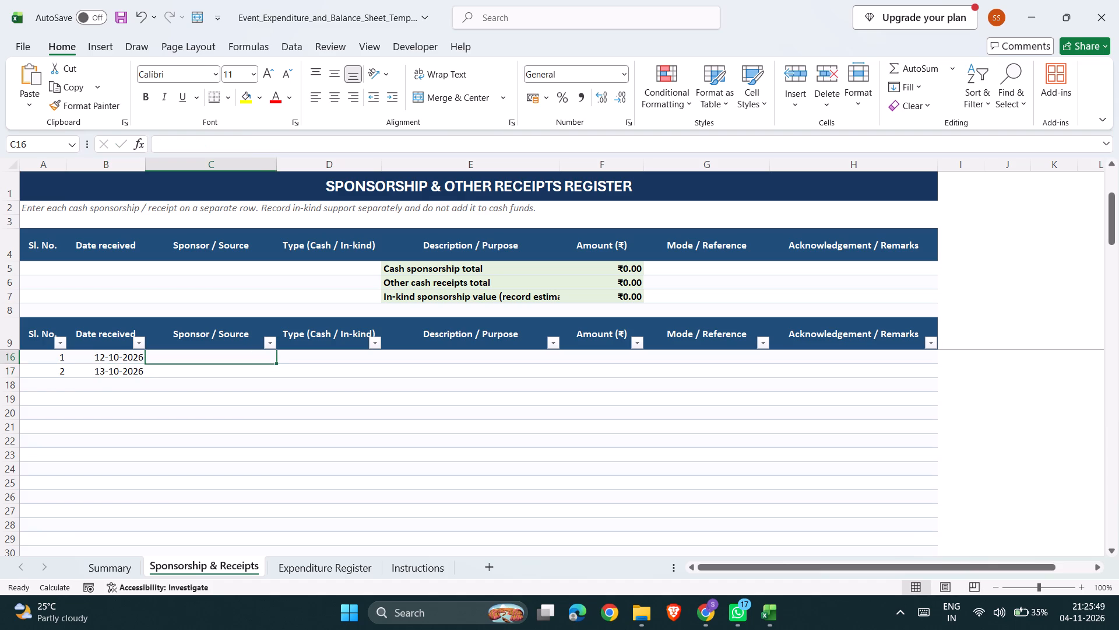
text(Adepu Over)
text(sea)
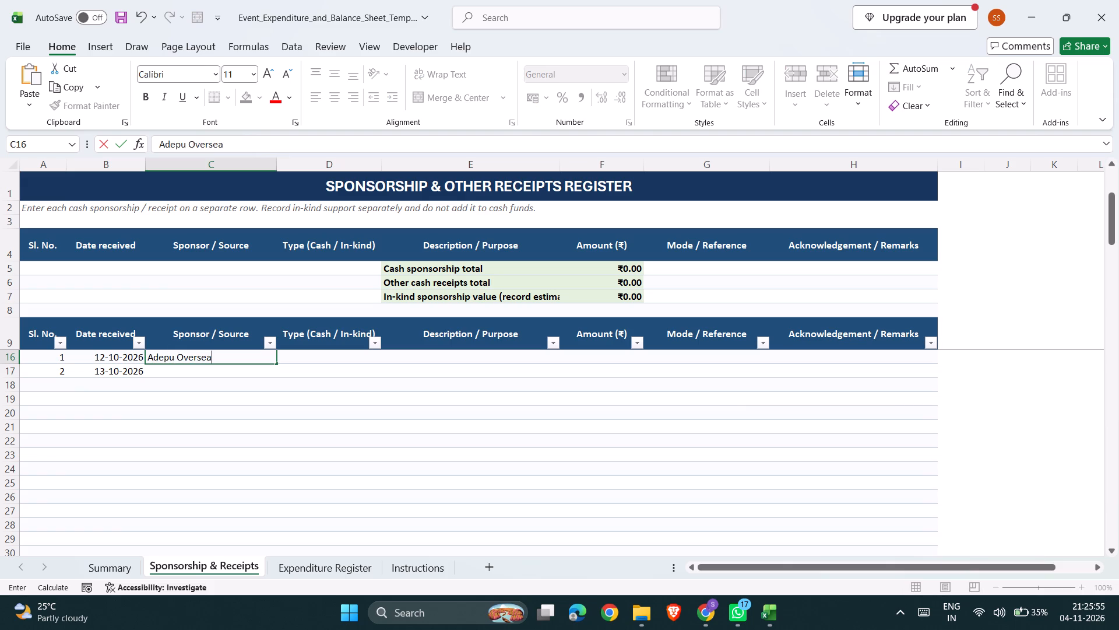
key(s)
key(Down)
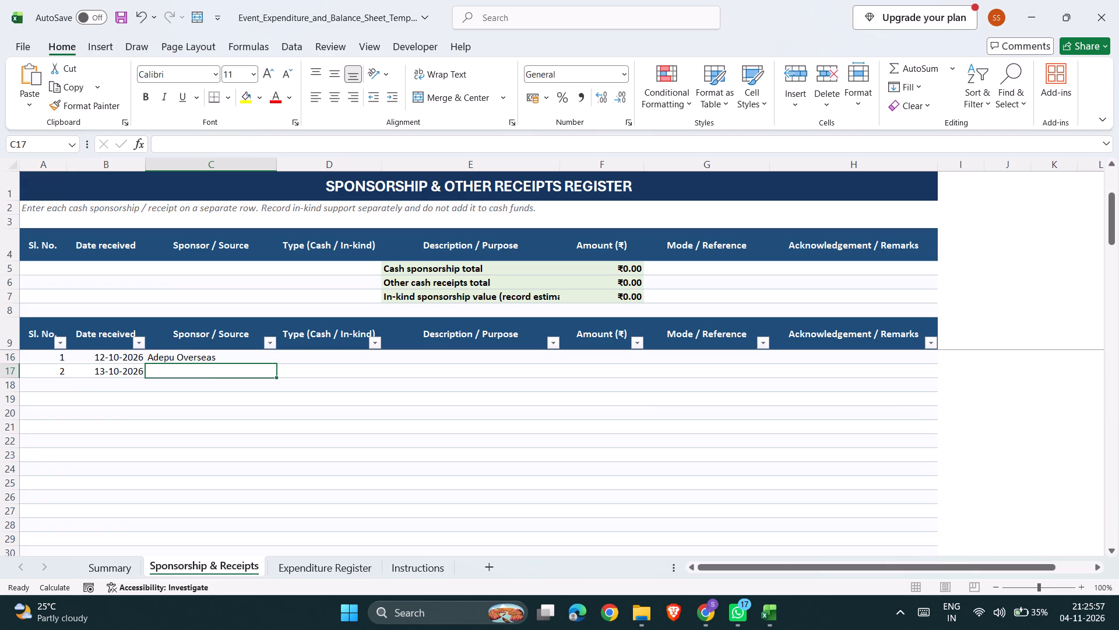
text(Adepu)
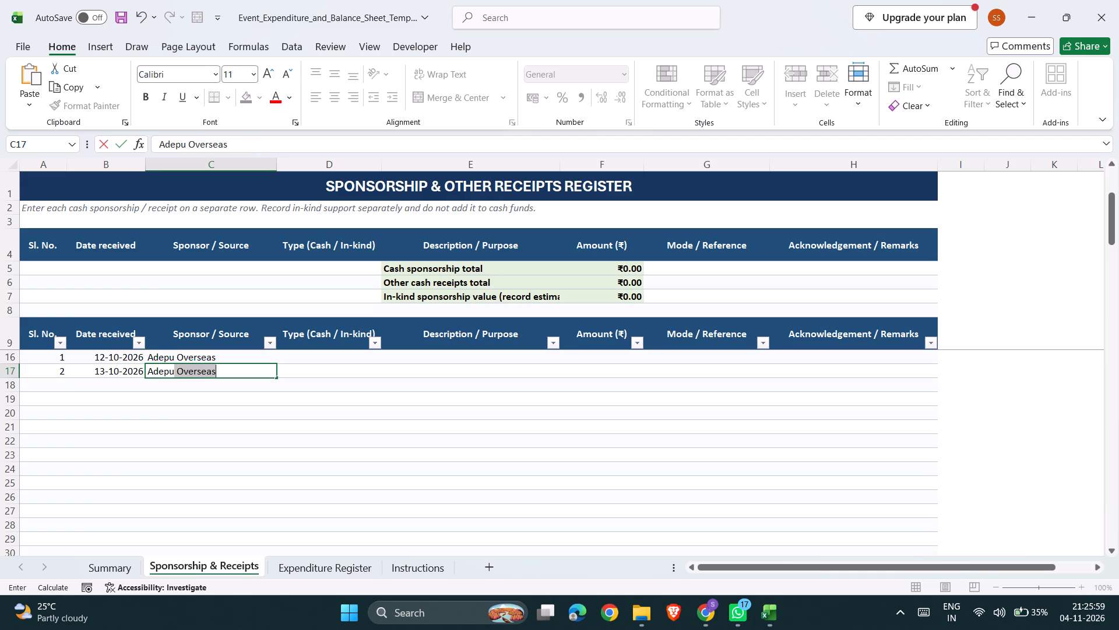
key(space)
key(Tab)
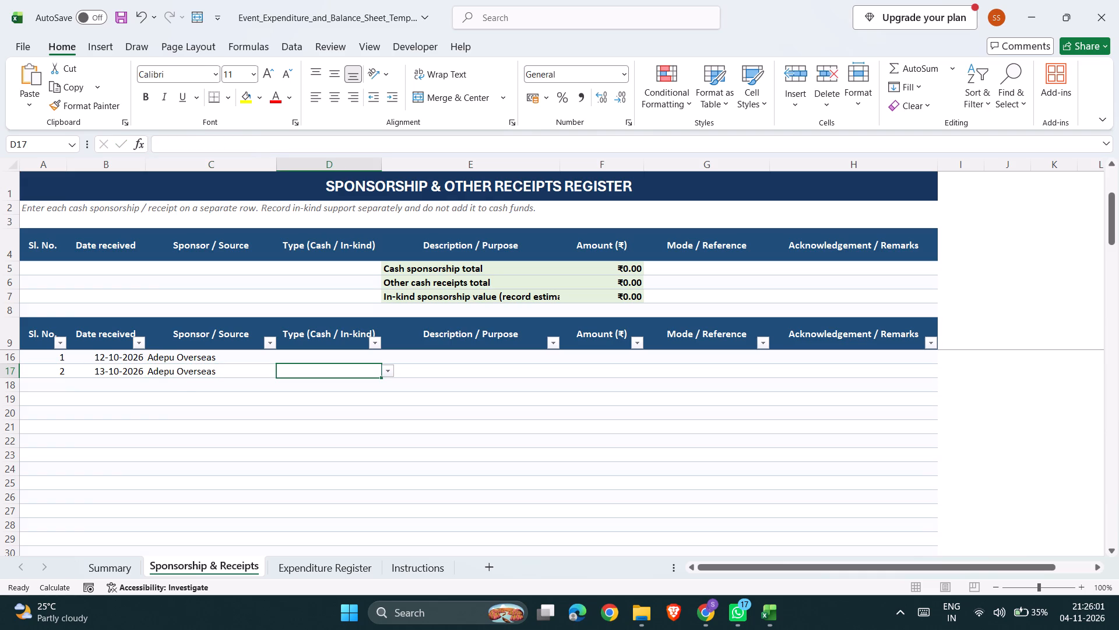
Set the type of both receipt entries to online.
click(315, 352)
text(online)
key(Down)
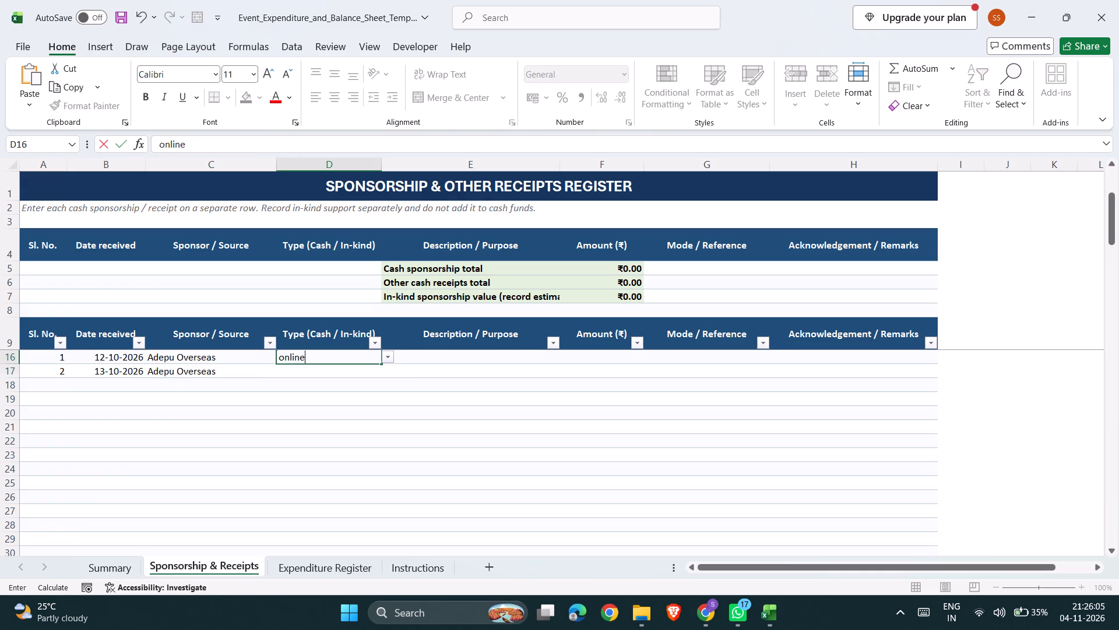
key(o)
key(Tab)
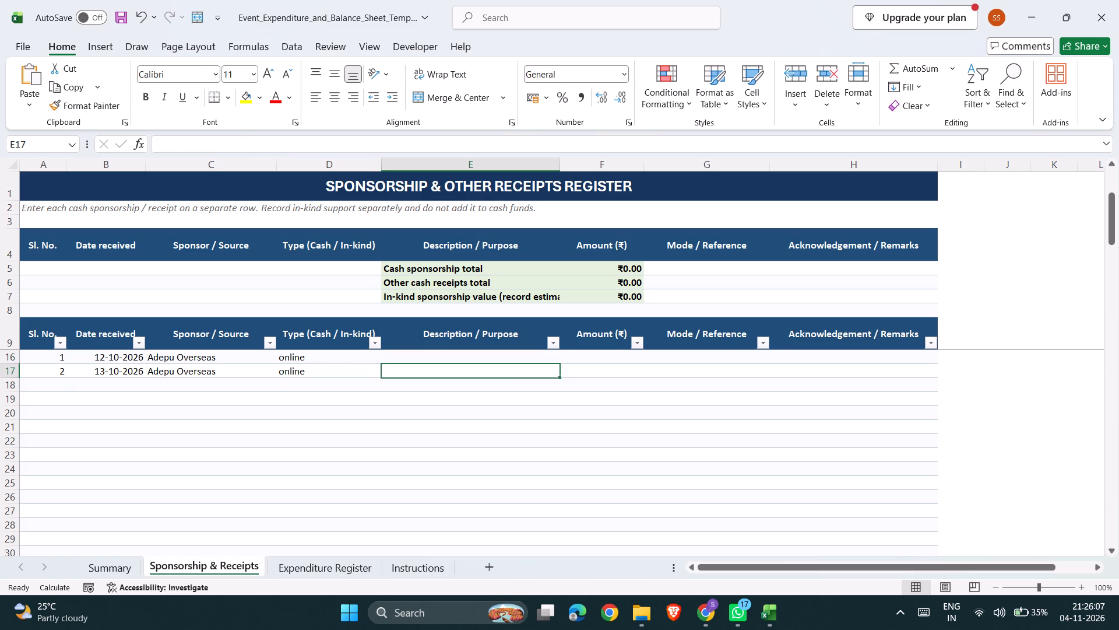
Enter the amounts 10000 for receipt 1 and 30000 for receipt 2.
key(Up)
key(Right)
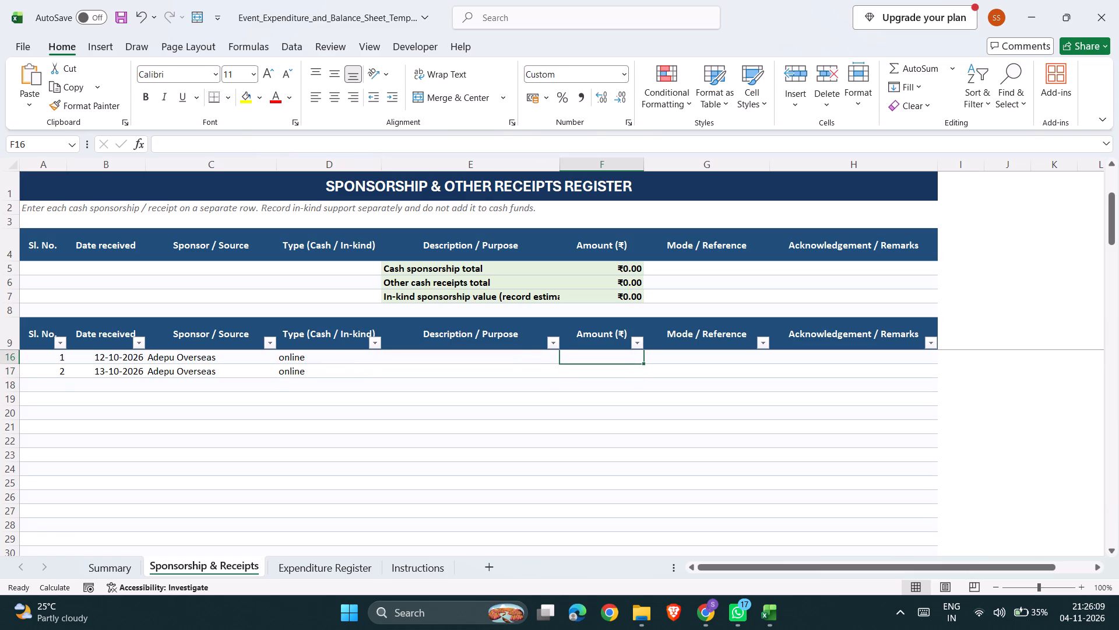
text(10000)
key(Down)
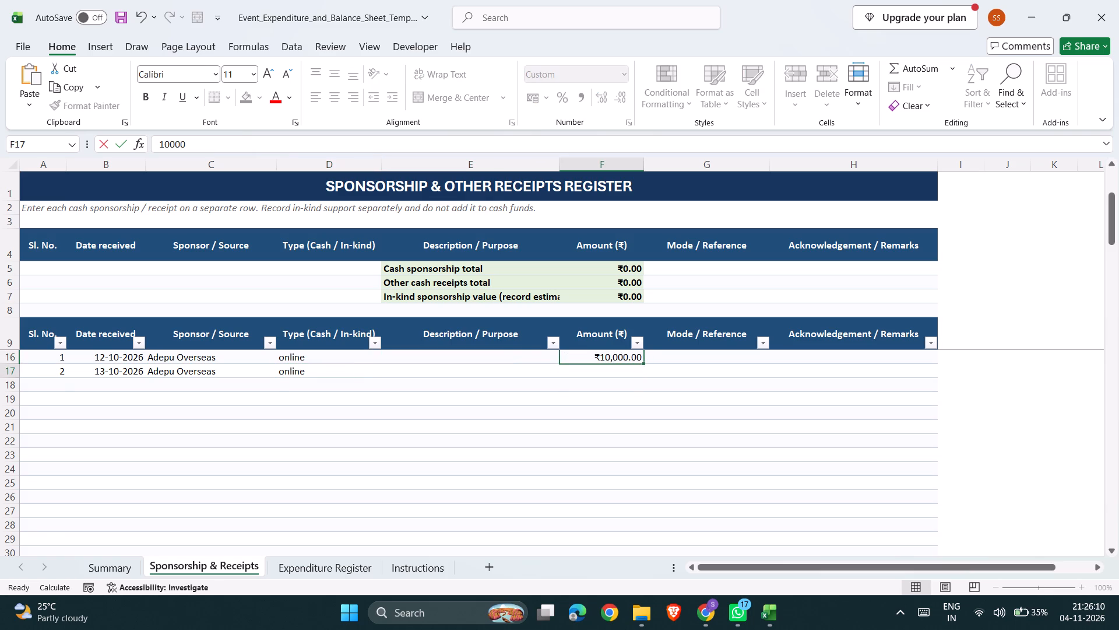
text(30000)
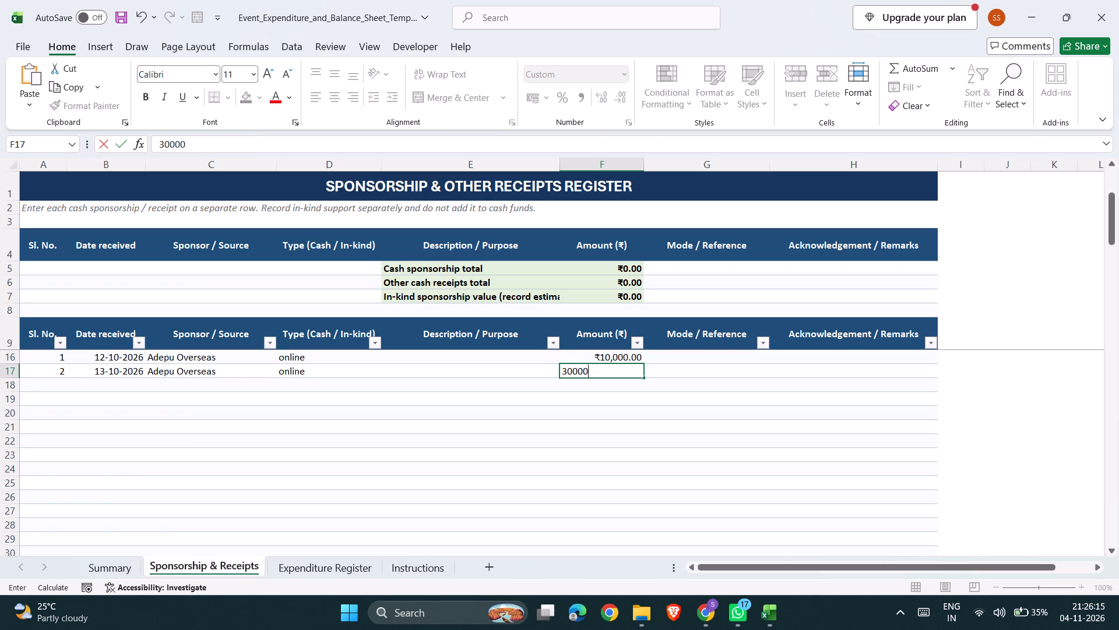
key(Down)
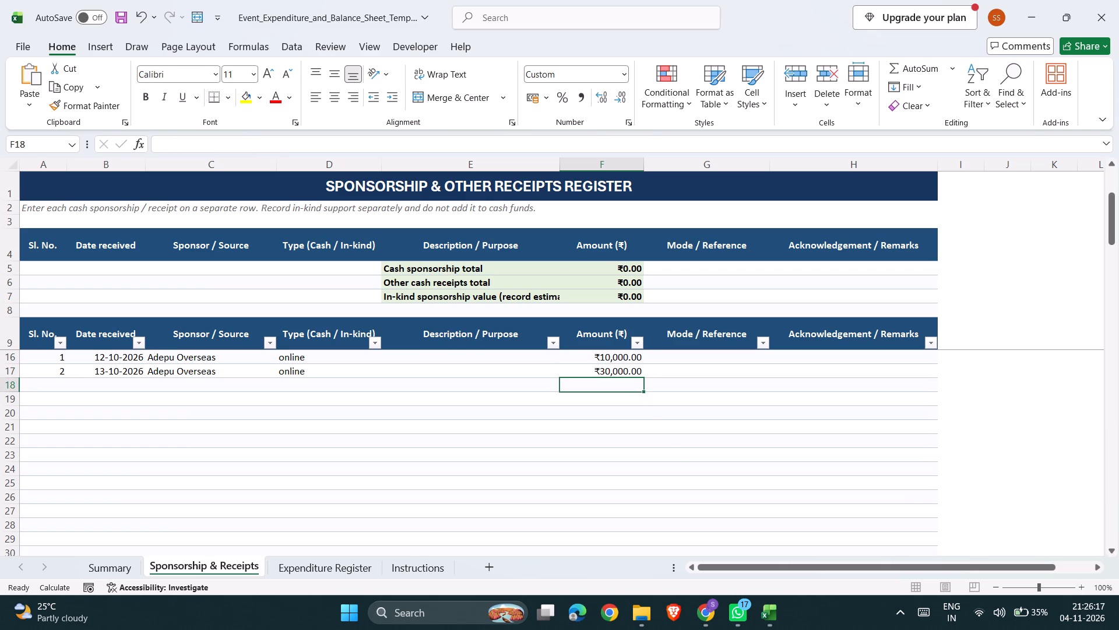
Overwrite the cash sponsorship total amount with 40000.
click(586, 267)
text(40000)
key(Down)
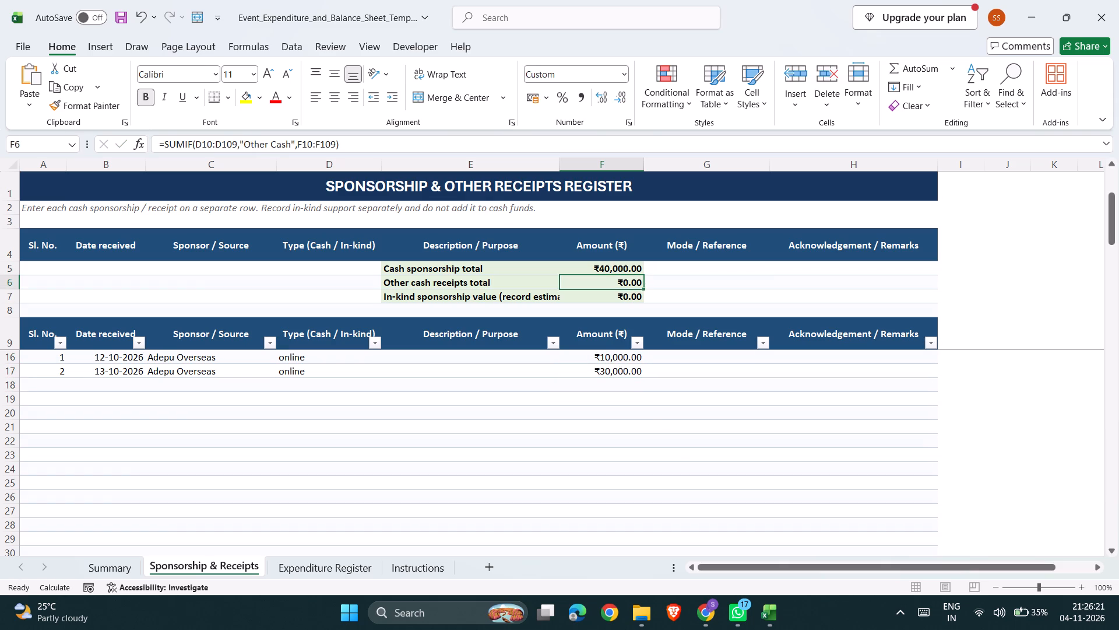
In the Expenditure Register, start the first entry in row 8 with serial number 1 and date 12-10-2026.
click(338, 561)
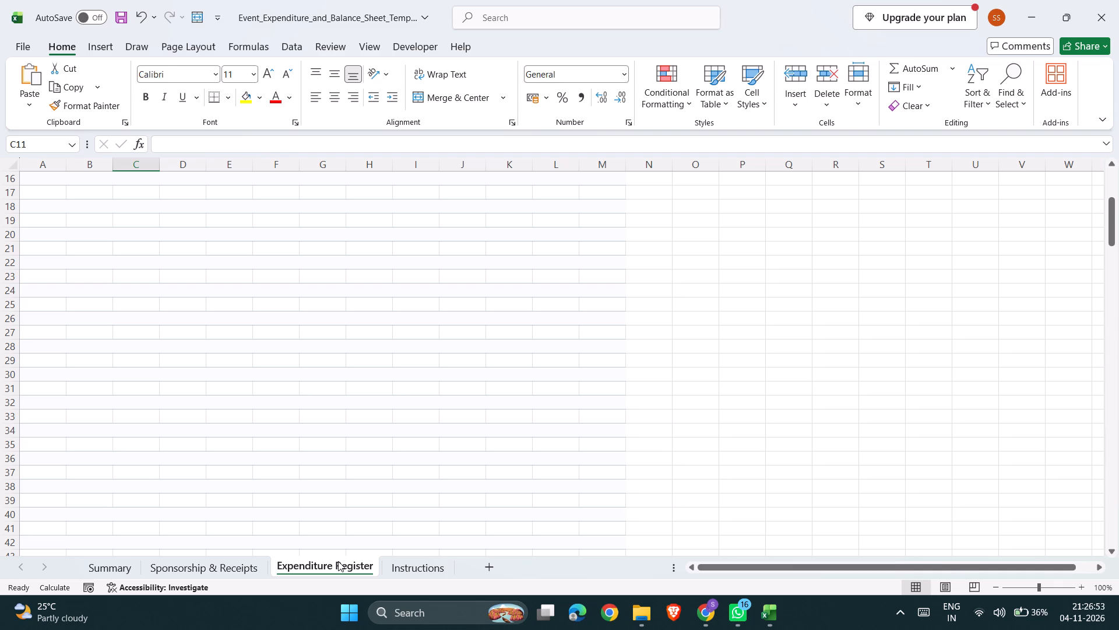
scroll(338, 561, up, 2)
scroll(338, 561, down, 1)
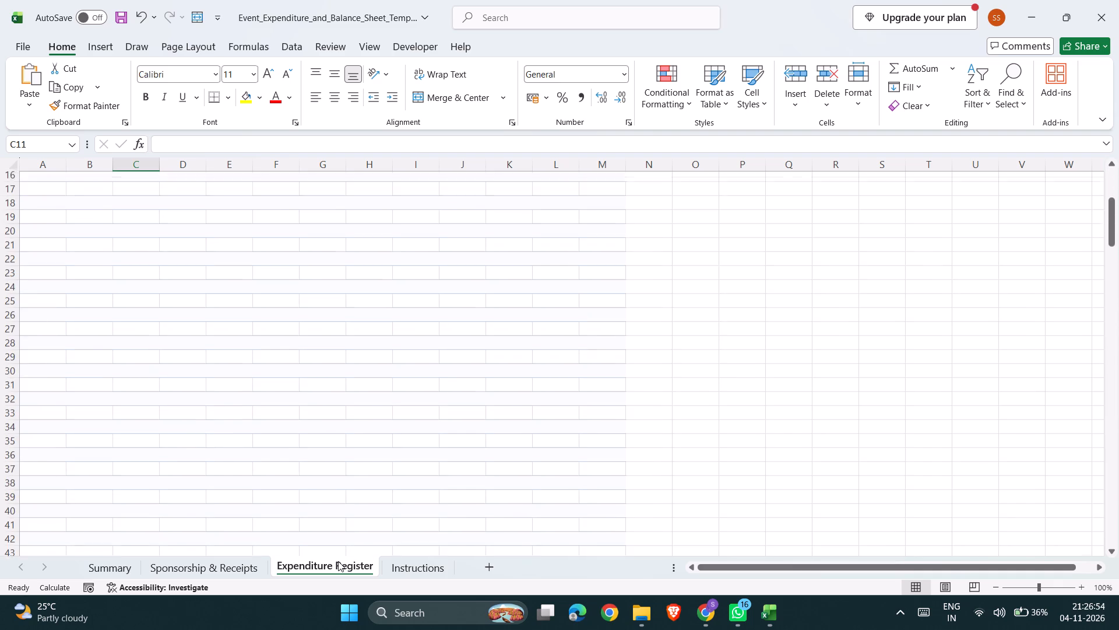
scroll(354, 629, up, 1)
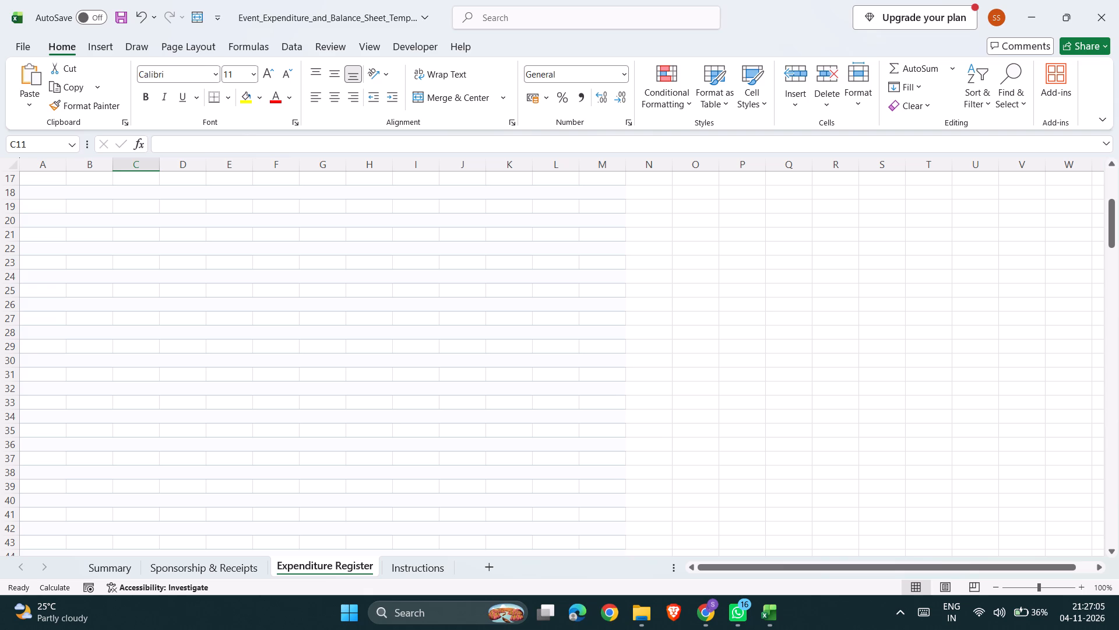
scroll(289, 427, up, 2)
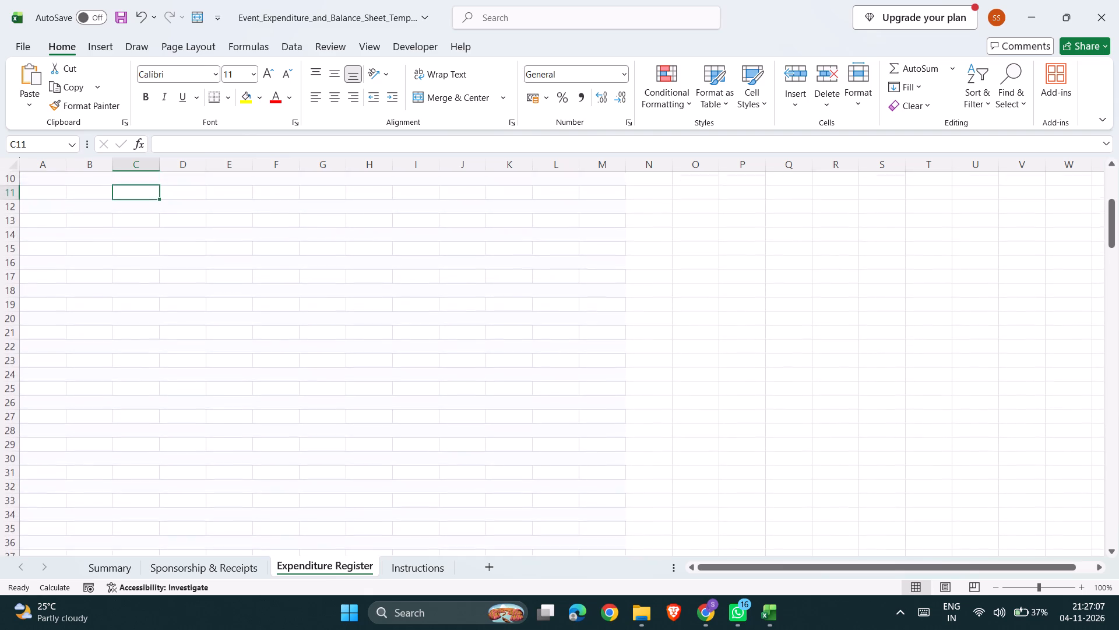
scroll(309, 464, up, 1)
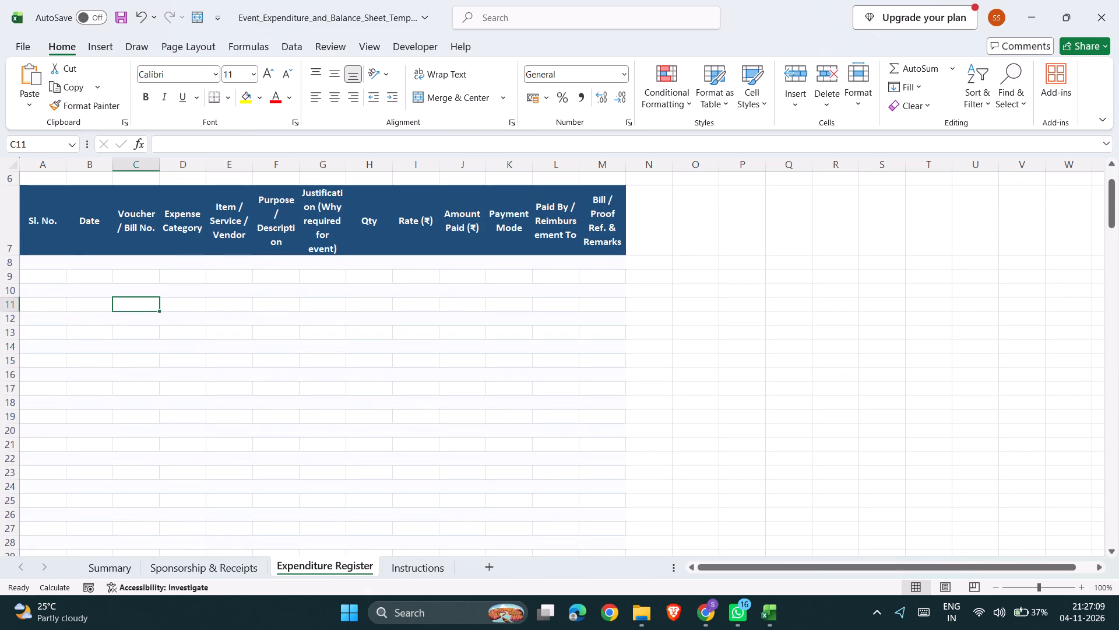
click(55, 266)
key(1)
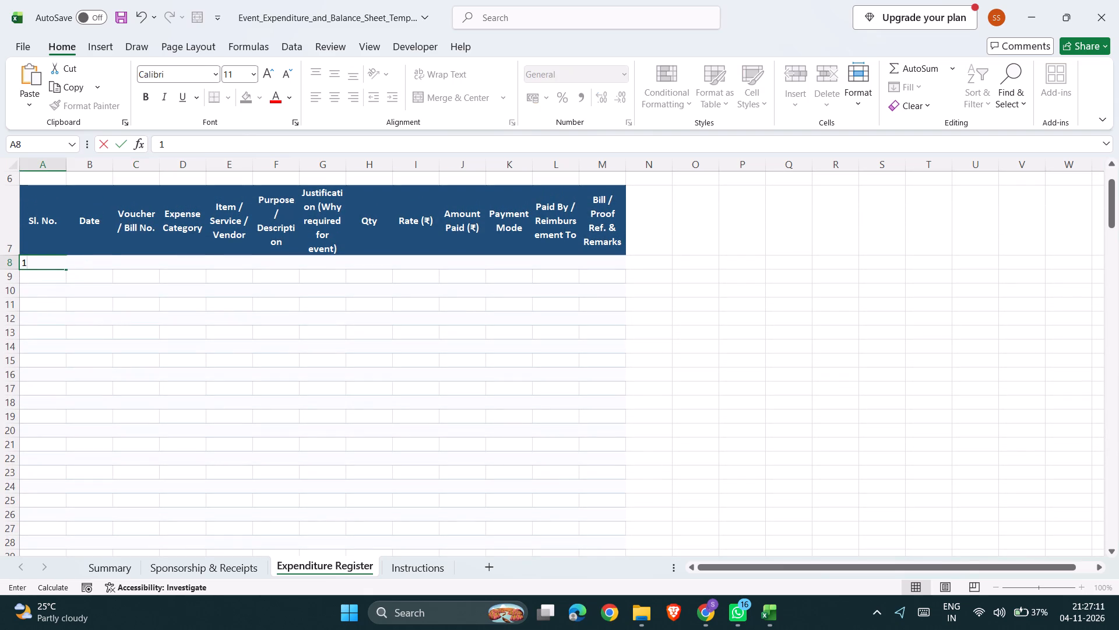
key(Right)
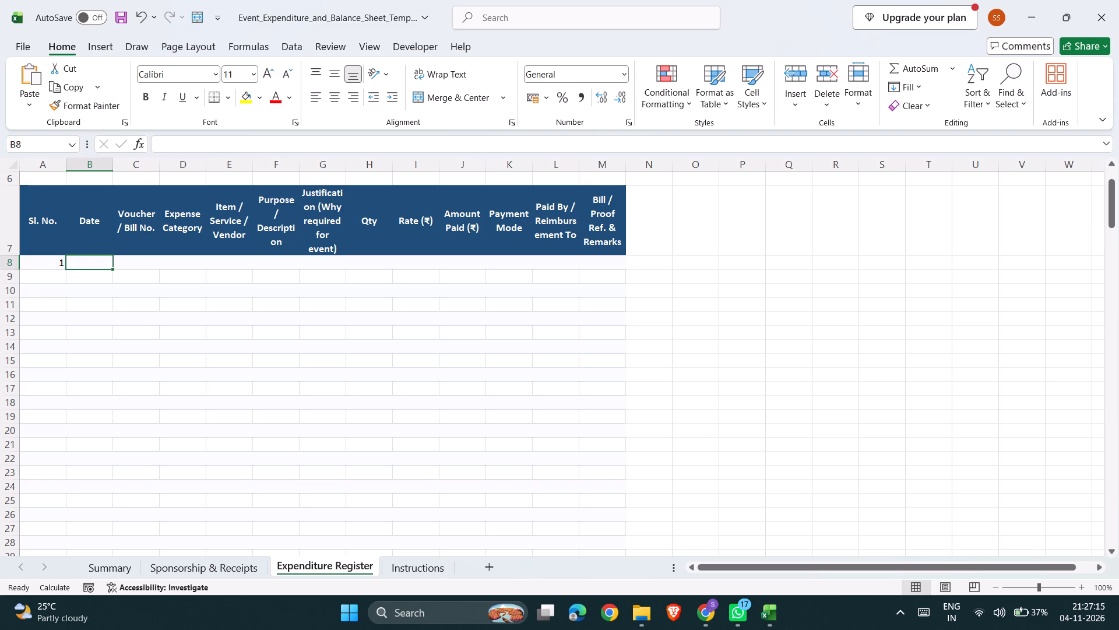
text(12)
text(-10)
text(-2026)
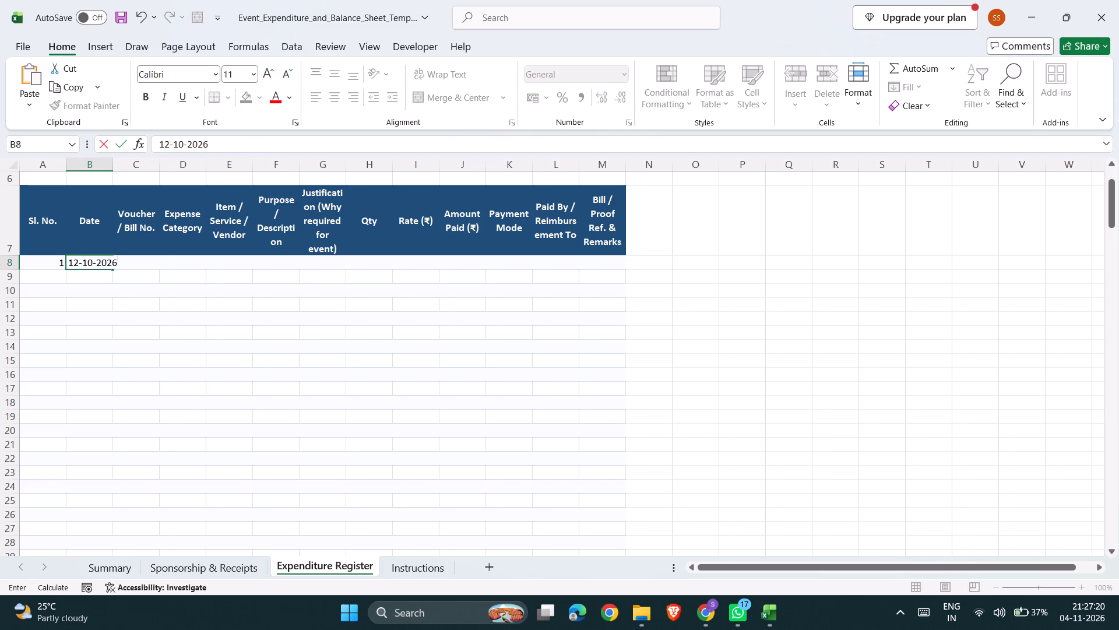
key(Right)
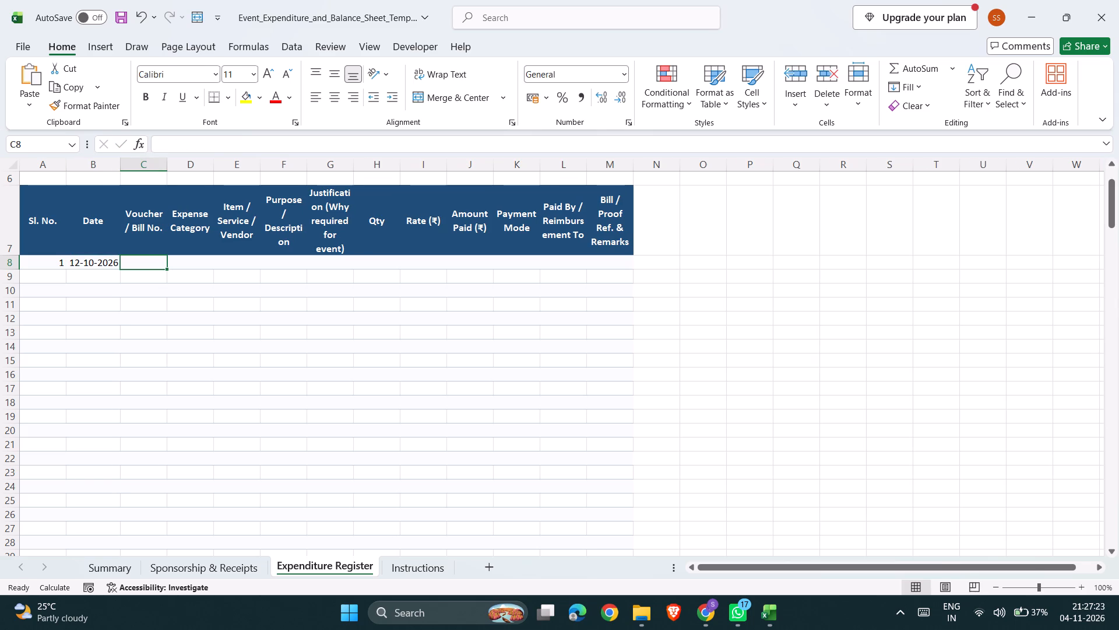
Widen the Date, Voucher / Bill No., Expense Category, Item / Service / Vendor and Paid By / Reimbursement To columns.
drag(120, 166, 137, 170)
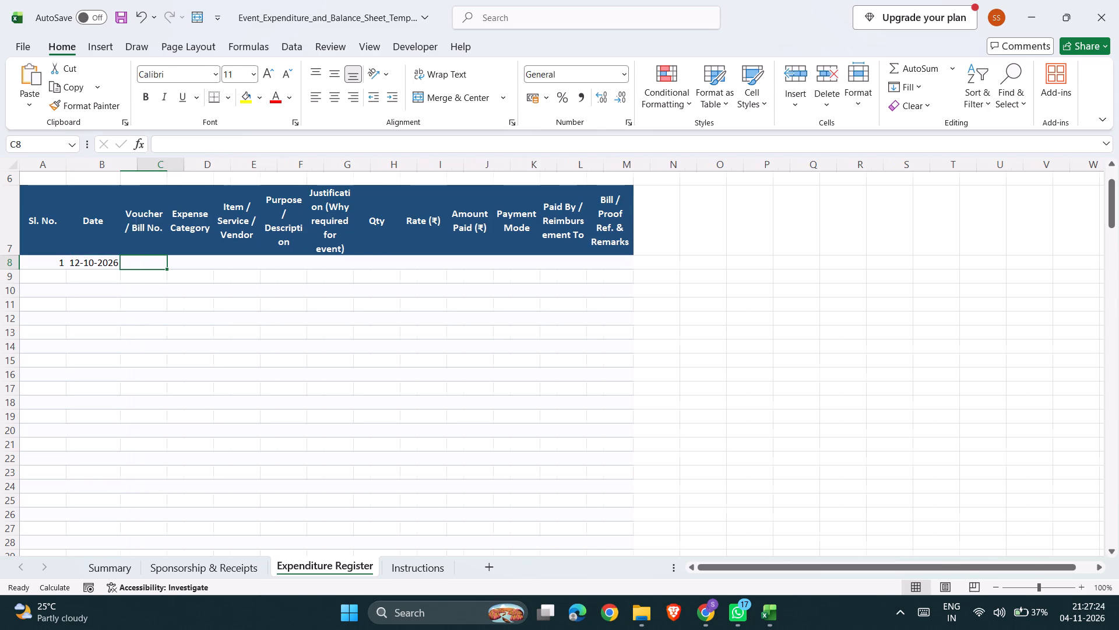
drag(185, 166, 202, 169)
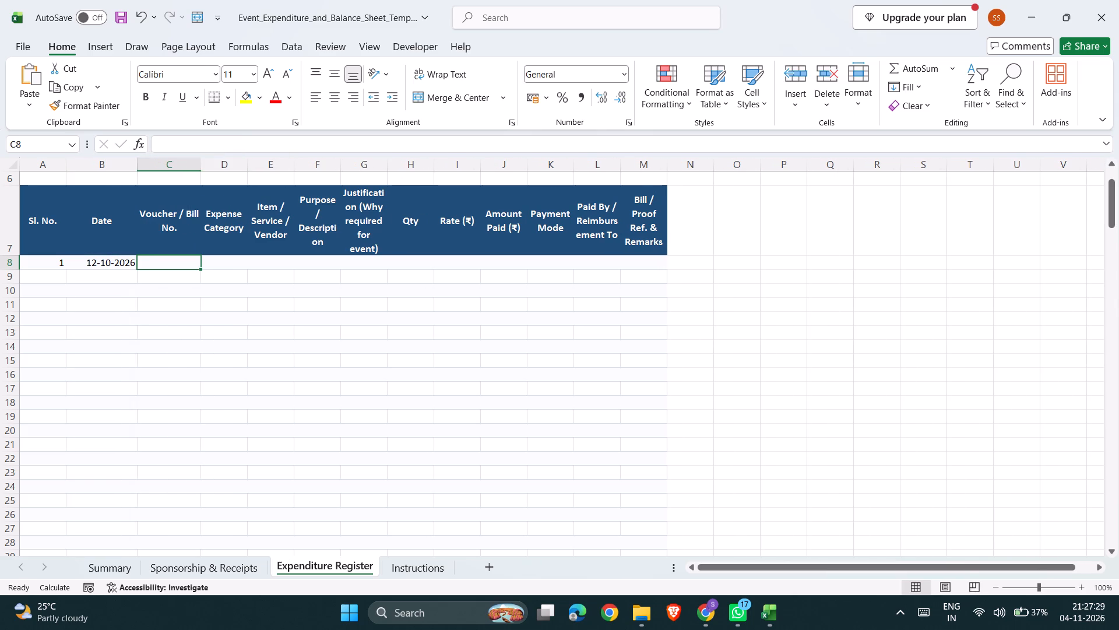
drag(248, 167, 290, 174)
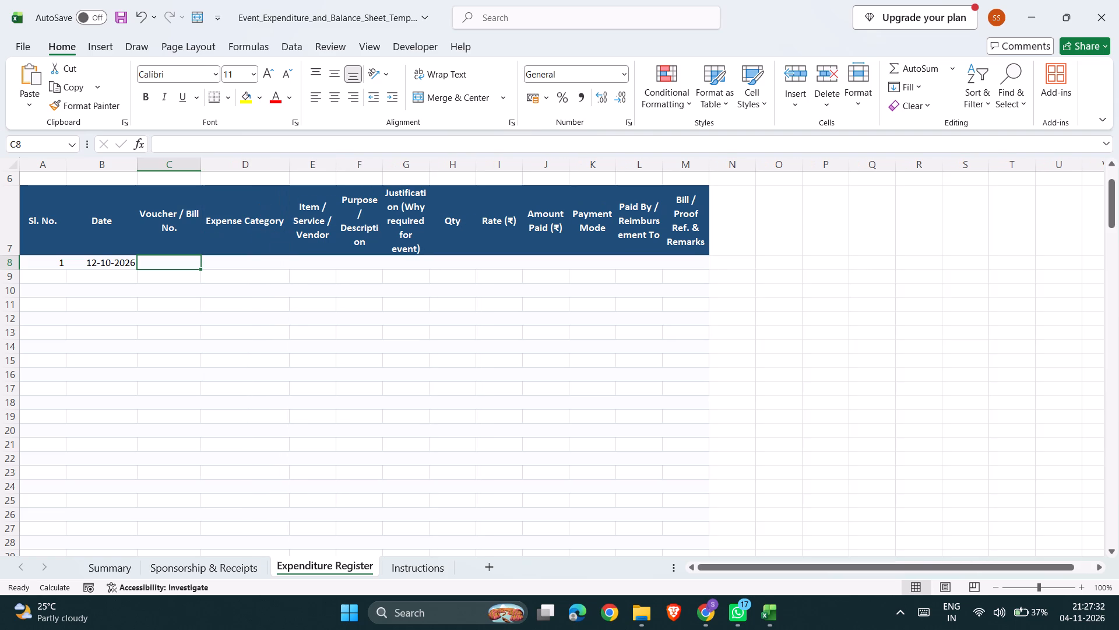
drag(336, 165, 347, 165)
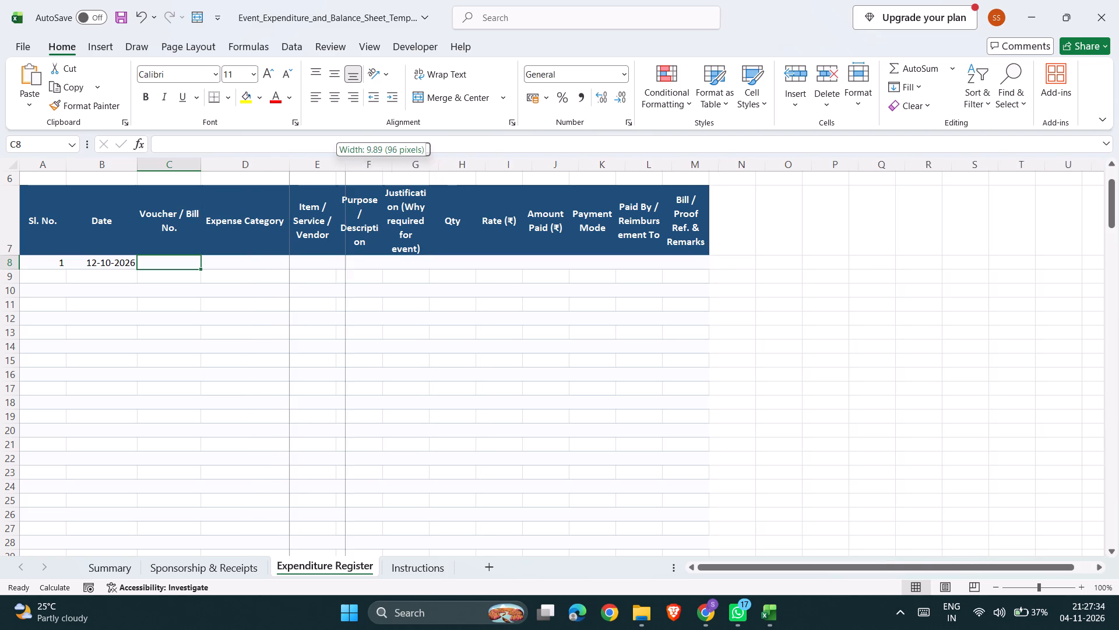
drag(347, 165, 367, 166)
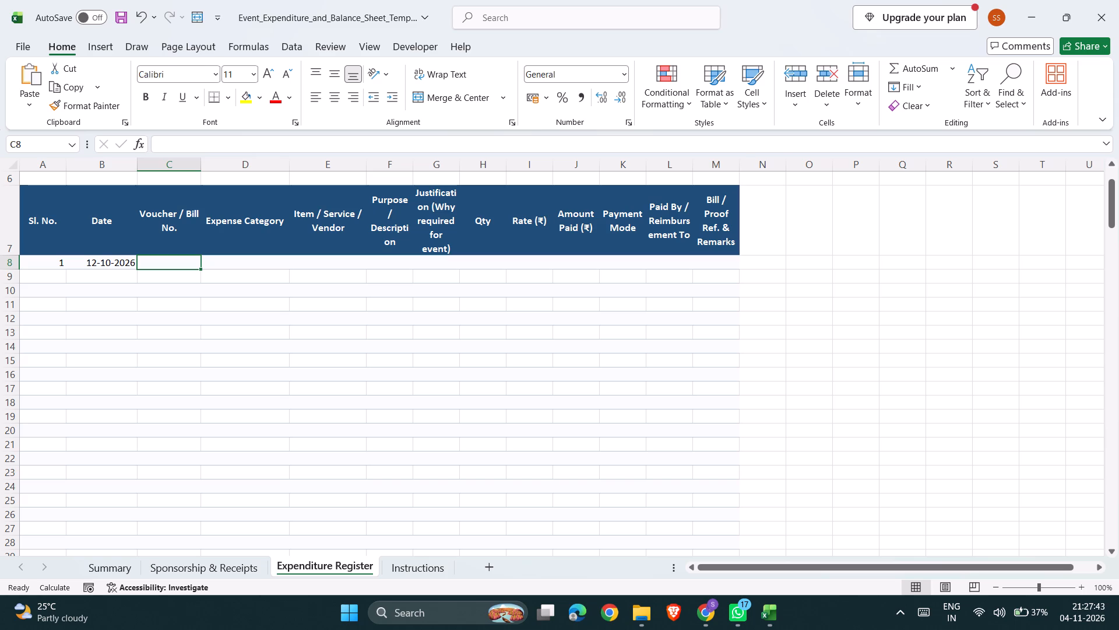
drag(692, 167, 720, 168)
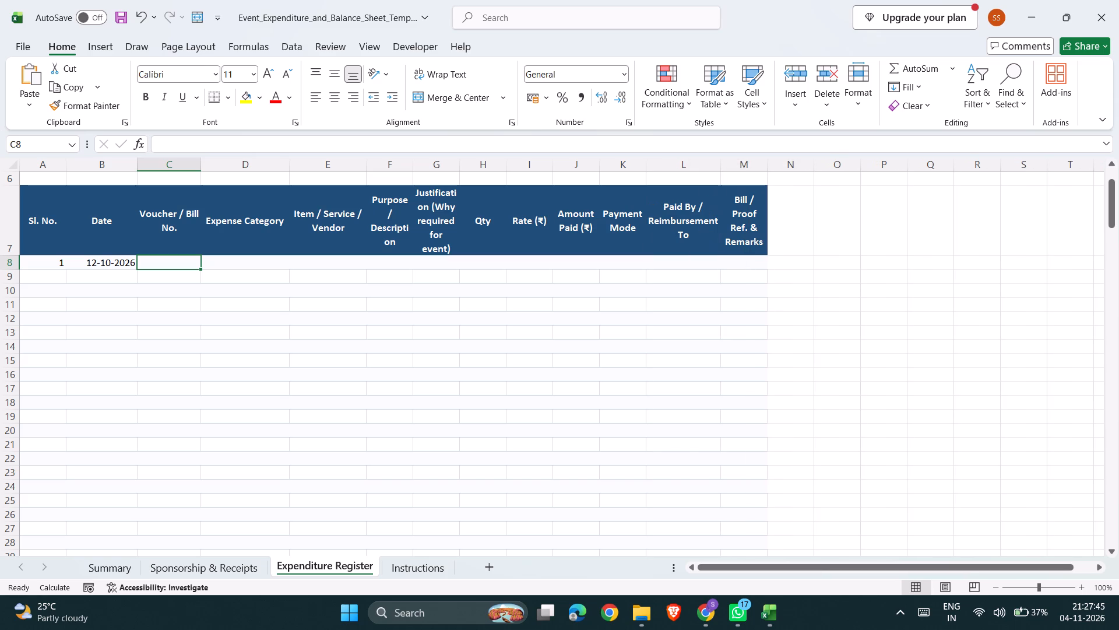
Widen the Bill / Proof Ref. & Remarks column of the Expenditure Register.
drag(767, 168, 808, 170)
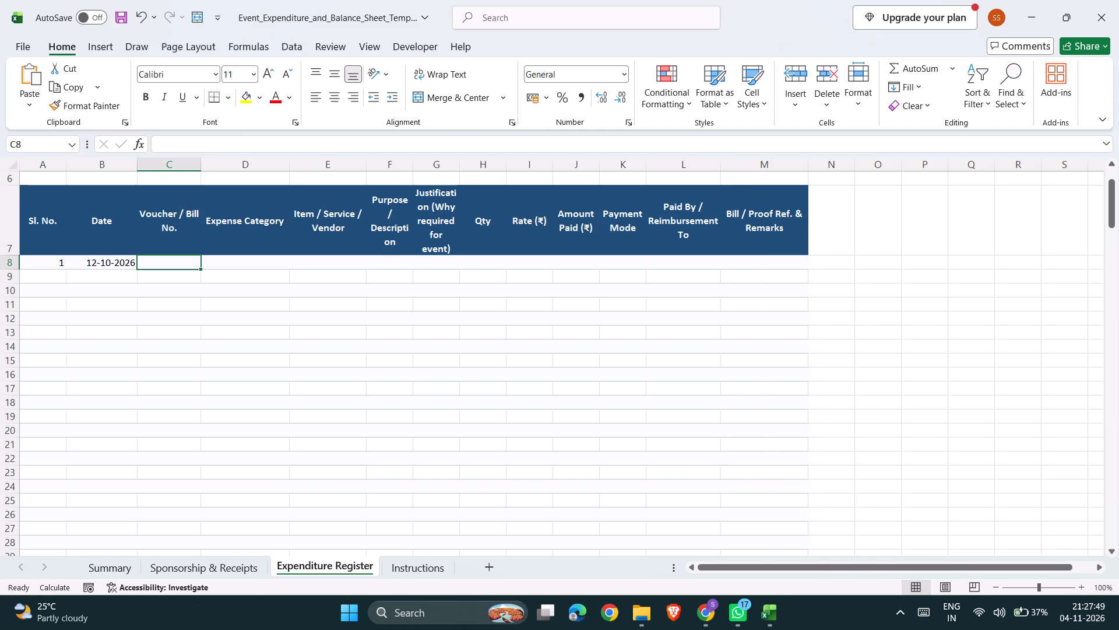
Enter voucher number 2399 in rows 8 and 9, and give row 9 serial number 2 and date 12-10-2026.
text(2399)
key(Down)
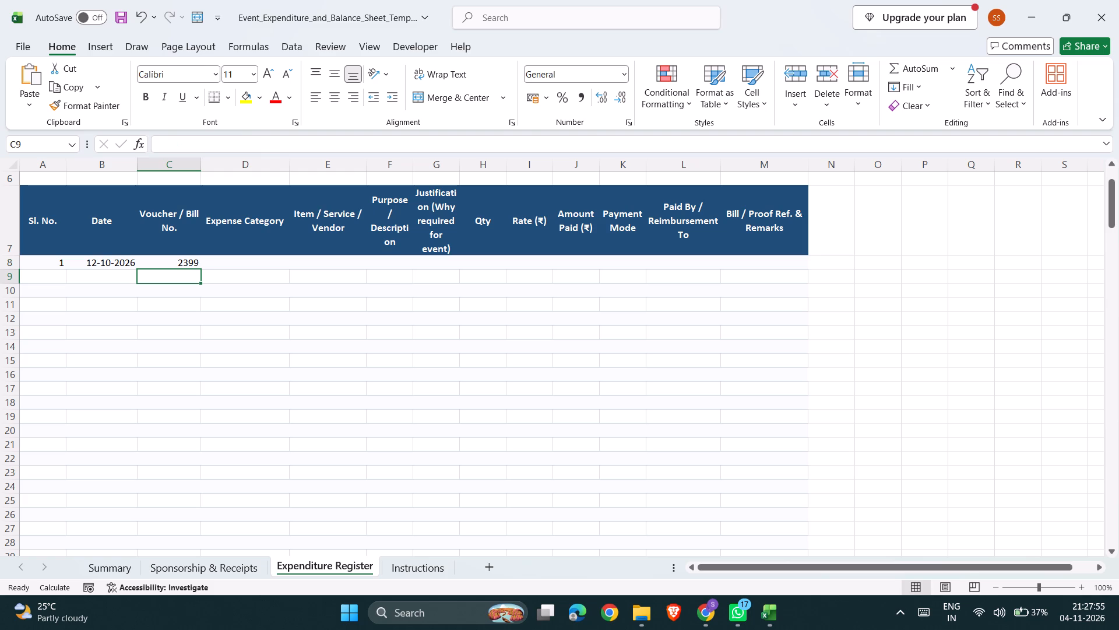
text(2399)
key(Left)
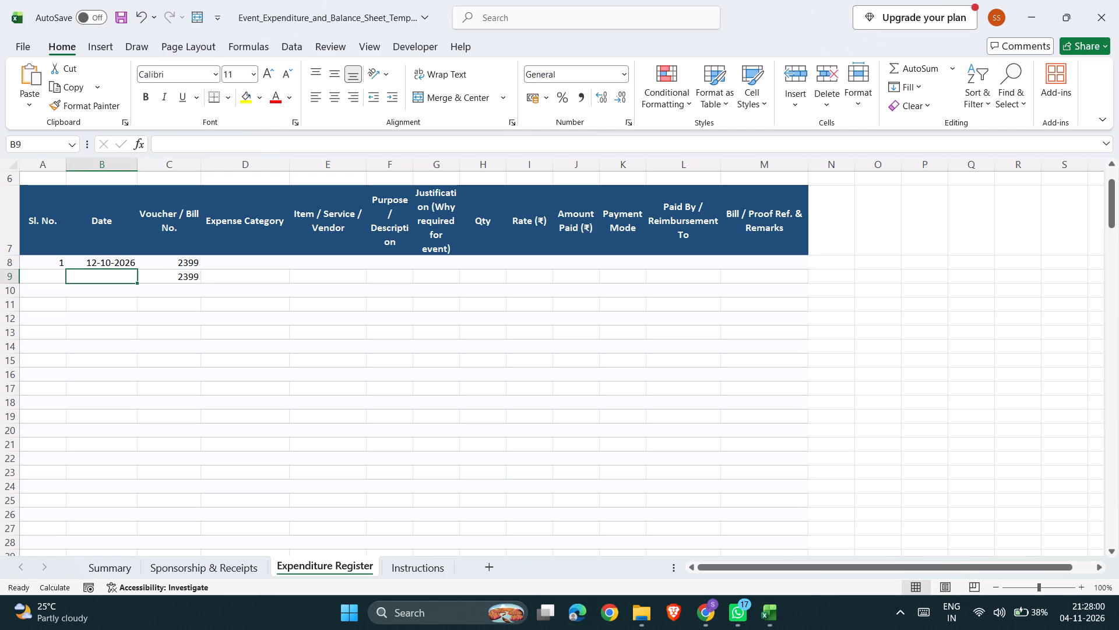
text(12)
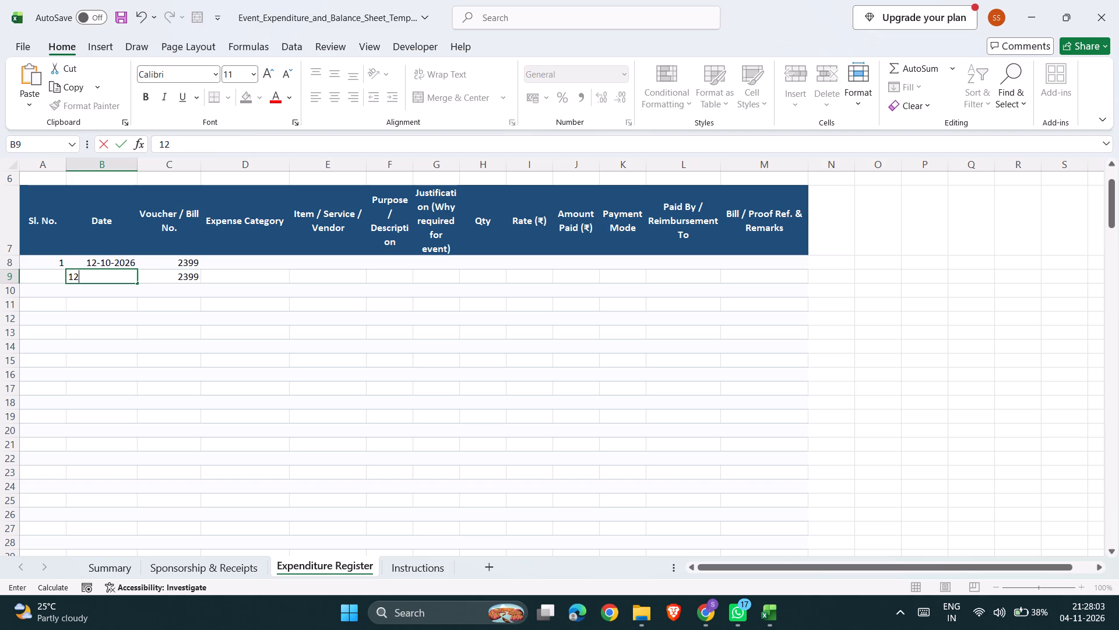
text(-10-202)
key(6)
key(Left)
key(2)
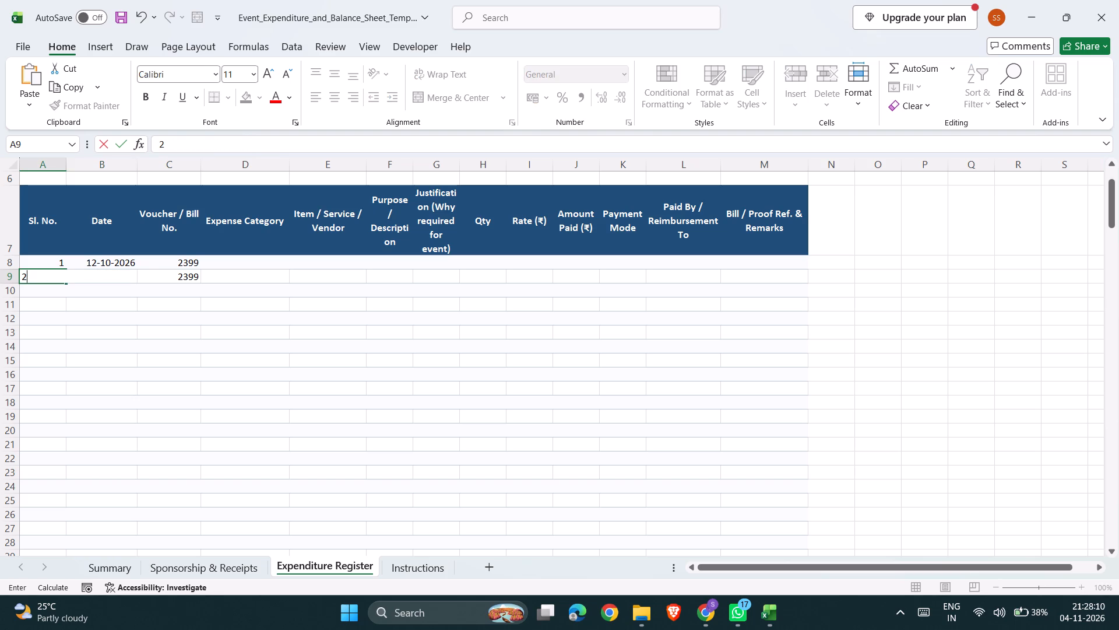
key(Right)
Enter Posters as the expense category for entries 1 and 2.
key(Right)
key(Right)
key(Up)
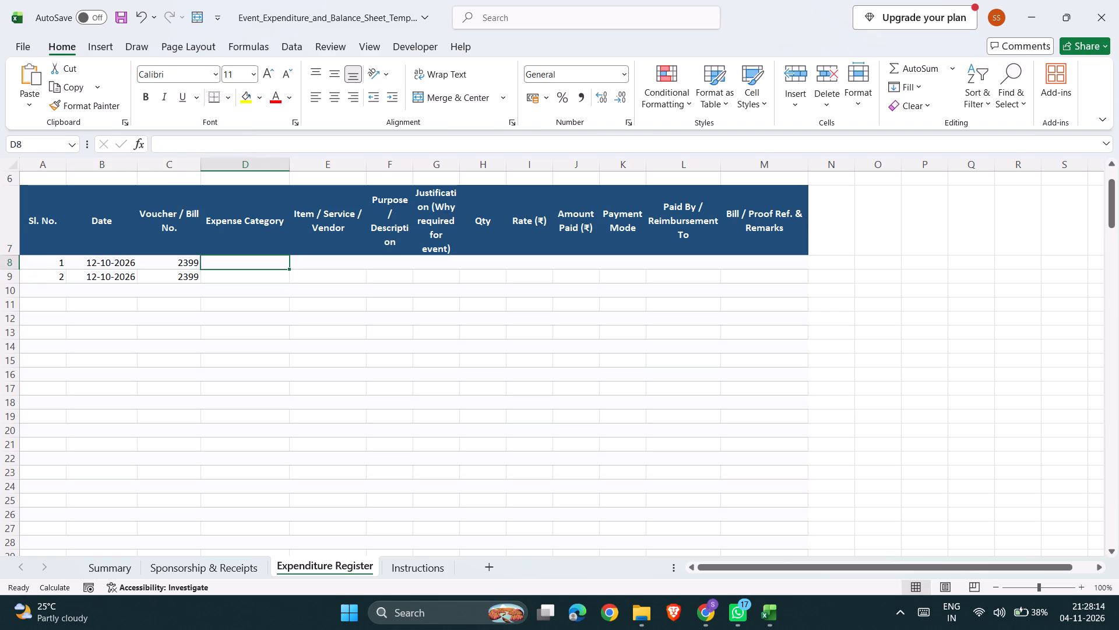
text(Posters)
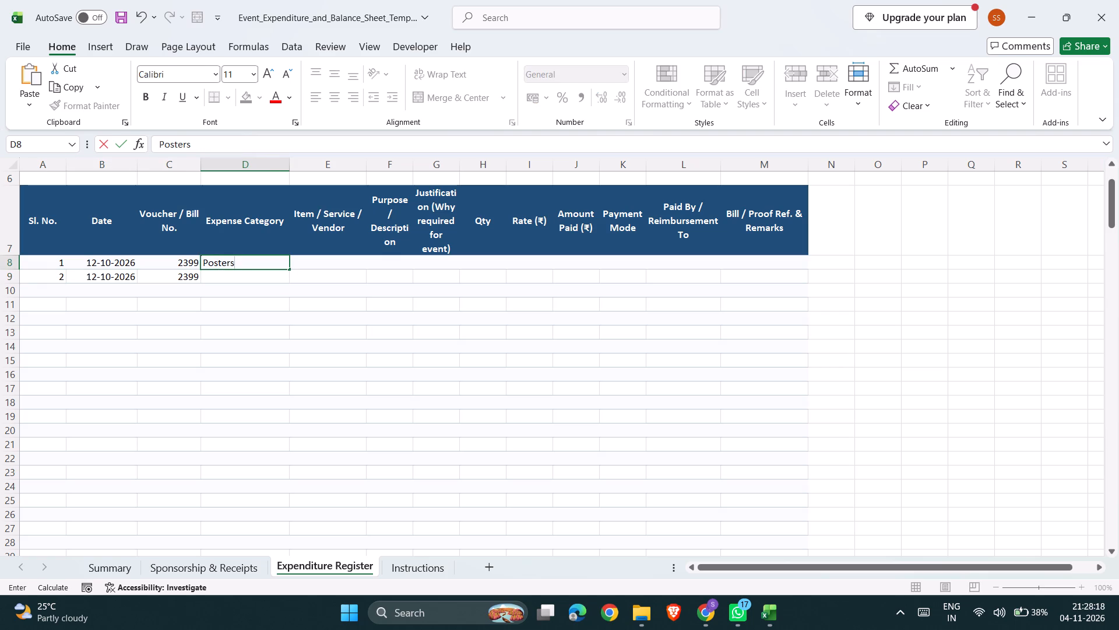
key(Down)
key(shift+p)
key(Tab)
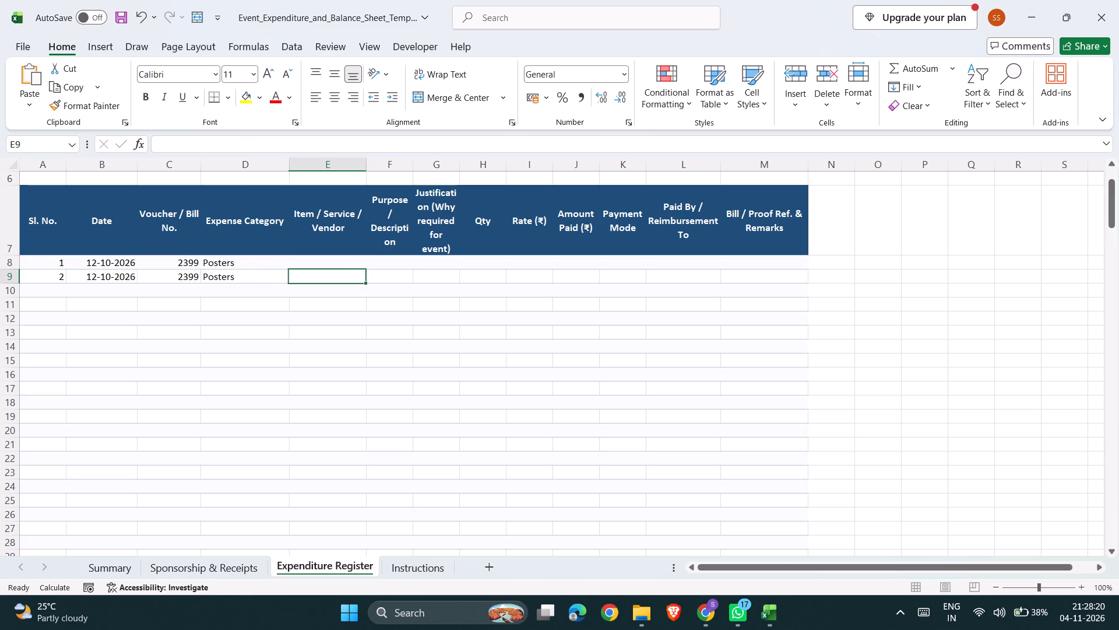
Enter Pavan Graphics as the item / service / vendor for entries 1 and 2.
key(Up)
text(Pavan Gra)
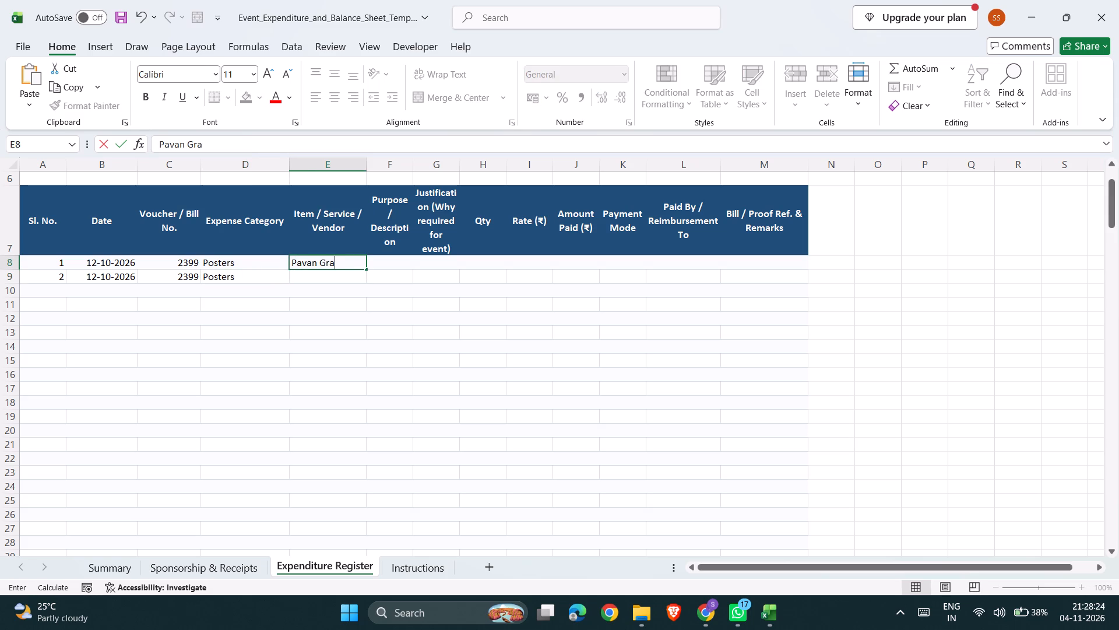
text(phics)
key(Tab)
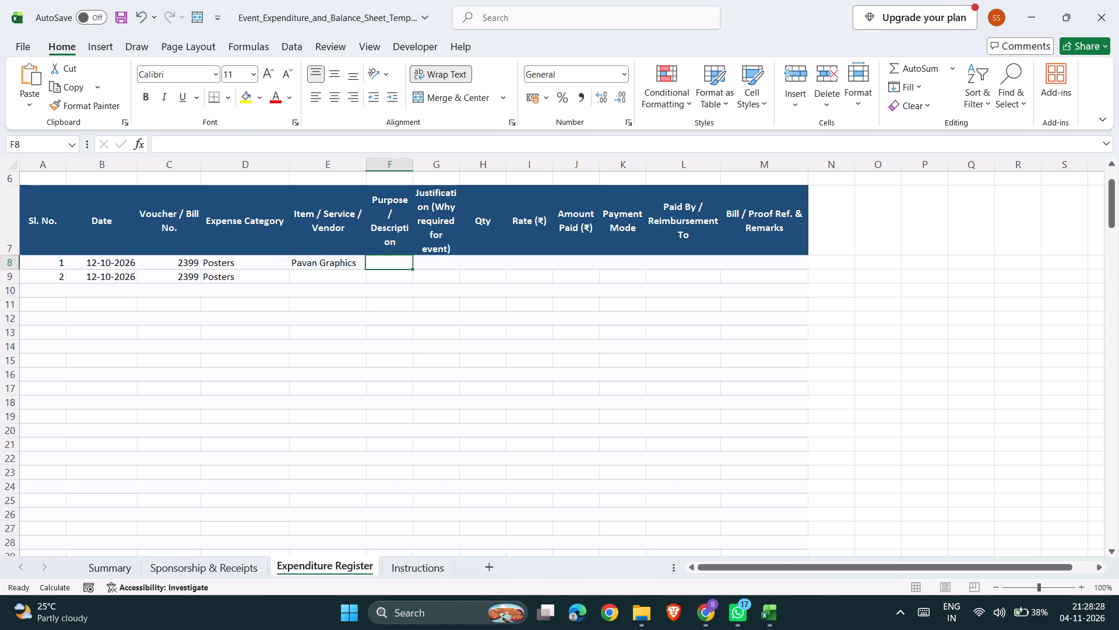
key(Left)
key(Down)
key(shift+p)
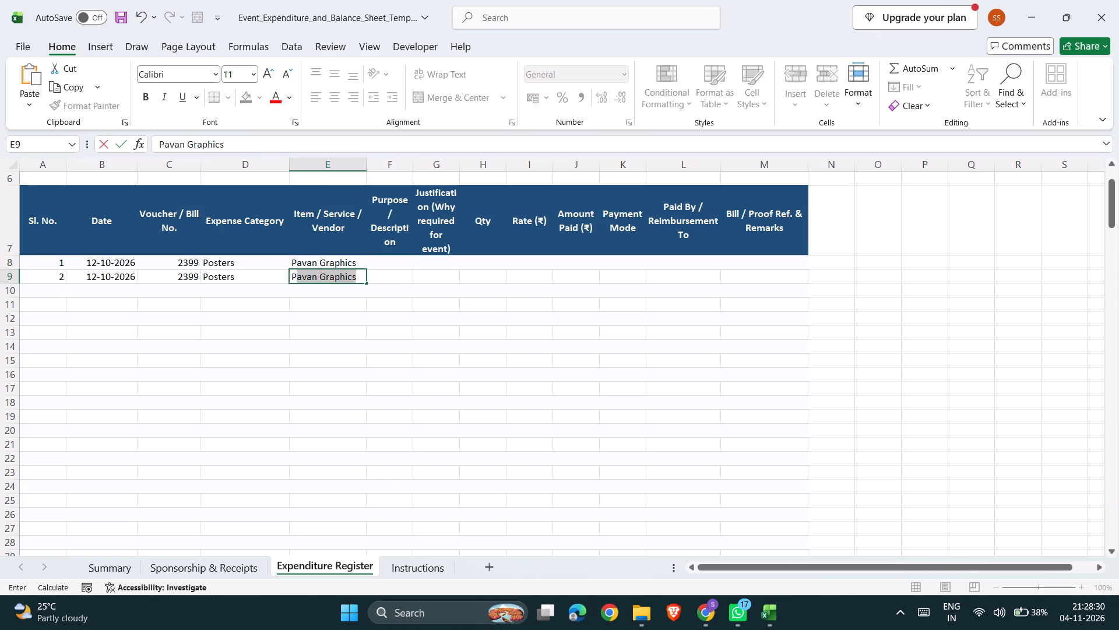
key(Tab)
Enter quantity 10 and rate 55 for entry 1.
key(Right)
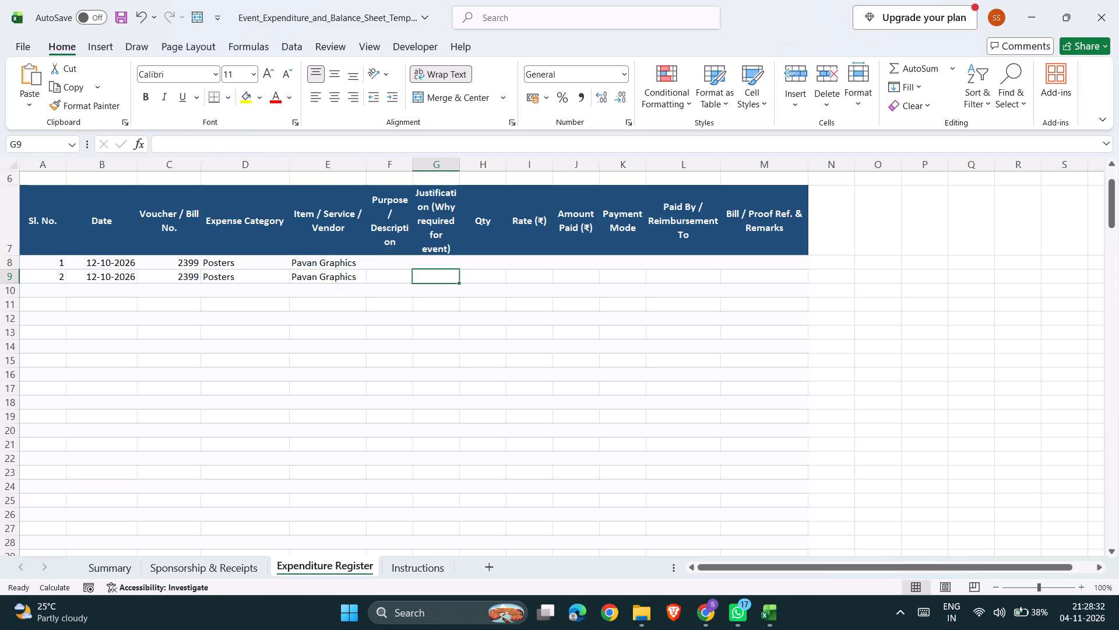
key(Right)
key(Up)
key(1)
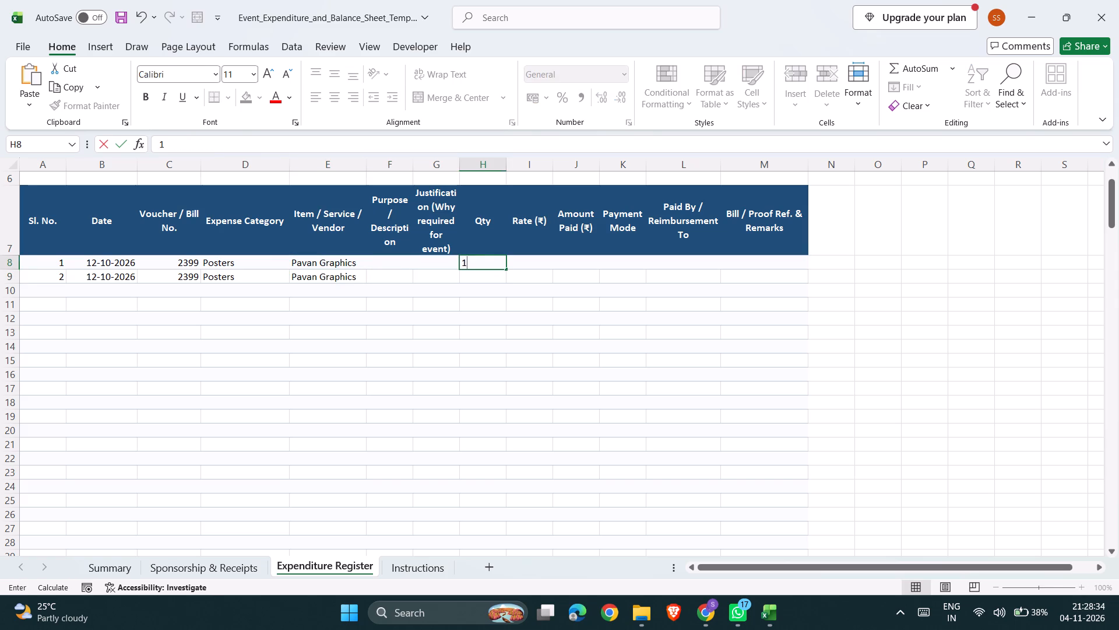
key(0)
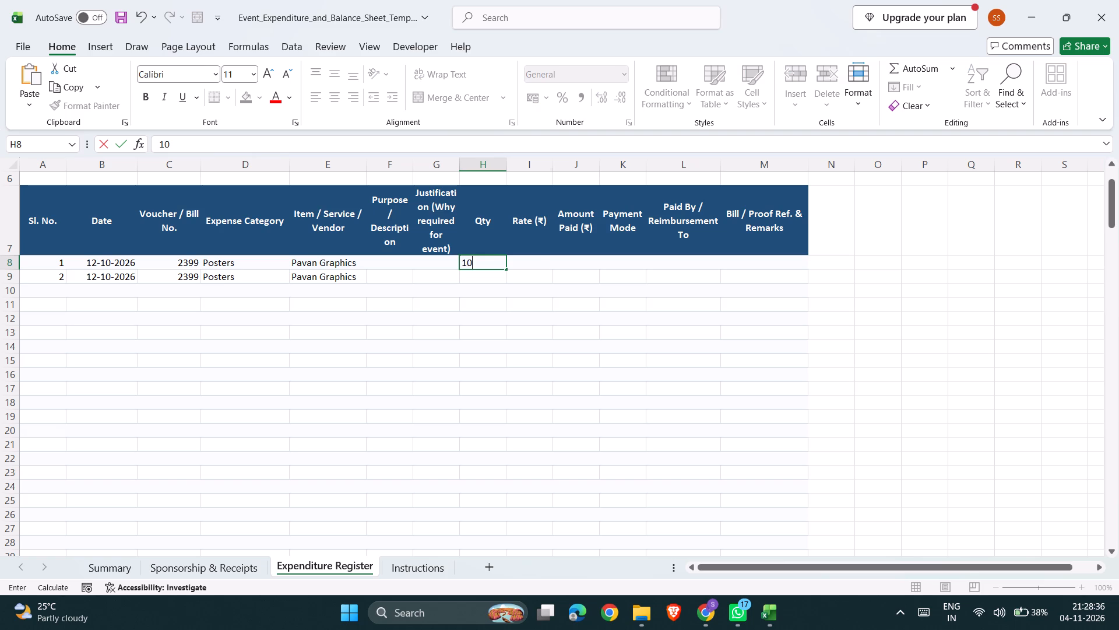
key(Right)
text(55)
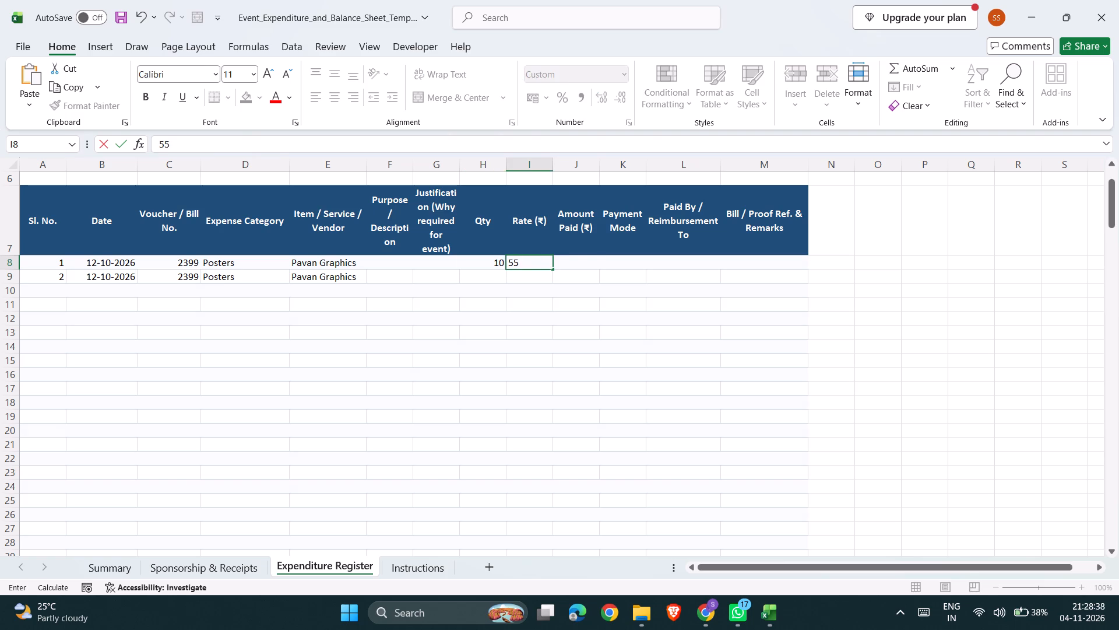
key(Right)
Change the quantity of entry 1 to 20.
key(Down)
key(Left)
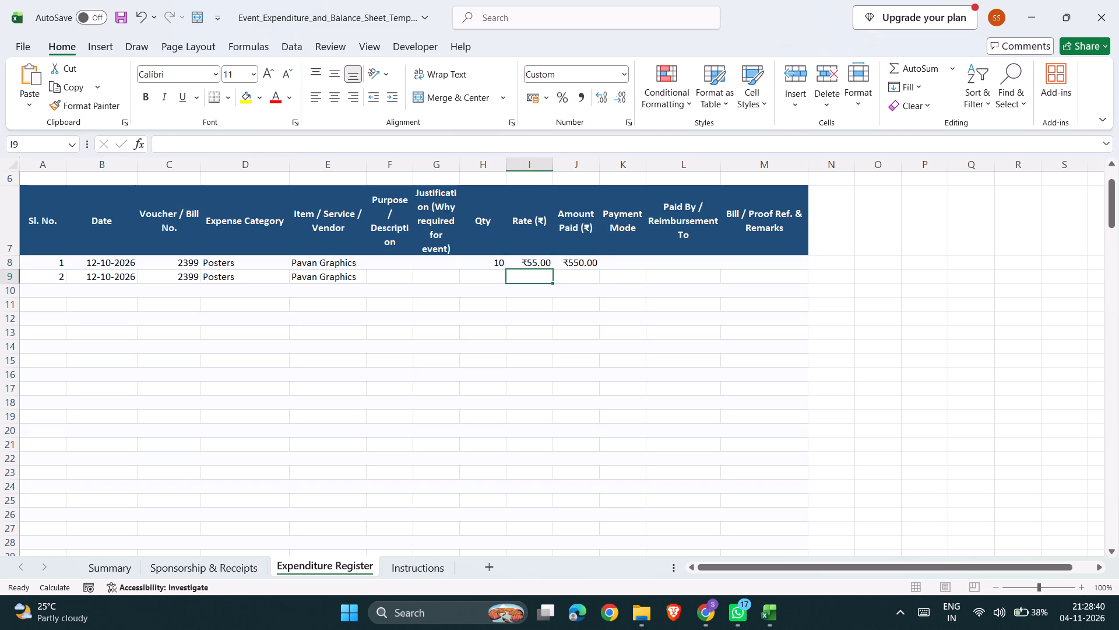
key(Left)
key(Up)
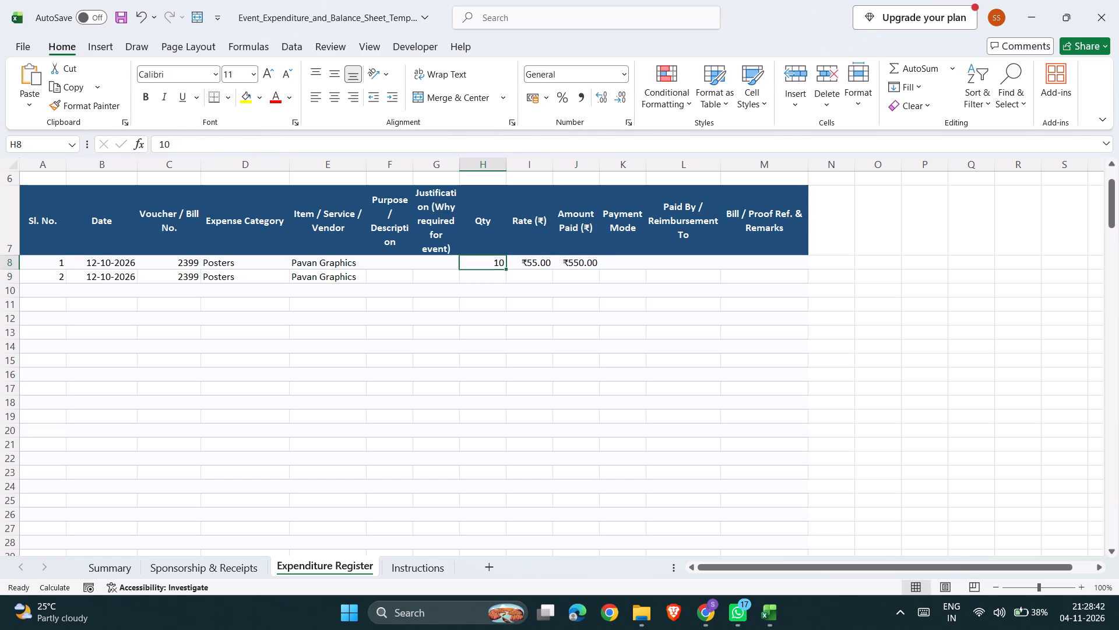
text(20)
key(Down)
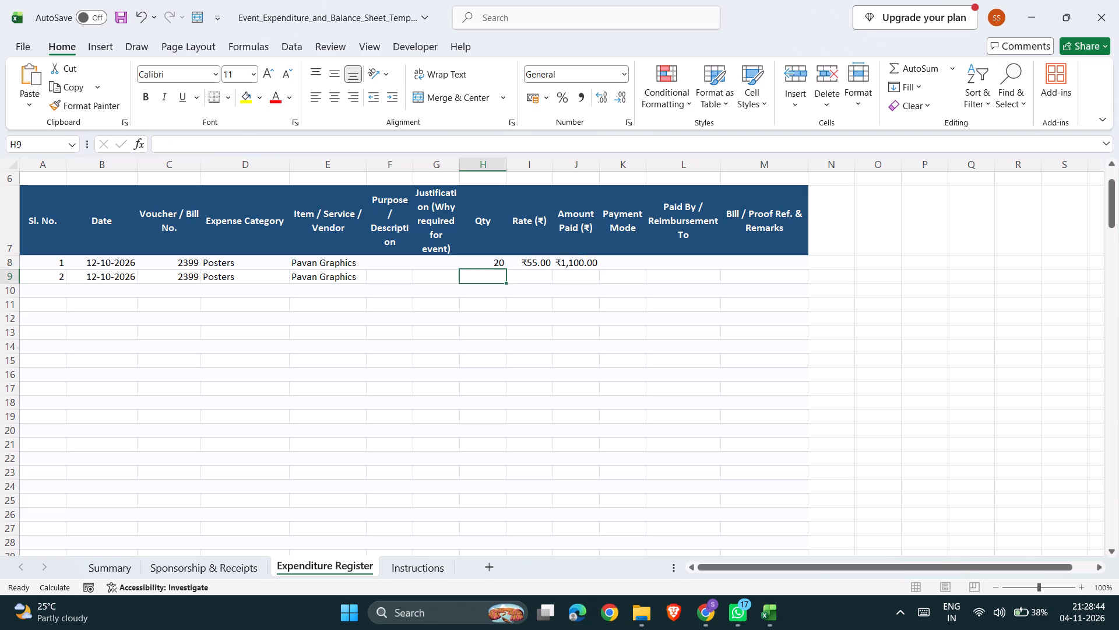
Enter quantity 10 and rate 75 for entry 2.
text(10)
key(Right)
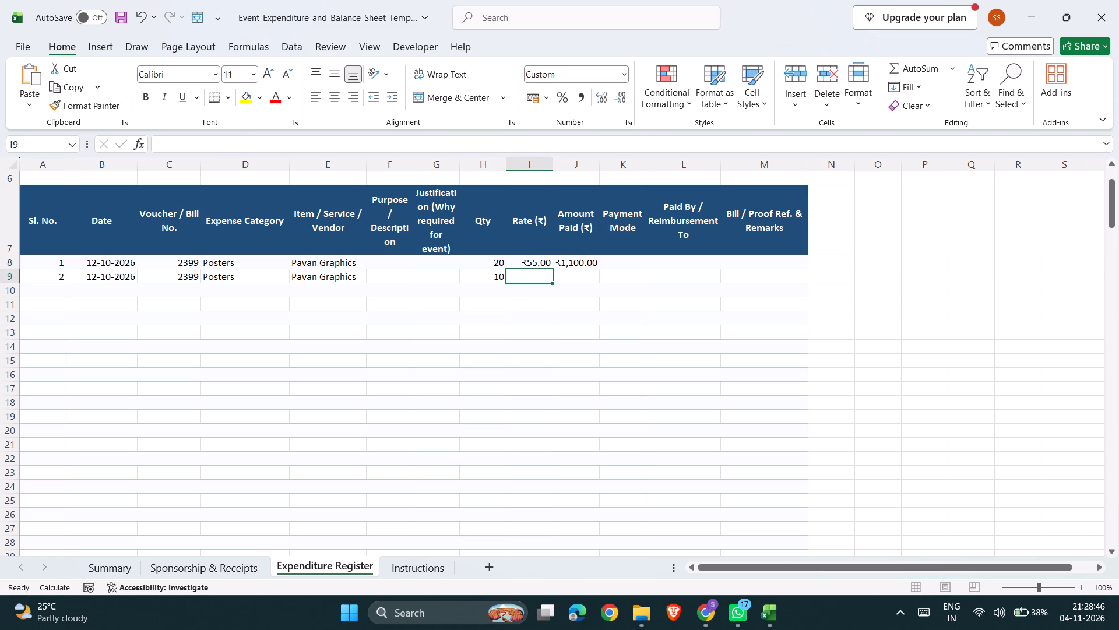
text(75)
key(Right)
Enter cash as the payment mode for entries 1 and 2.
key(Right)
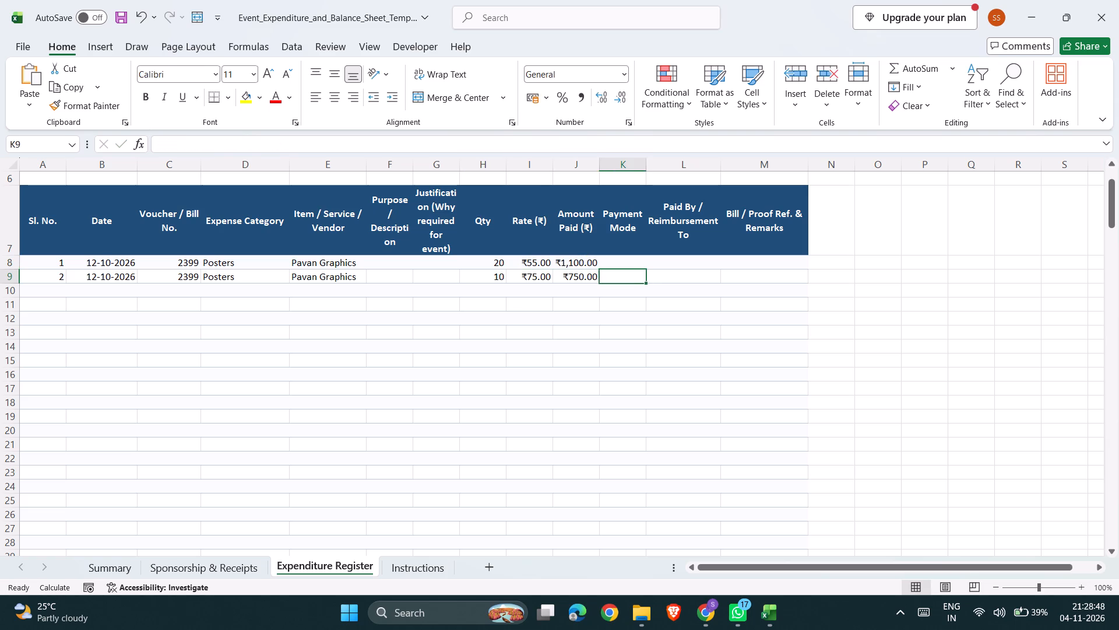
key(Up)
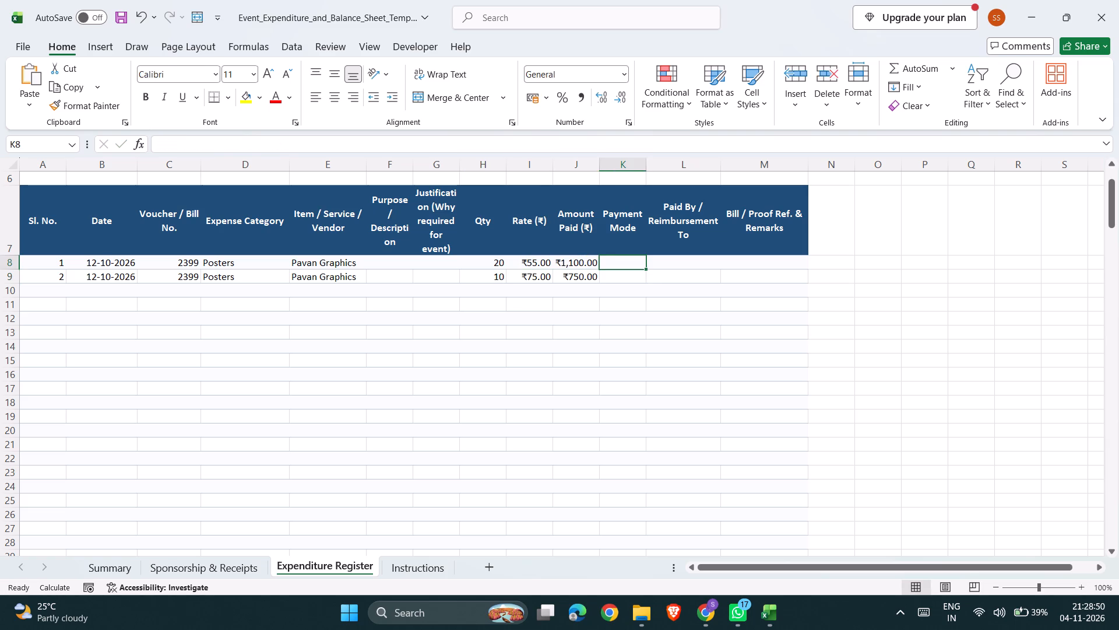
text(cash)
key(Down)
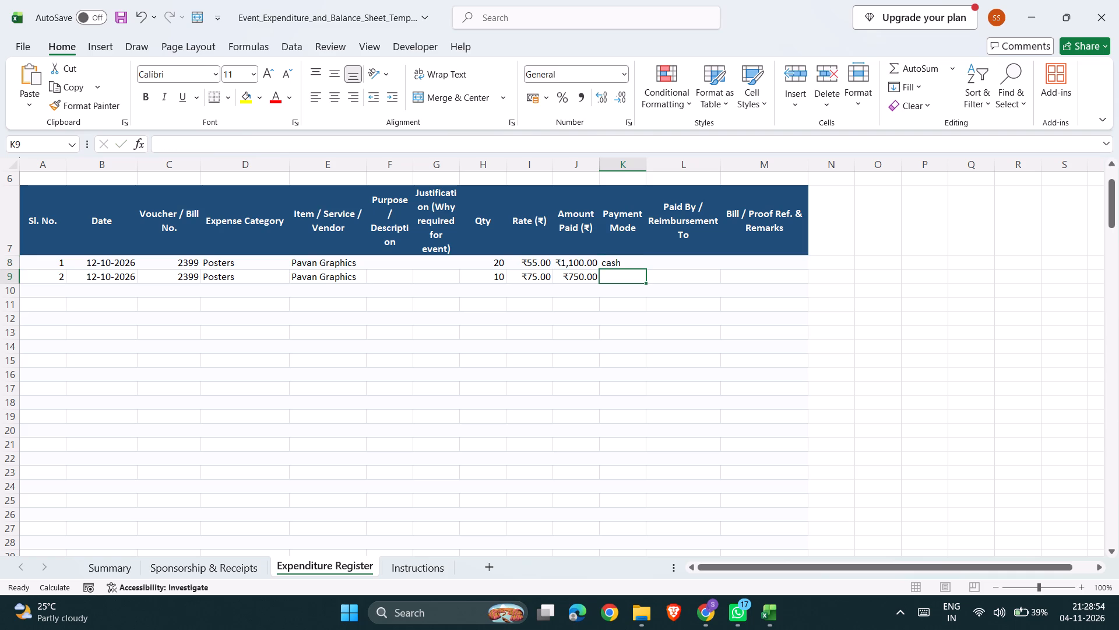
text(cash)
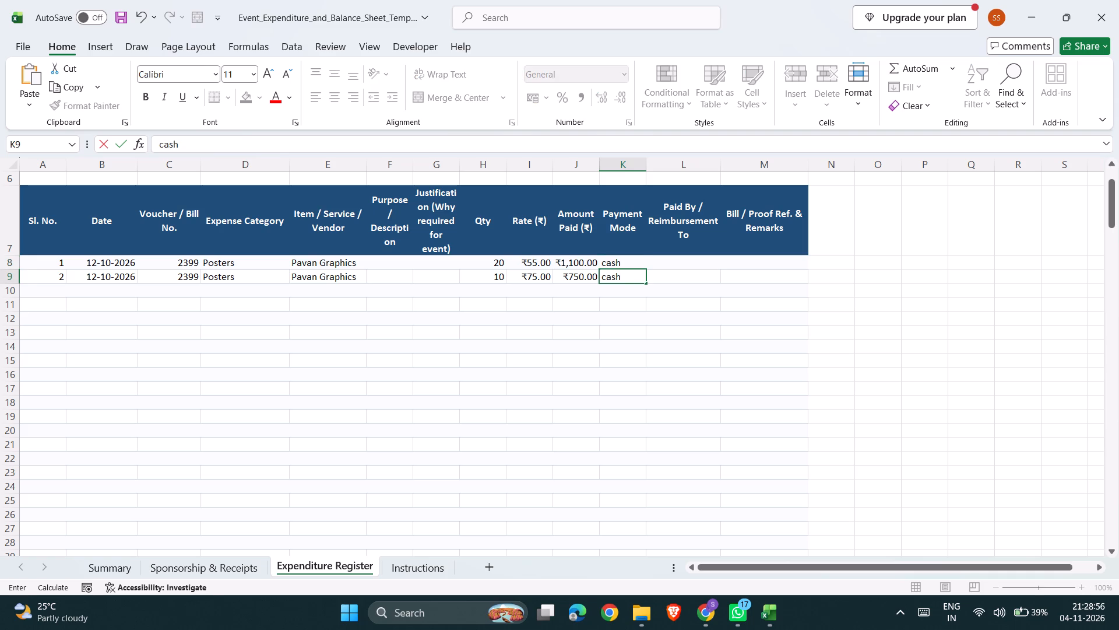
key(Up)
Enter Siddhartha under Paid By / Reimbursement To for entries 1 and 2.
key(Right)
text(Sidd)
key(h)
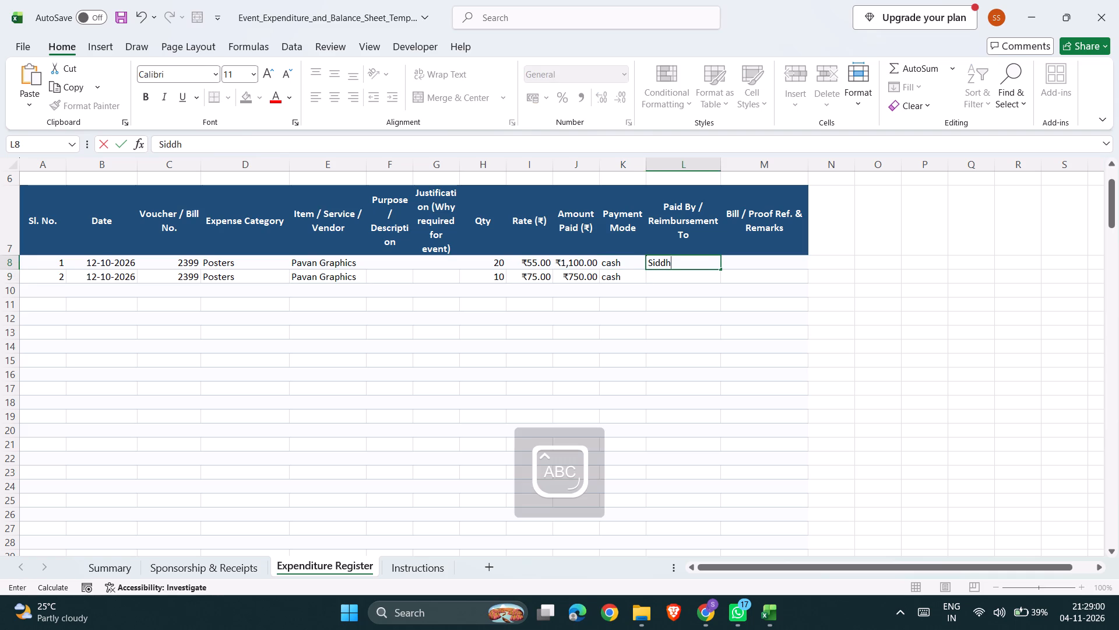
text(artha)
key(Down)
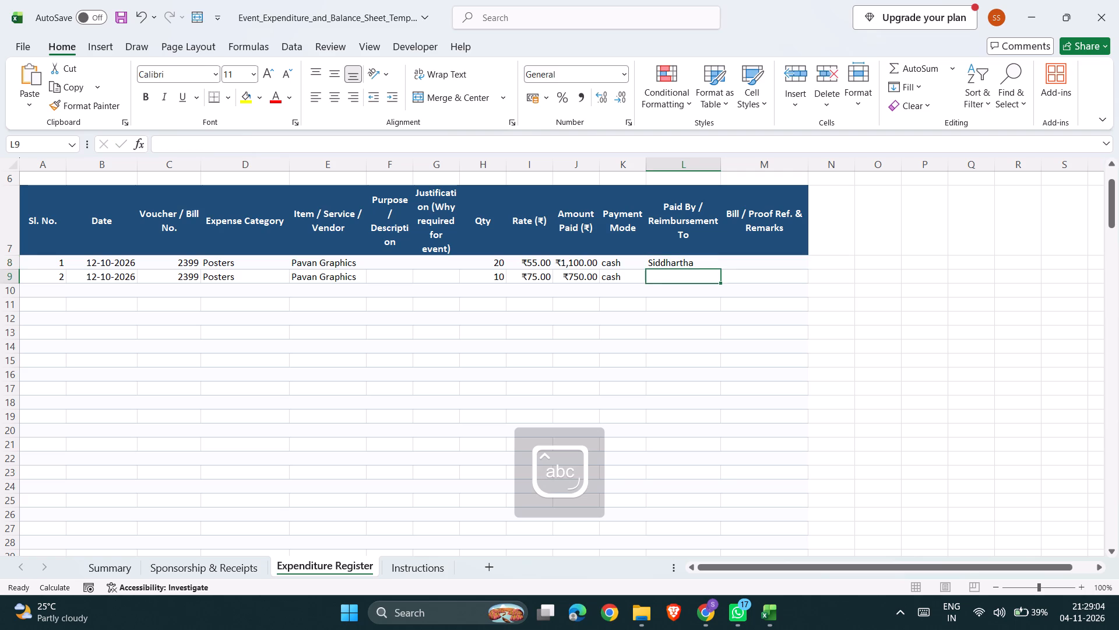
key(shift+s)
key(Up)
Enter yes under Bill / Proof Ref. & Remarks for entries 1 and 2.
key(Right)
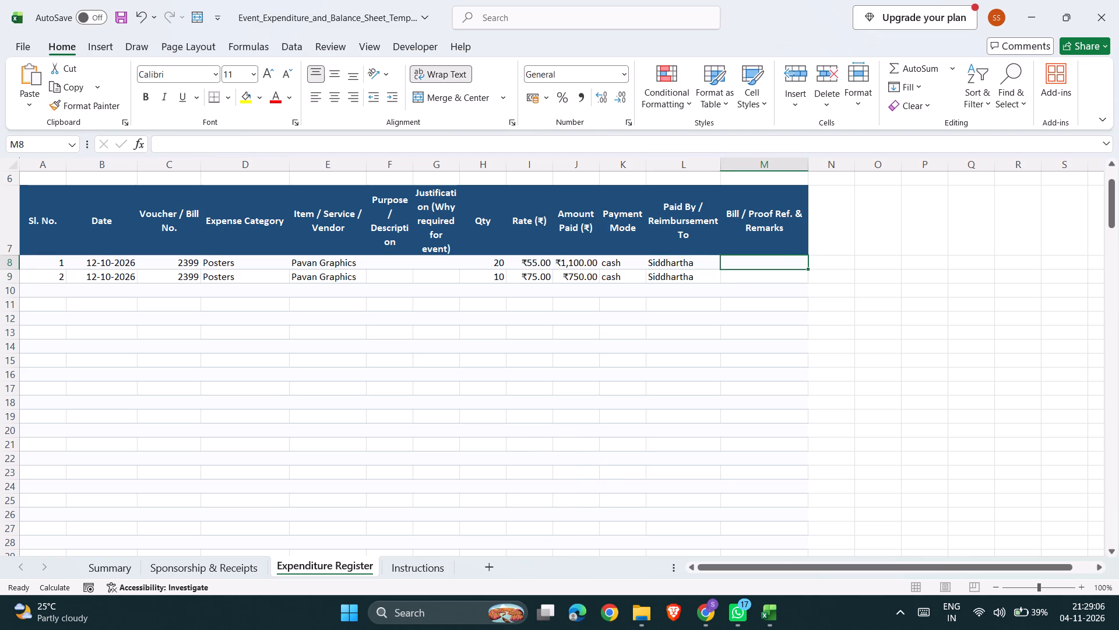
text(yes)
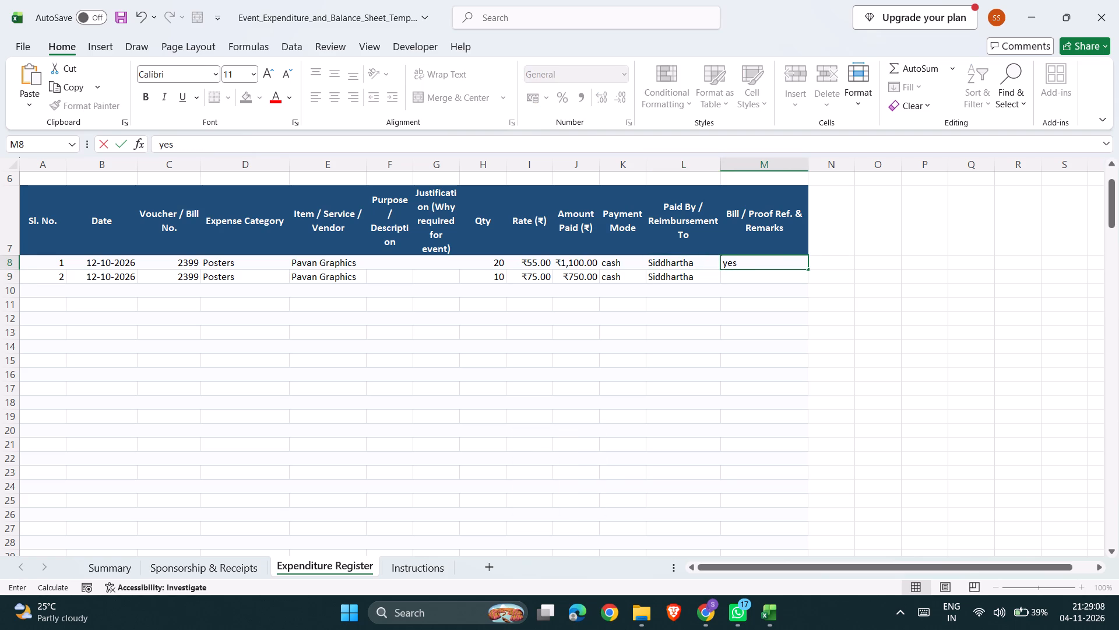
key(Down)
text(yes)
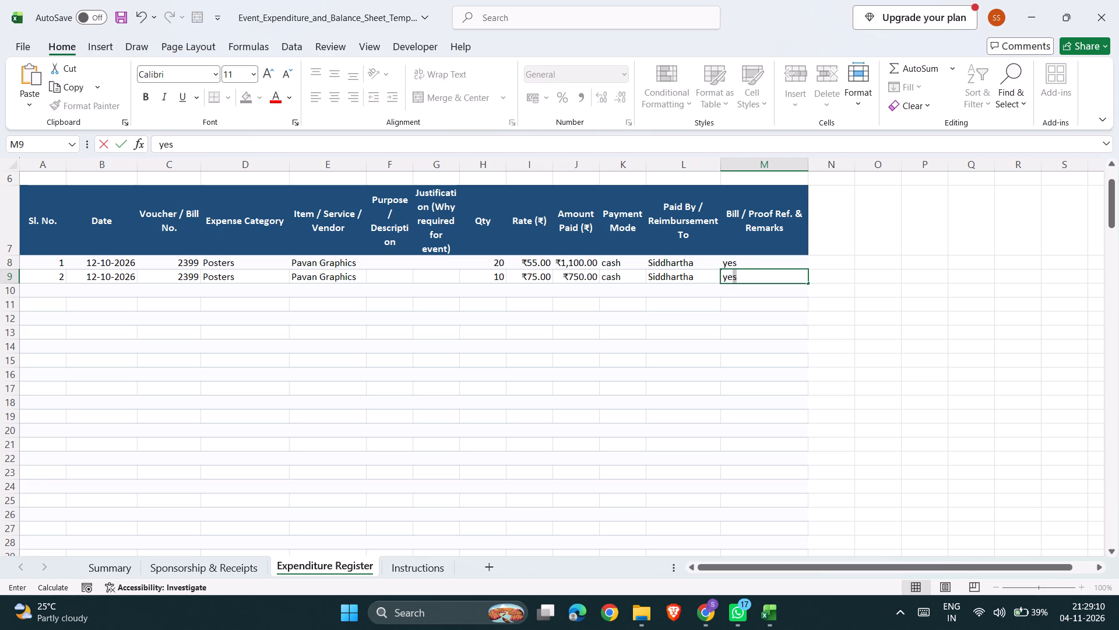
Start entry 3 in the Expenditure Register with date 29-10-2026 and voucher/bill number 3050.
click(64, 287)
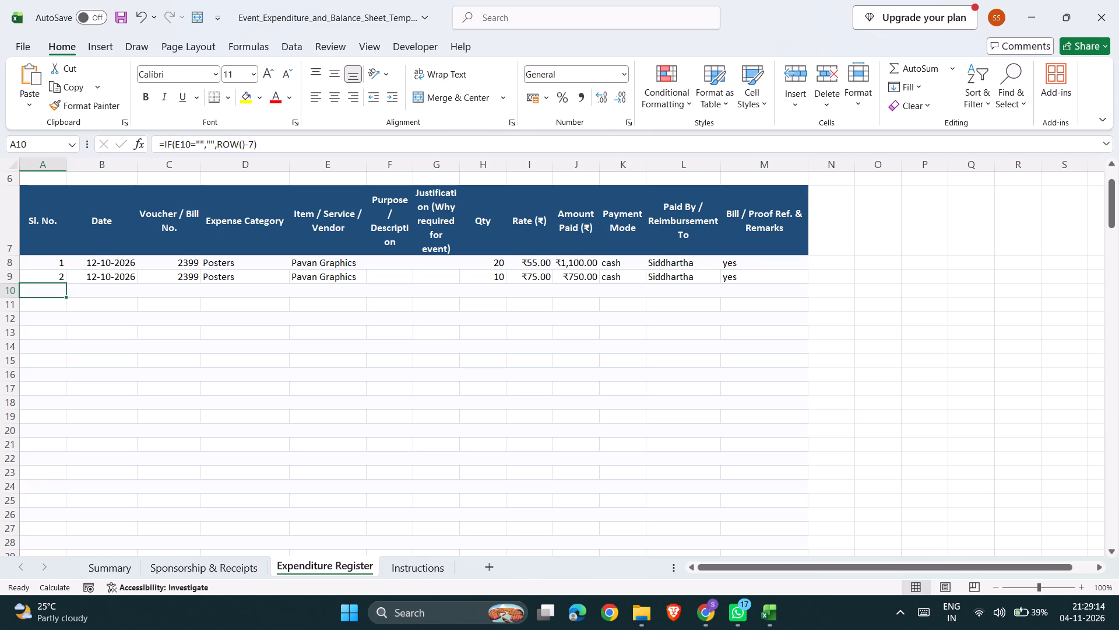
key(3)
key(Right)
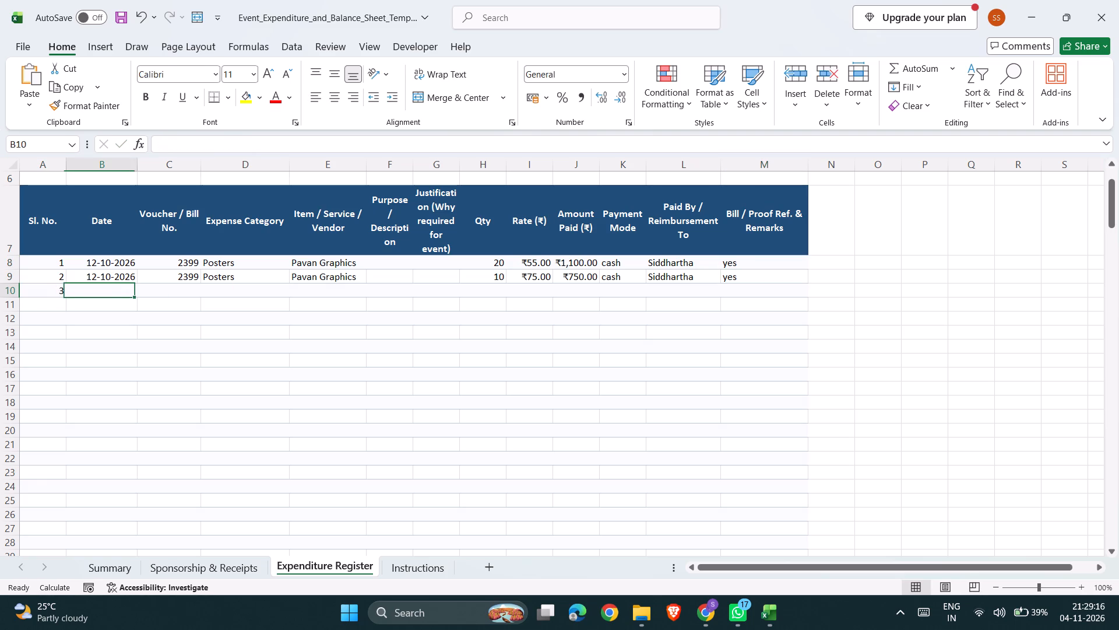
text(29-)
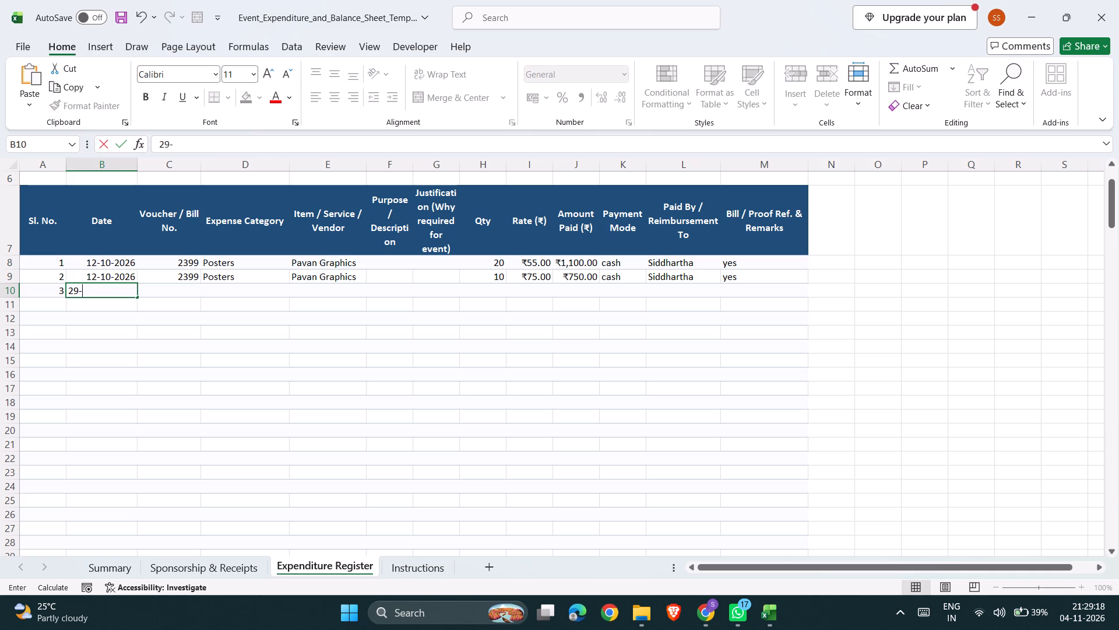
text(10)
text(-2026)
key(Right)
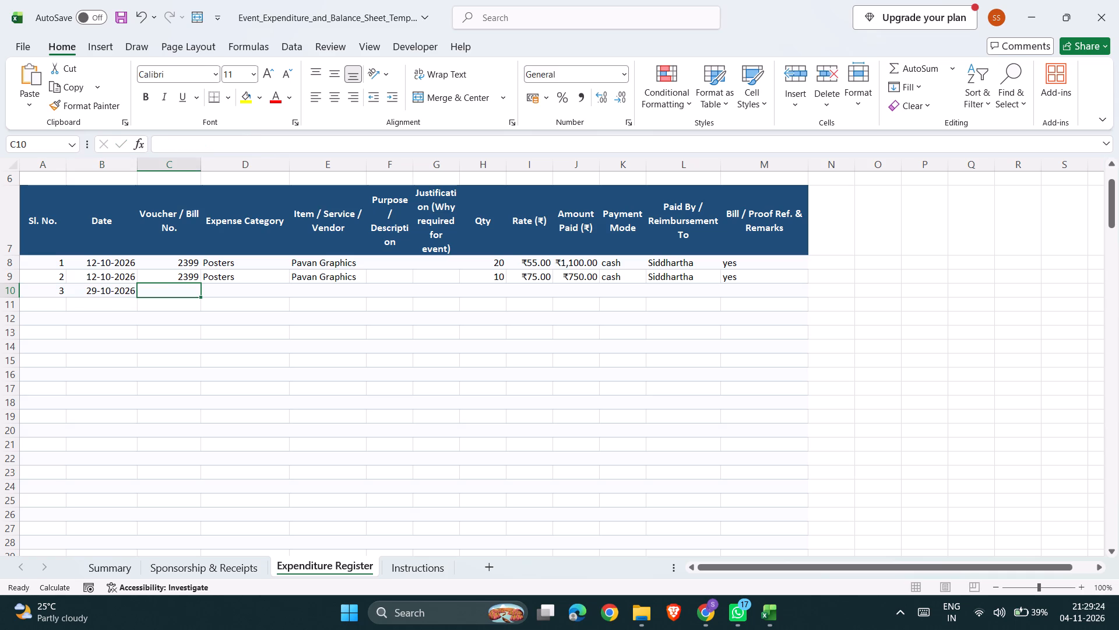
text(3050)
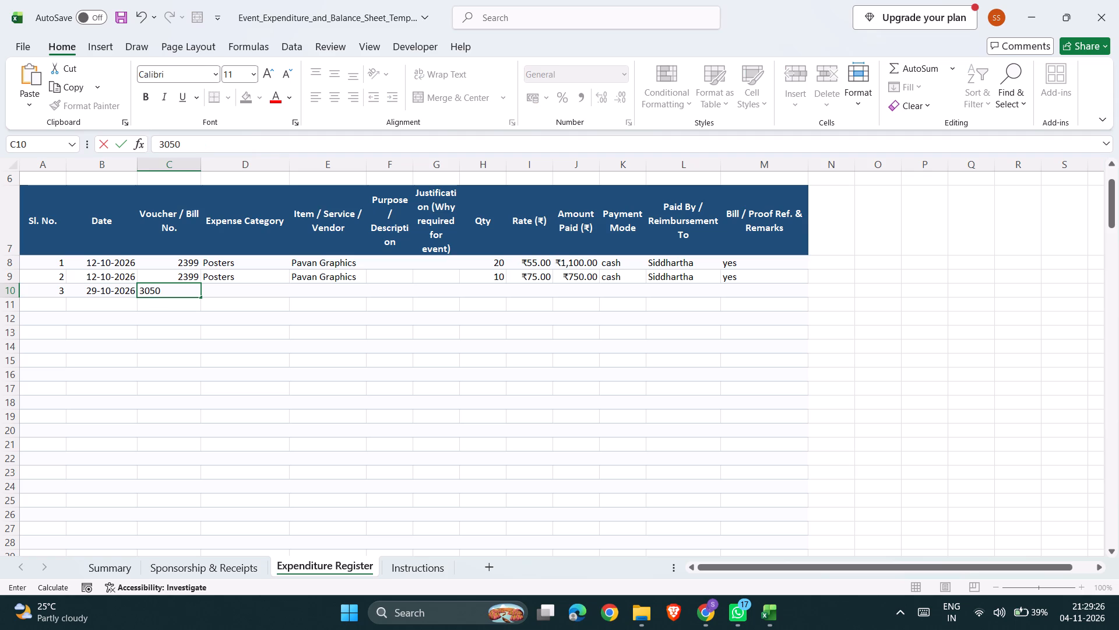
key(Right)
Enter Ballon Decoration as the expense category and Angels Event as the vendor for entry 3.
text(Ballo)
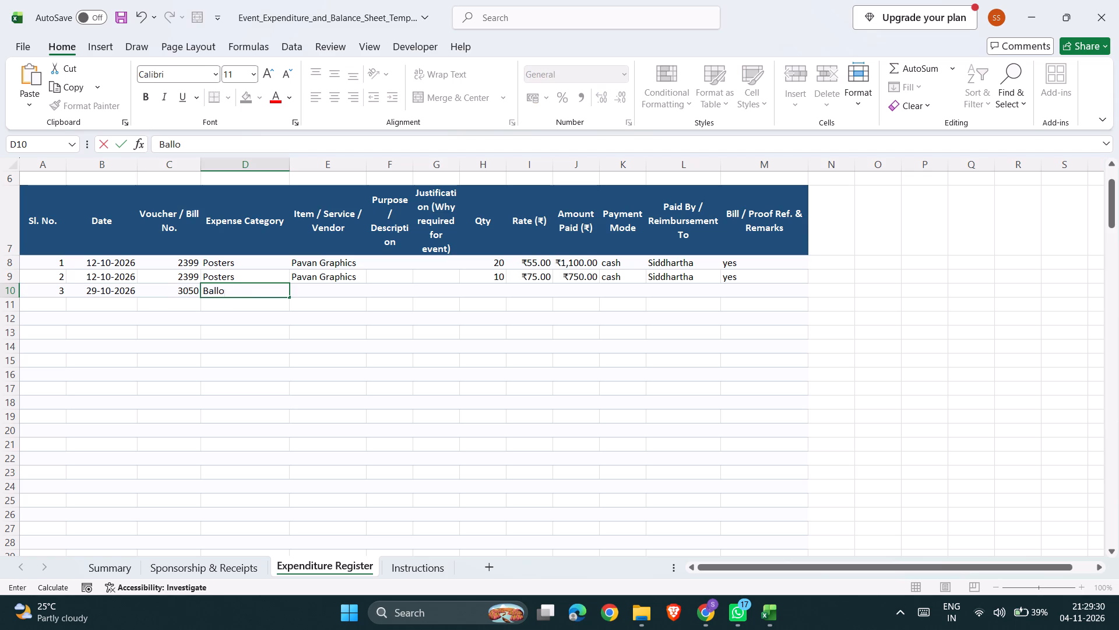
text(n Decoration)
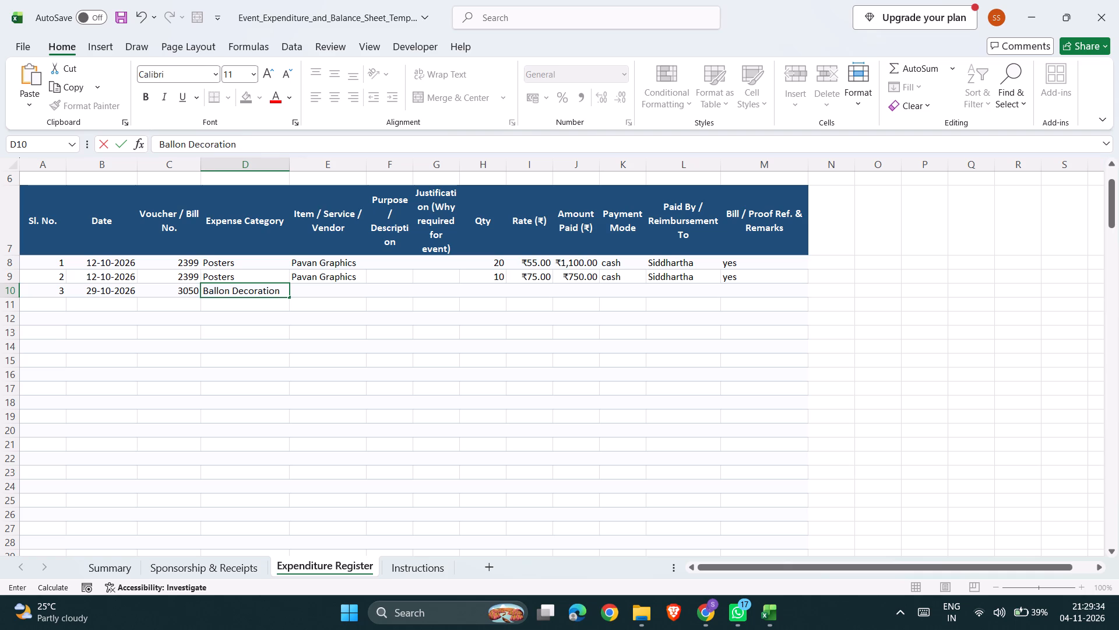
key(Right)
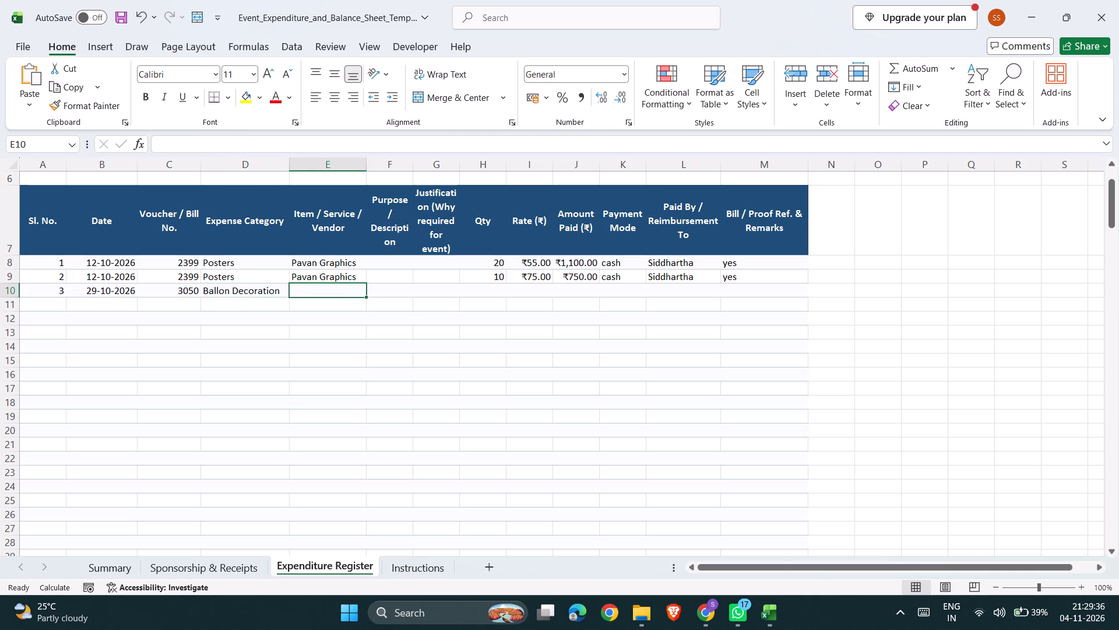
text(Ange)
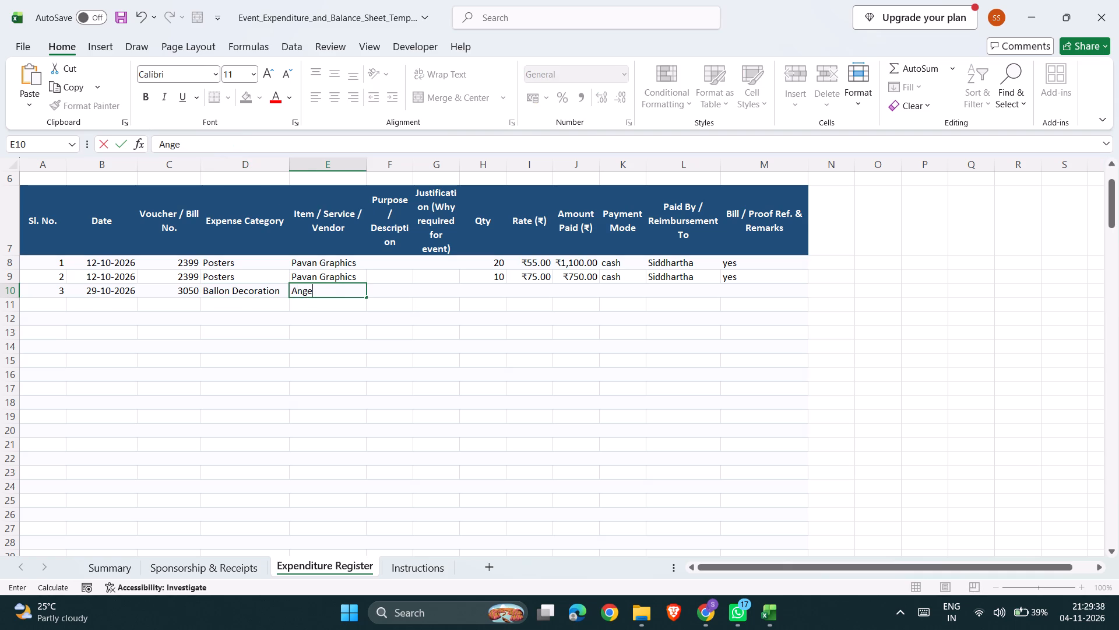
text(ls)
key(space)
text(Event)
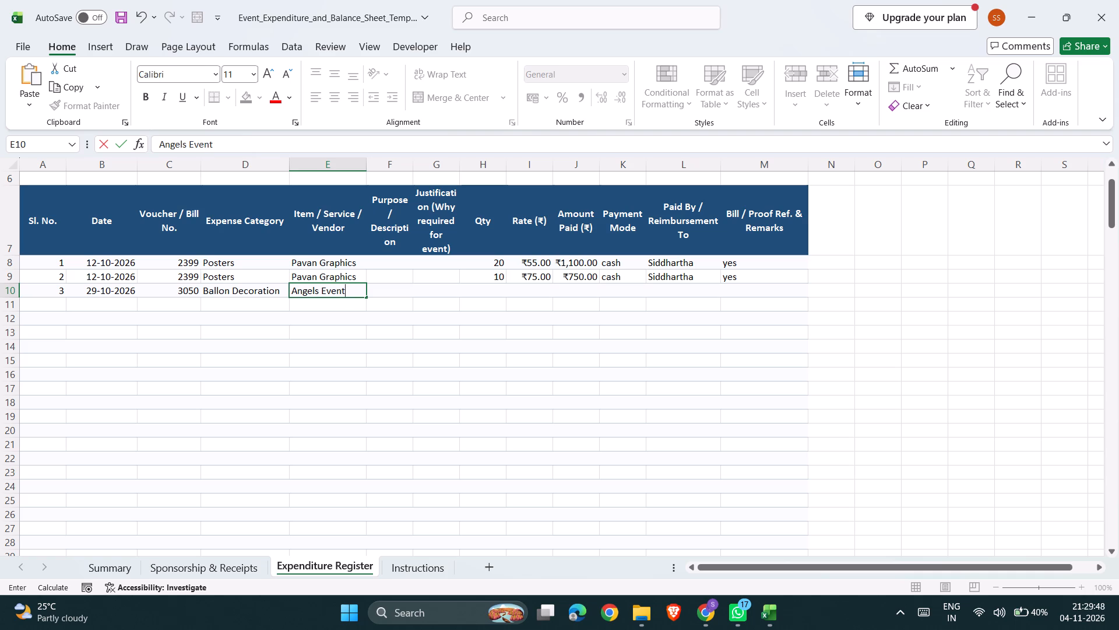
Enter quantity 1 and rate 3900 for entry 3.
click(491, 293)
key(1)
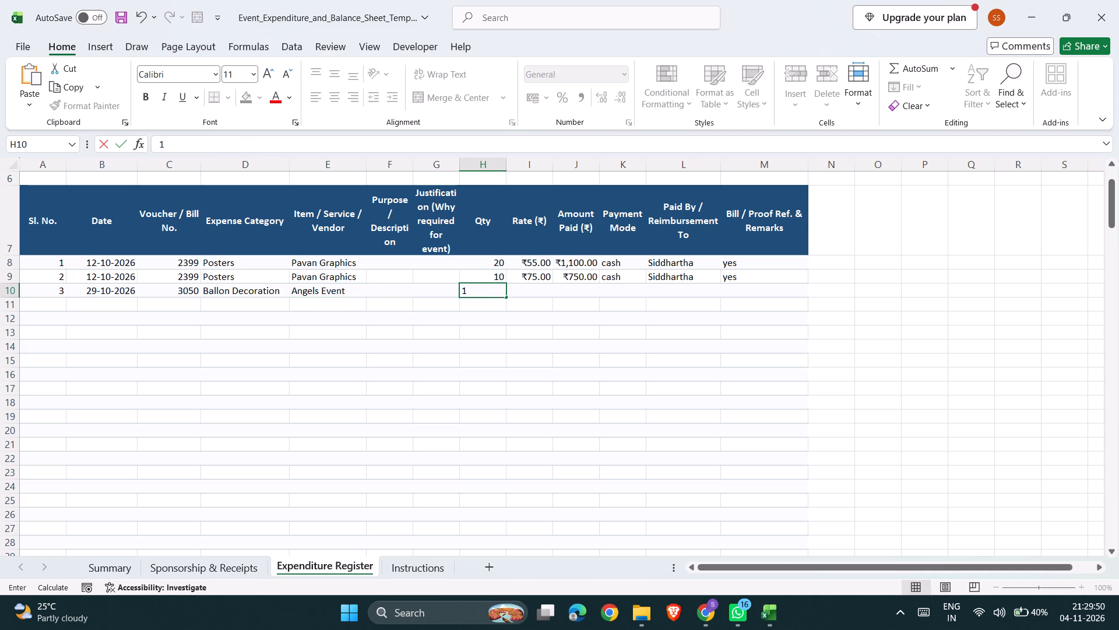
key(Right)
text(3900)
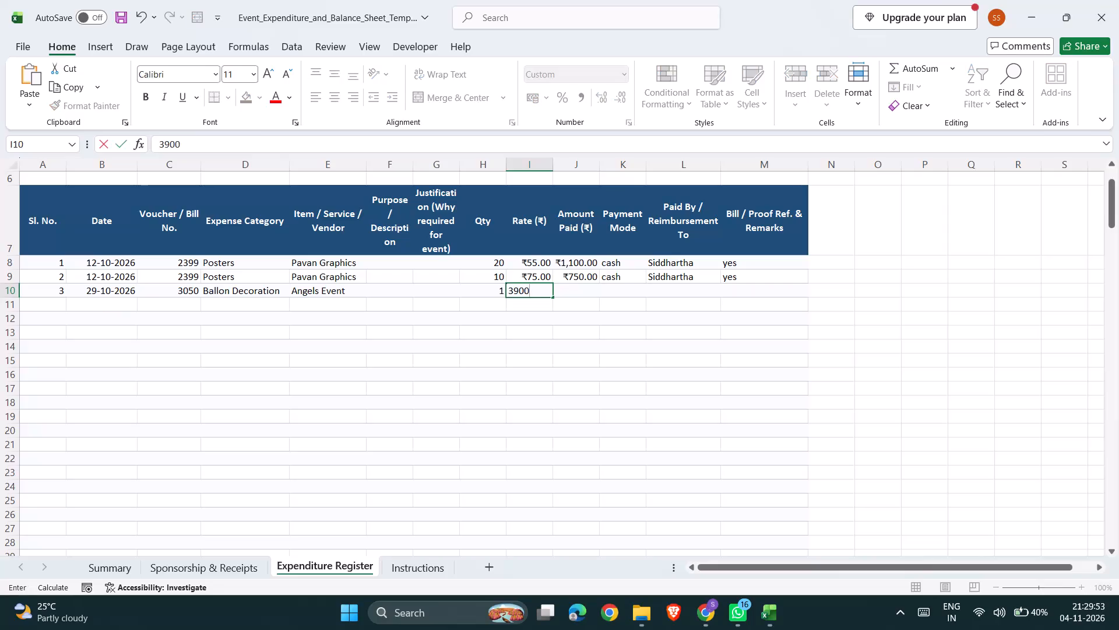
key(Right)
Complete entry 3 with payment mode online, Siddhartha under Paid By / Reimbursement To, and yes under Bill / Proof Ref. & Remarks.
key(Right)
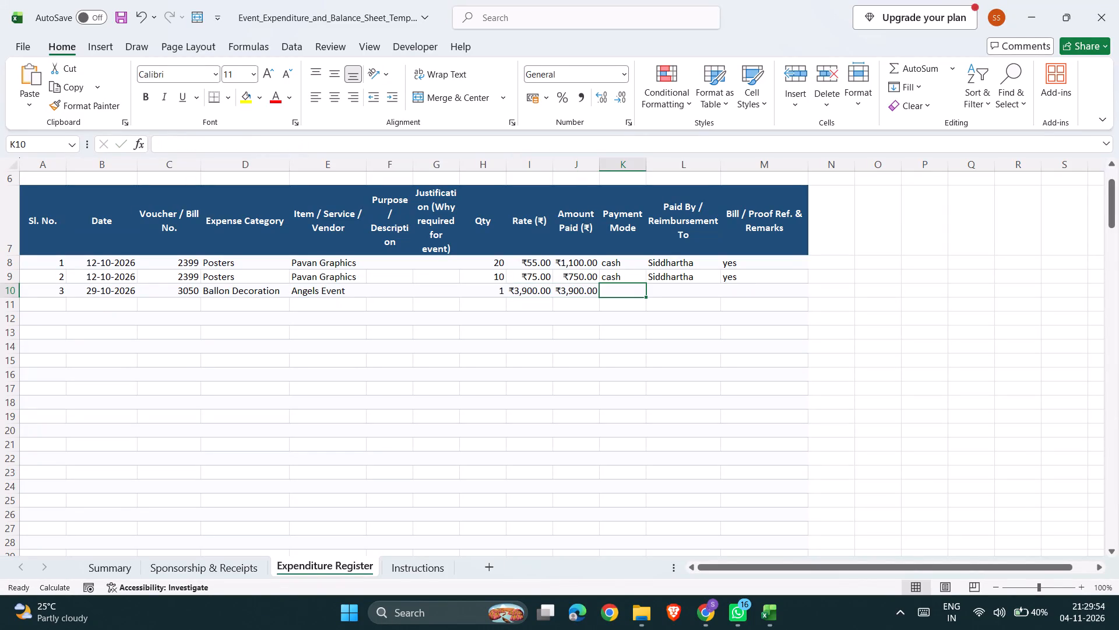
text(online)
key(Right)
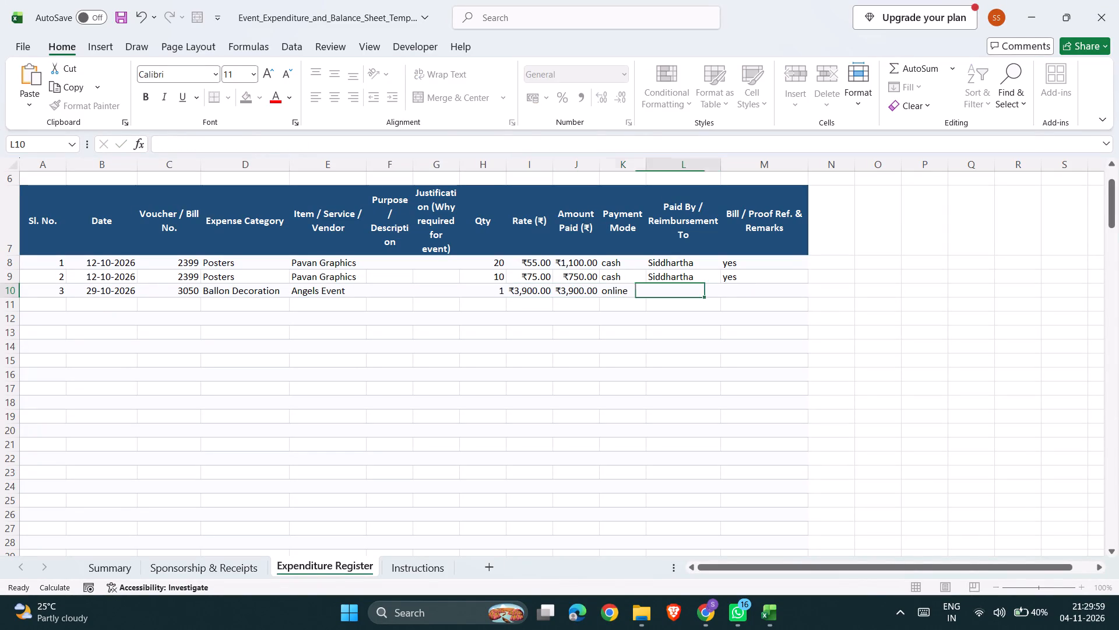
key(shift+s)
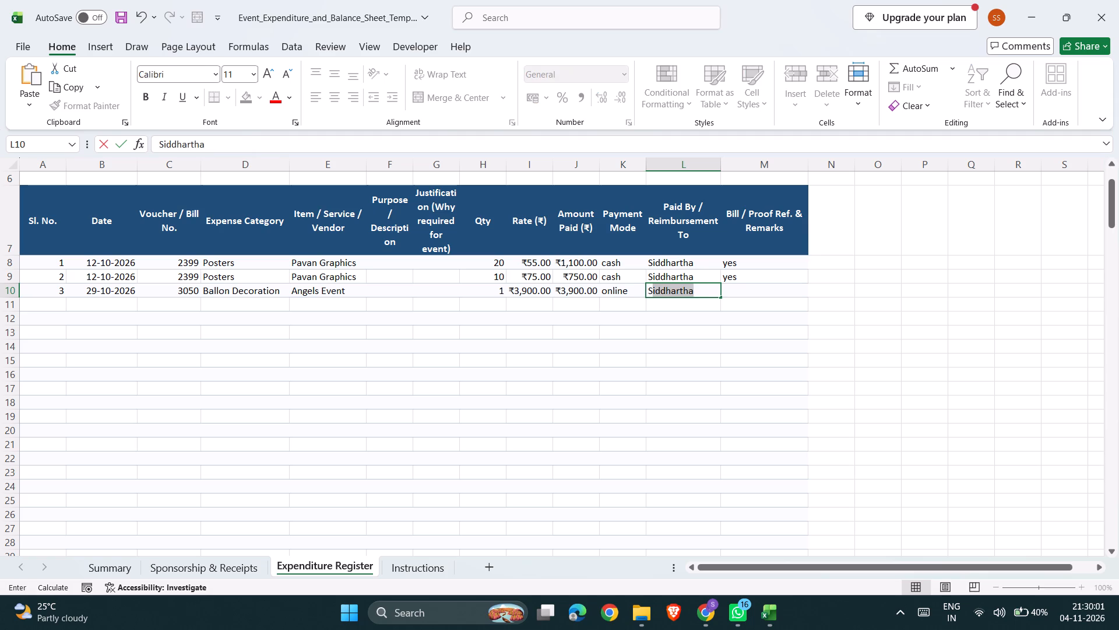
key(slash)
key(BackSpace)
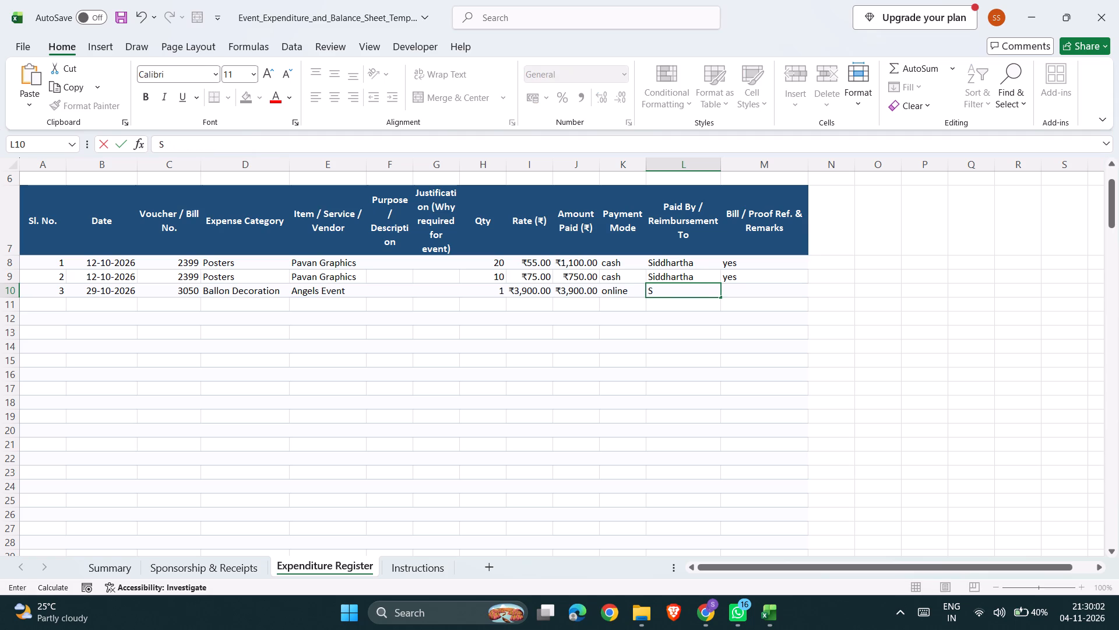
key(i)
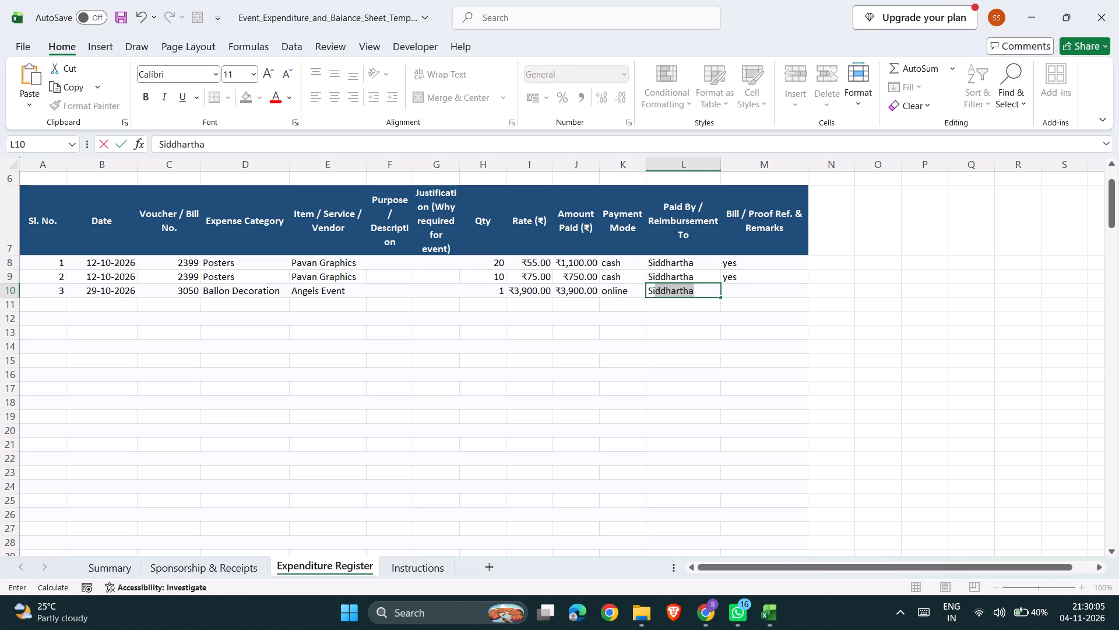
key(Tab)
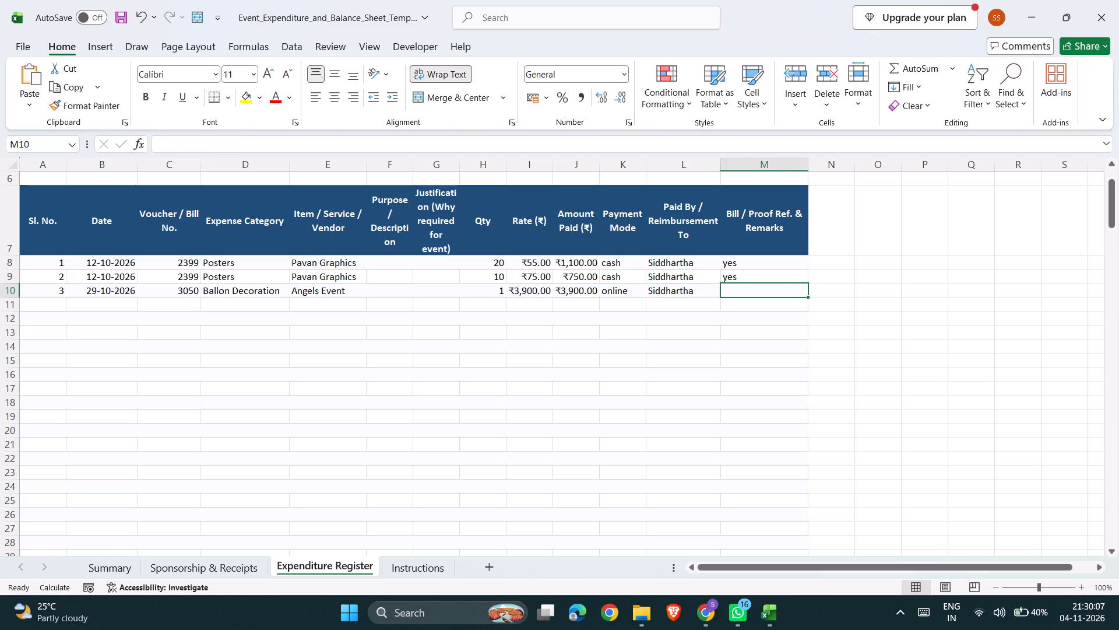
text(yes)
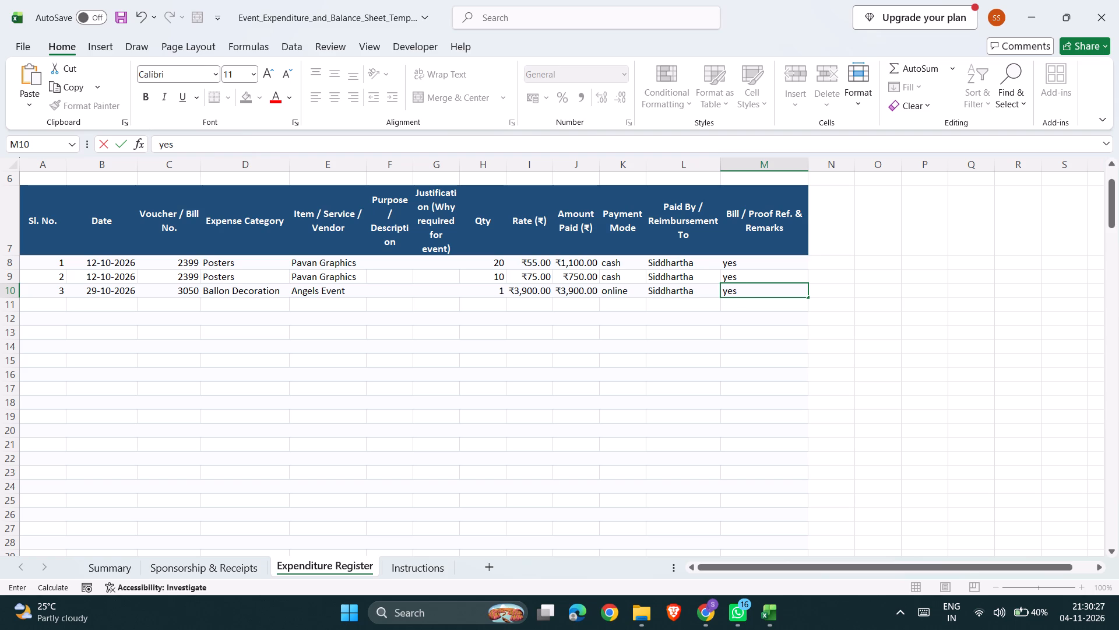
Start entry 4 in the next empty row with date 22-10-2026 and voucher/bill number 64.
click(57, 306)
key(4)
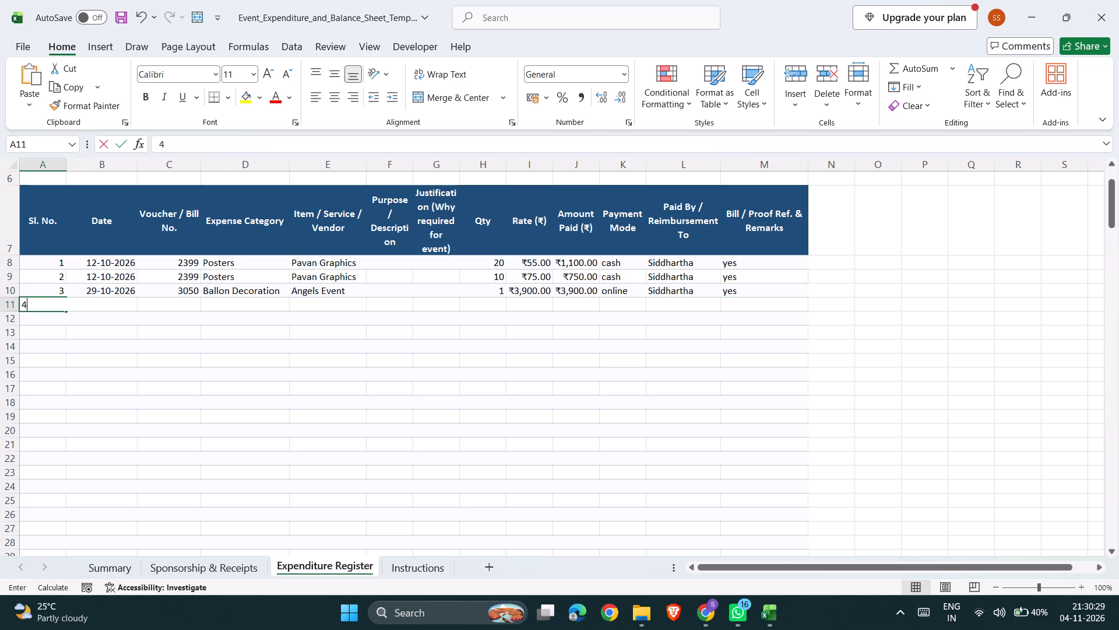
key(Down)
key(Up)
key(Right)
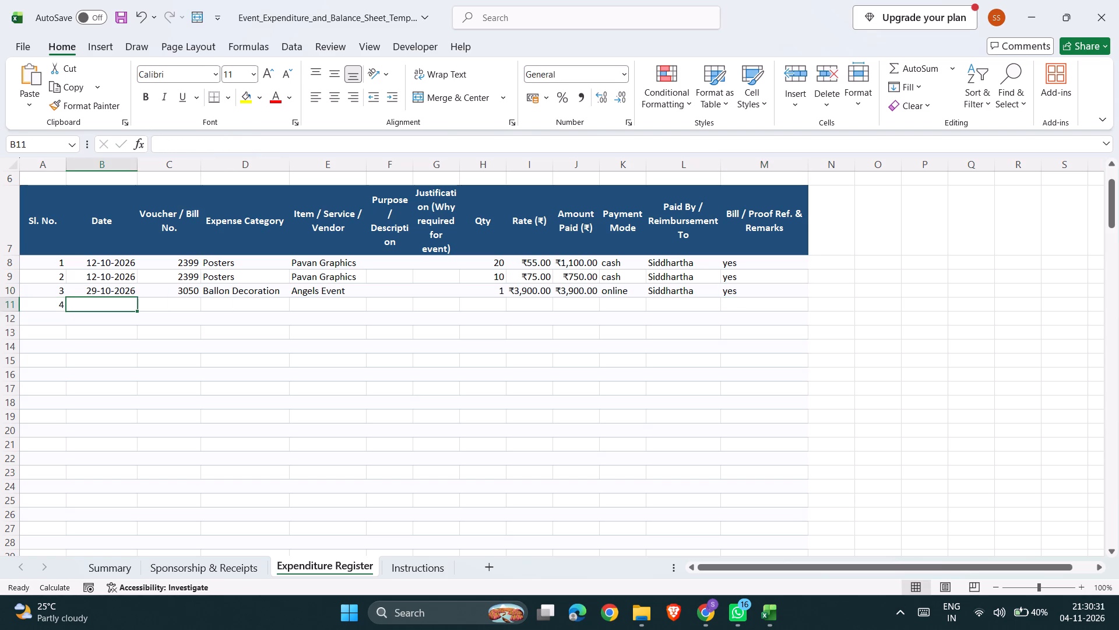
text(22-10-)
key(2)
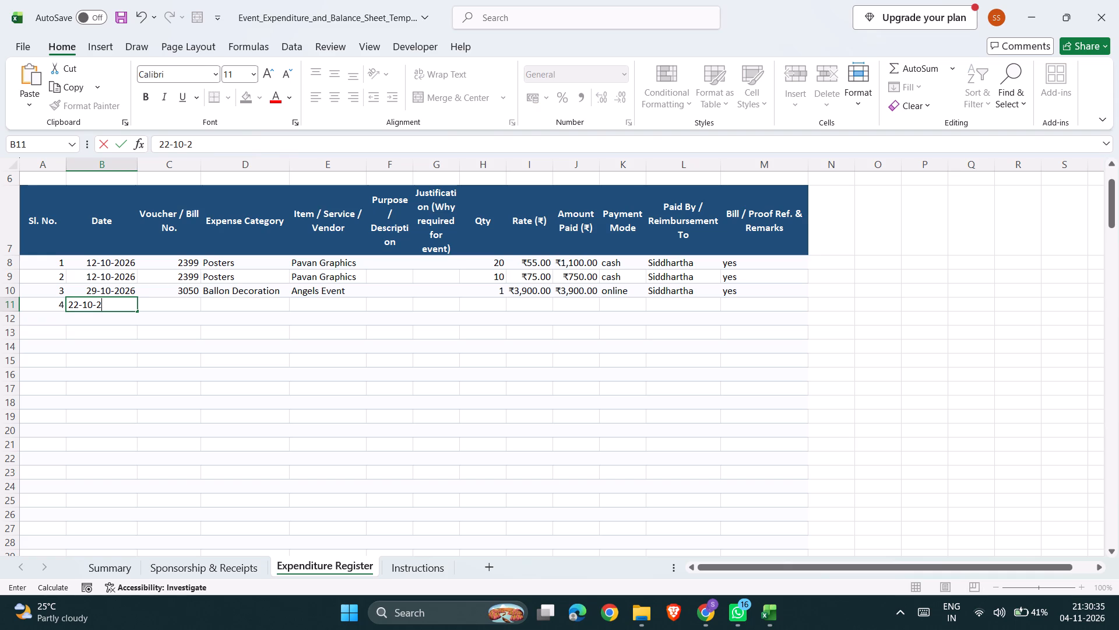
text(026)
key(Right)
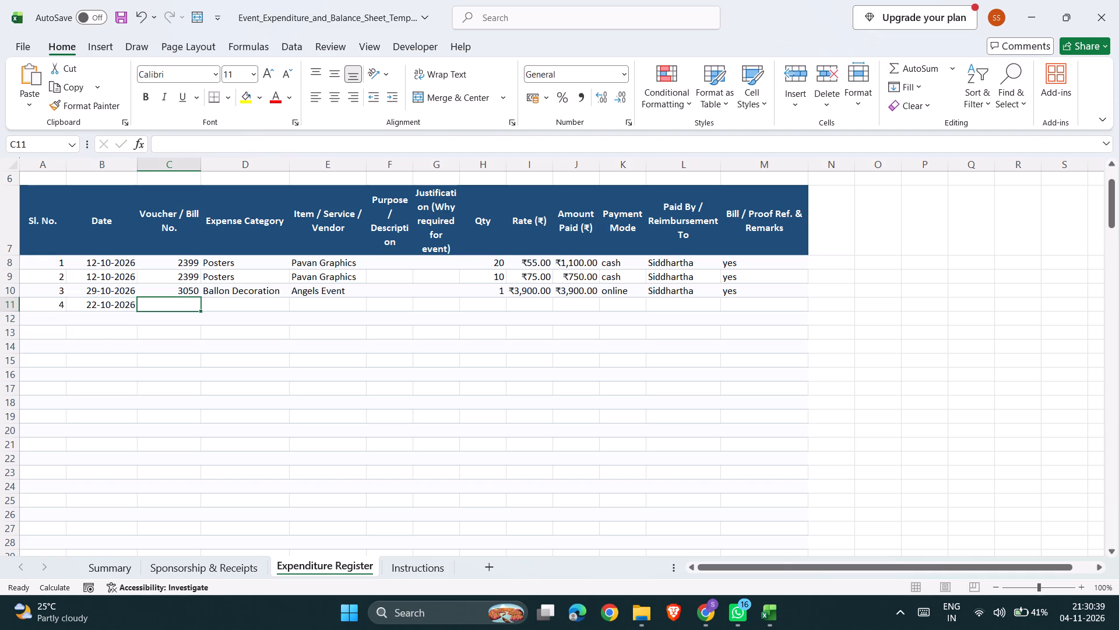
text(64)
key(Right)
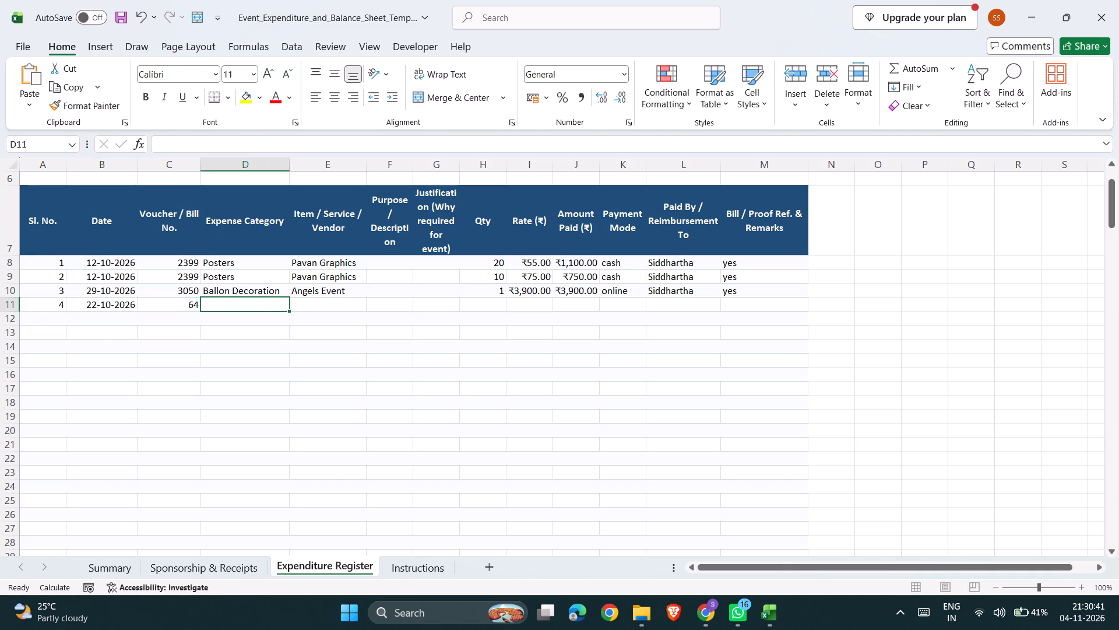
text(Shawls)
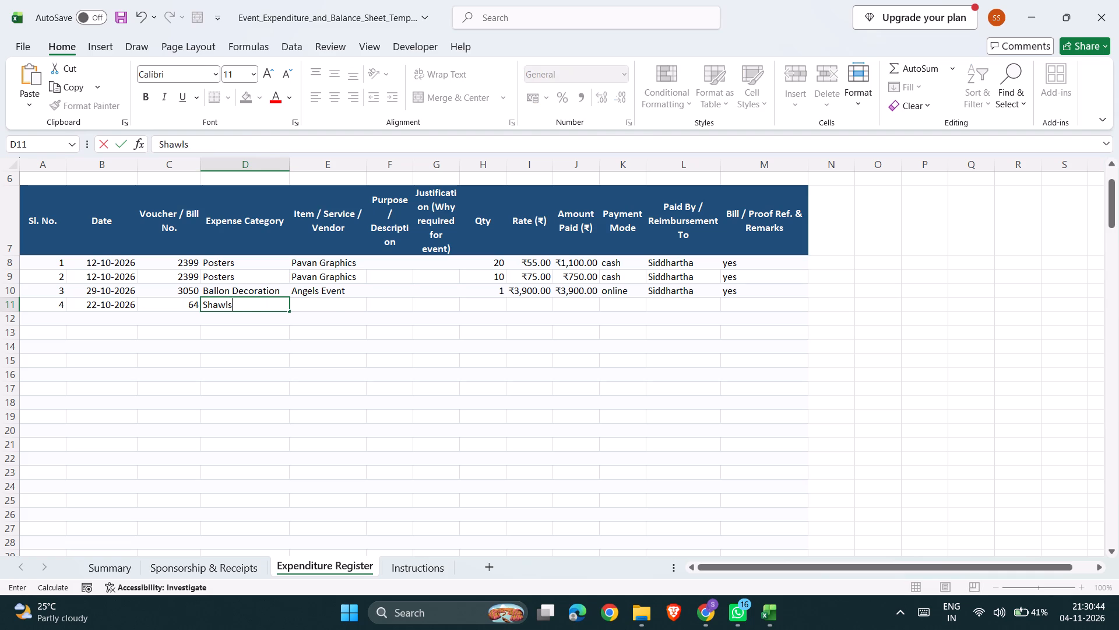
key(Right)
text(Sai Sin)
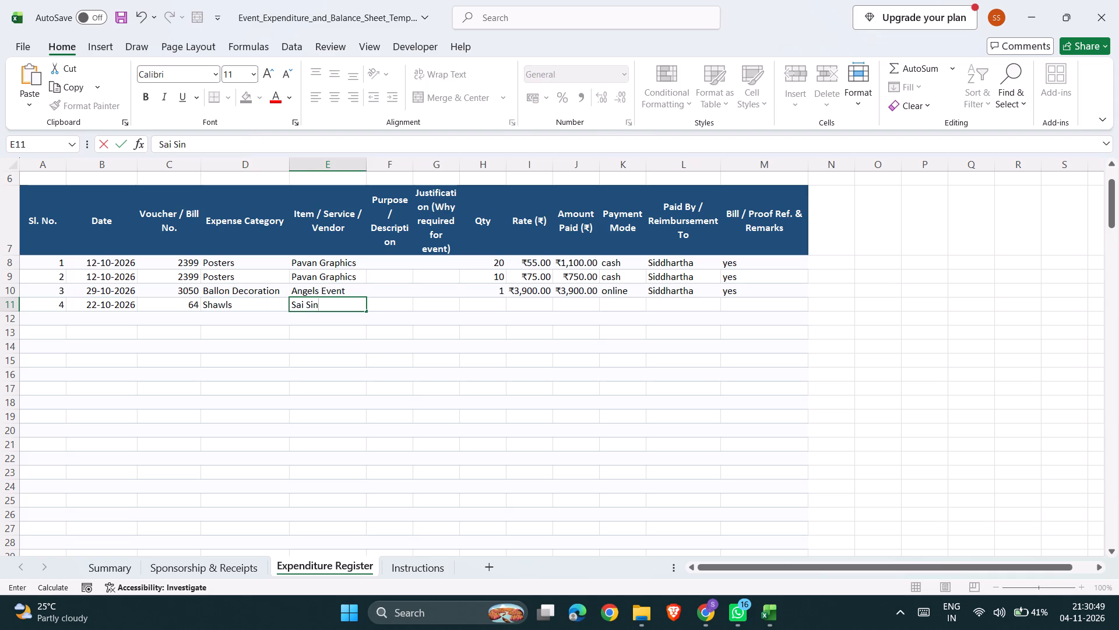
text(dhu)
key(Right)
Enter quantity 2 and rate 500 for entry 4.
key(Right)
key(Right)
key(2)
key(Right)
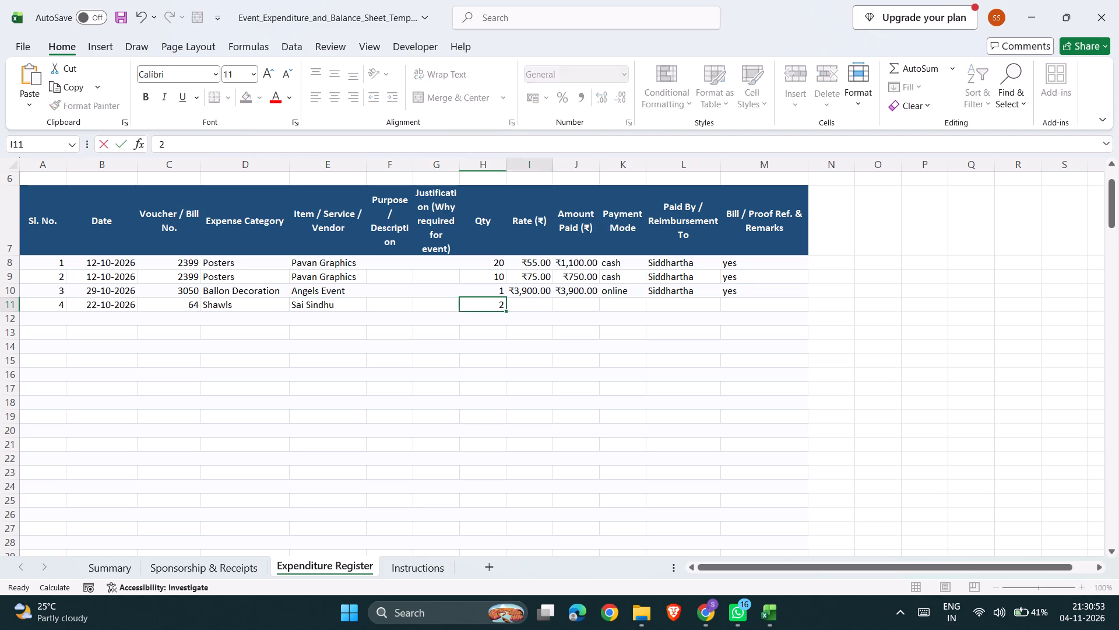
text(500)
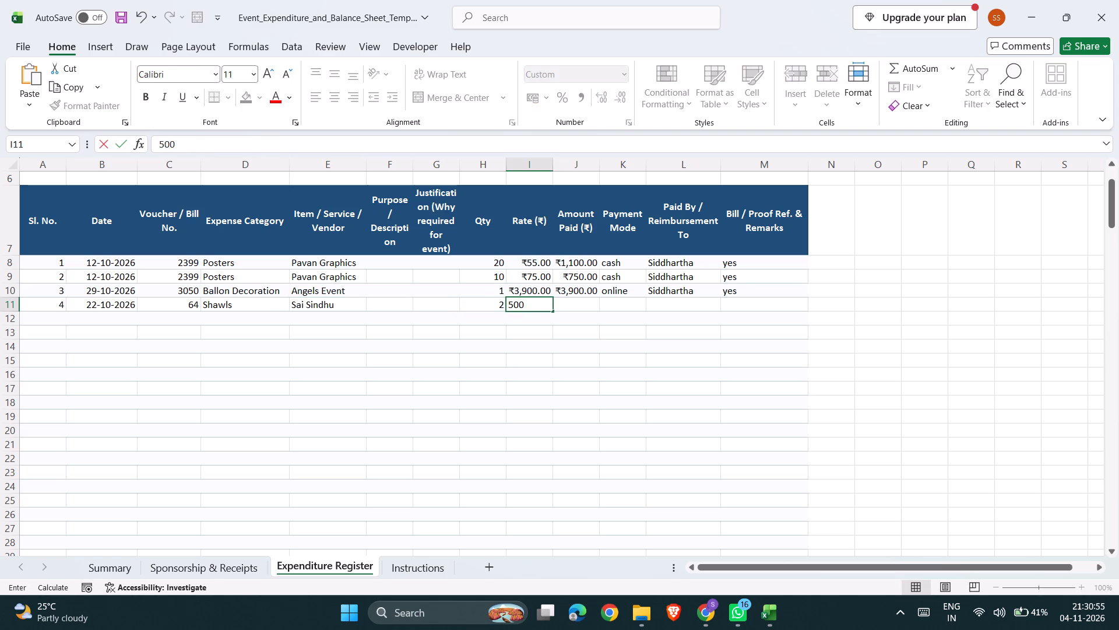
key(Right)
Complete entry 4 with payment mode online, Siddhartha under Paid By / Reimbursement To, and yes under Bill / Proof Ref. & Remarks.
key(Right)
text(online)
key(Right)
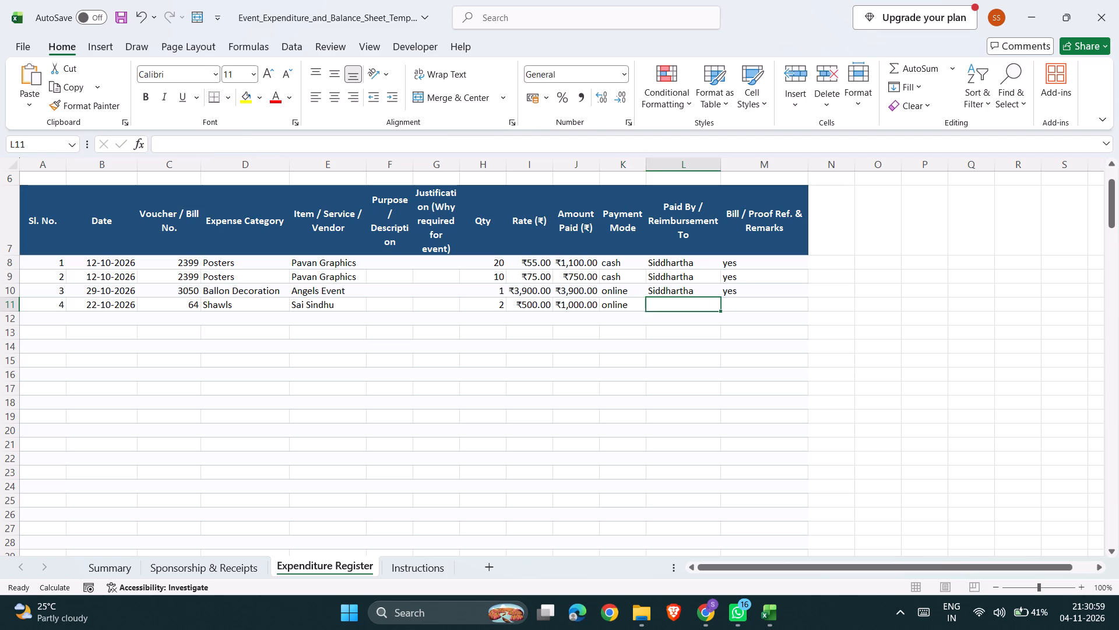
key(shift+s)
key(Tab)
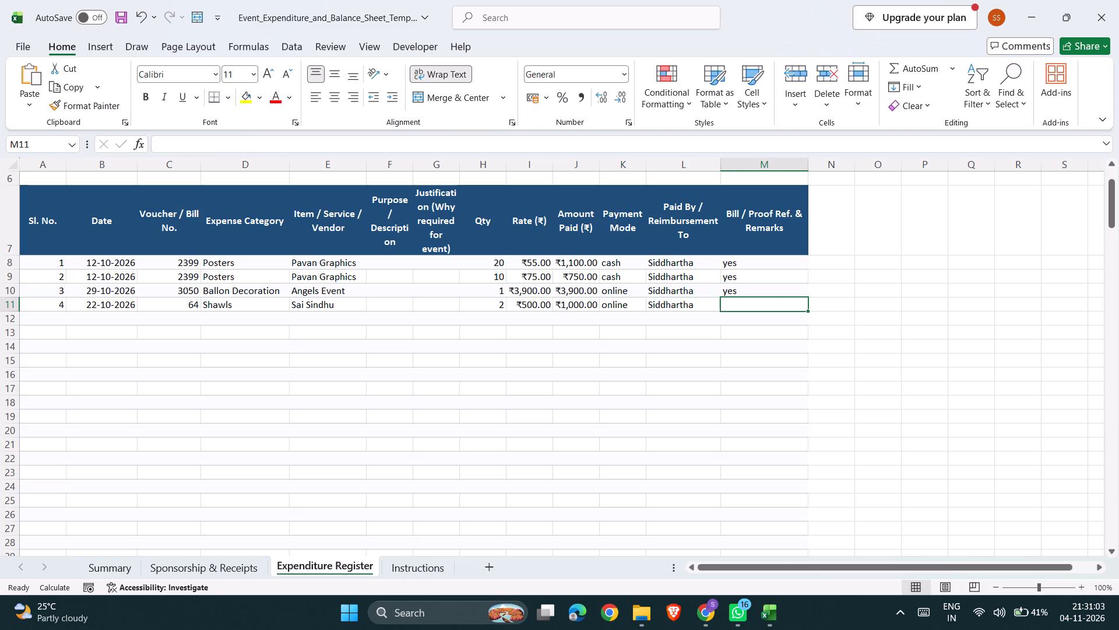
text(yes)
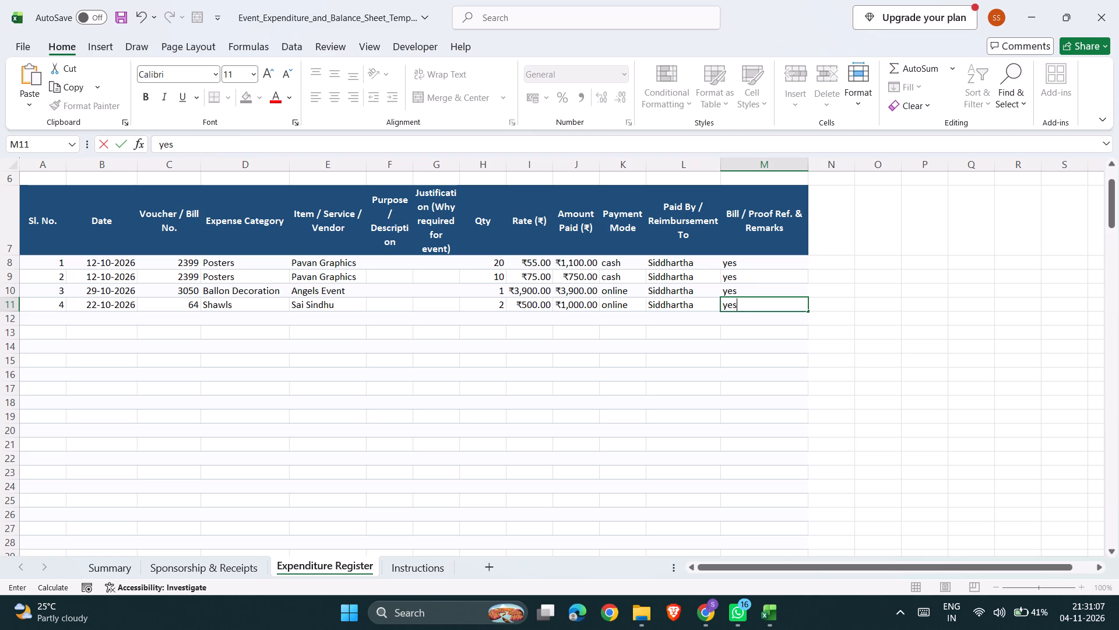
Start entry 5 in the next empty row with date 29-10-2026 and voucher/bill number 485.
click(60, 317)
key(5)
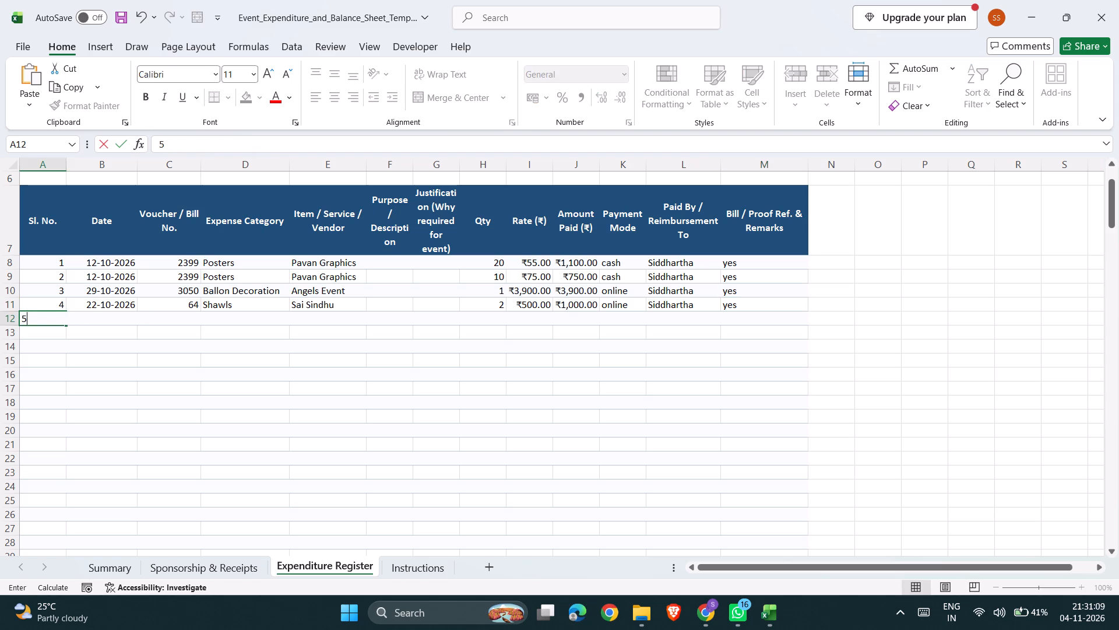
key(Right)
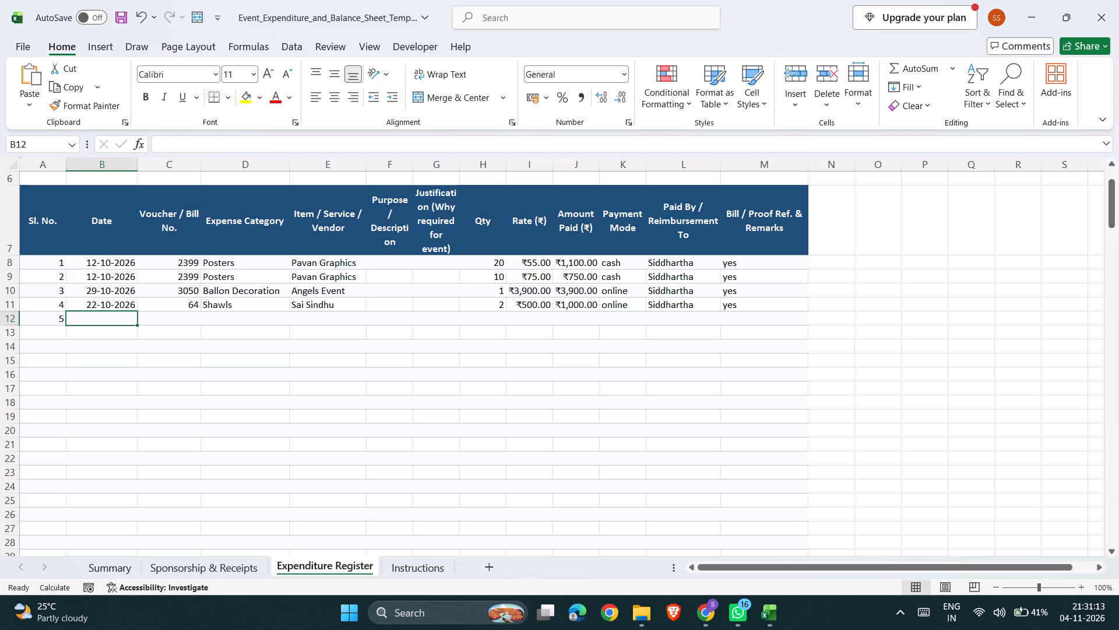
text(29)
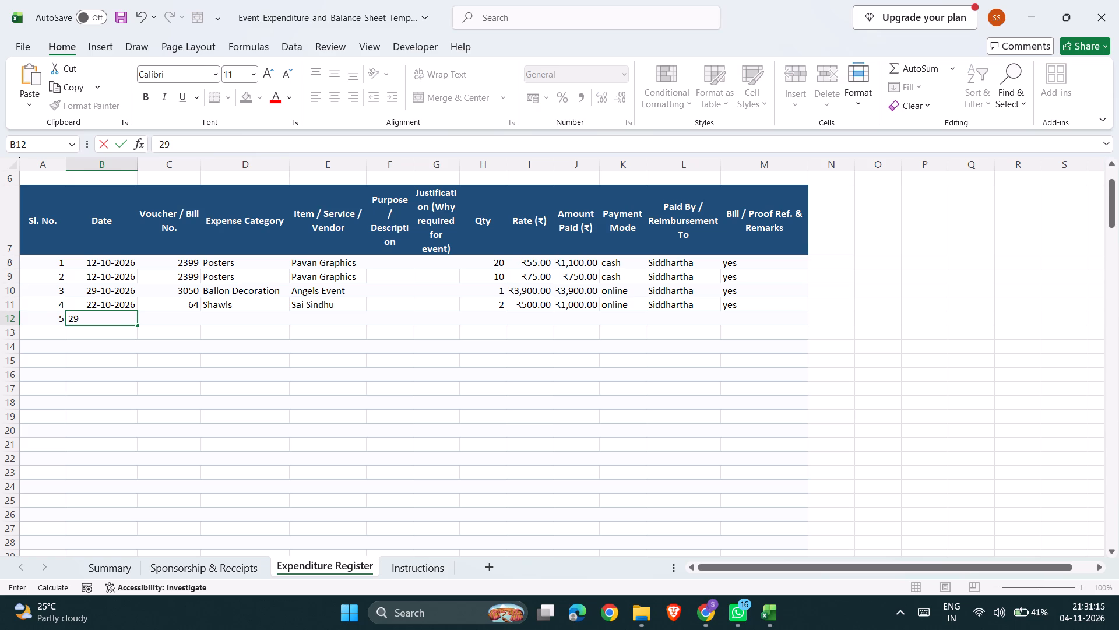
key(minus)
text(10)
text(-2026)
key(Right)
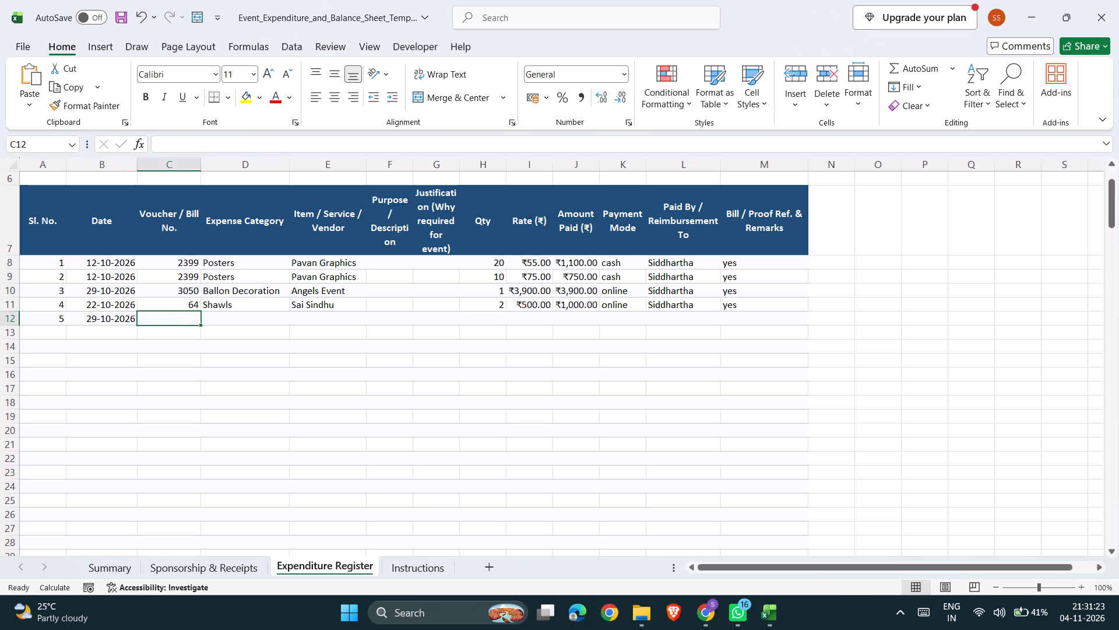
text(485)
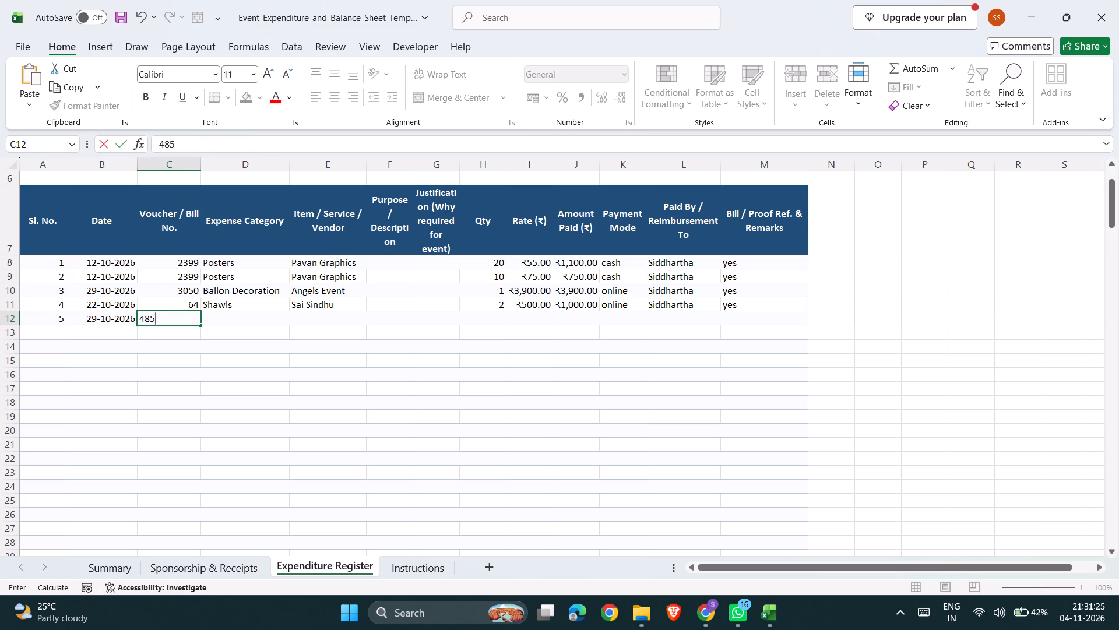
key(Right)
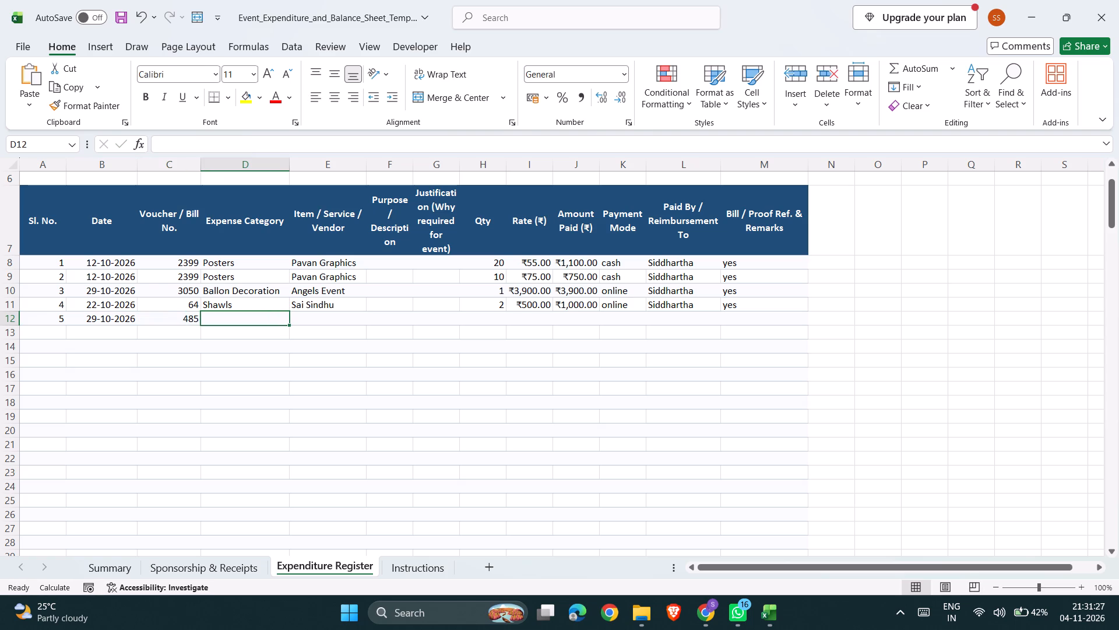
Enter Banners as the expense category and Srinu as the vendor for entry 5.
text(Banner)
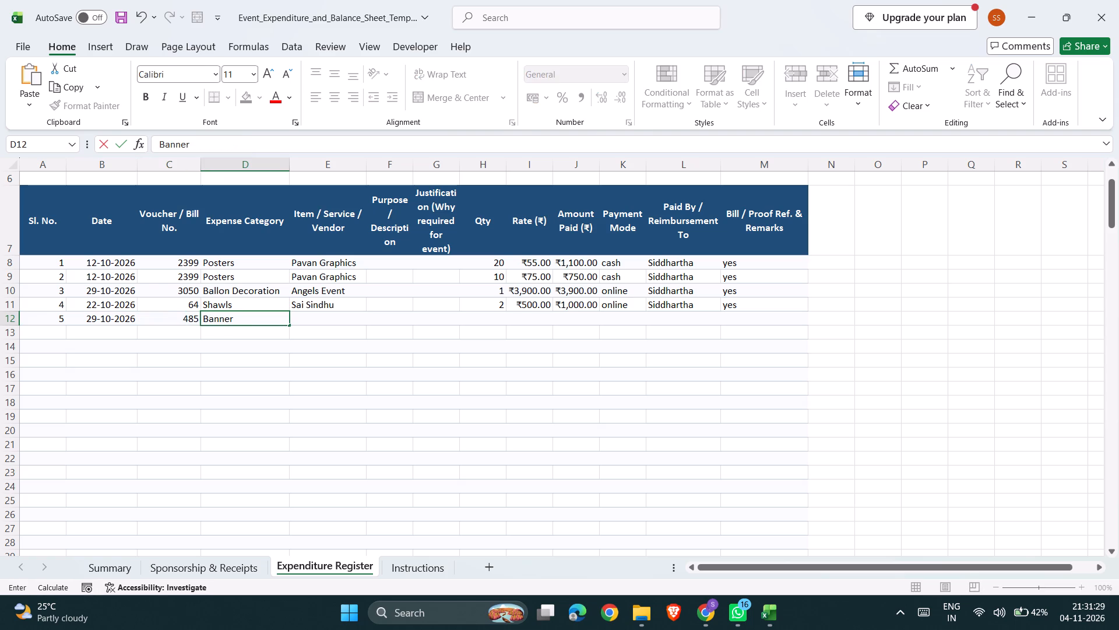
key(s)
key(Right)
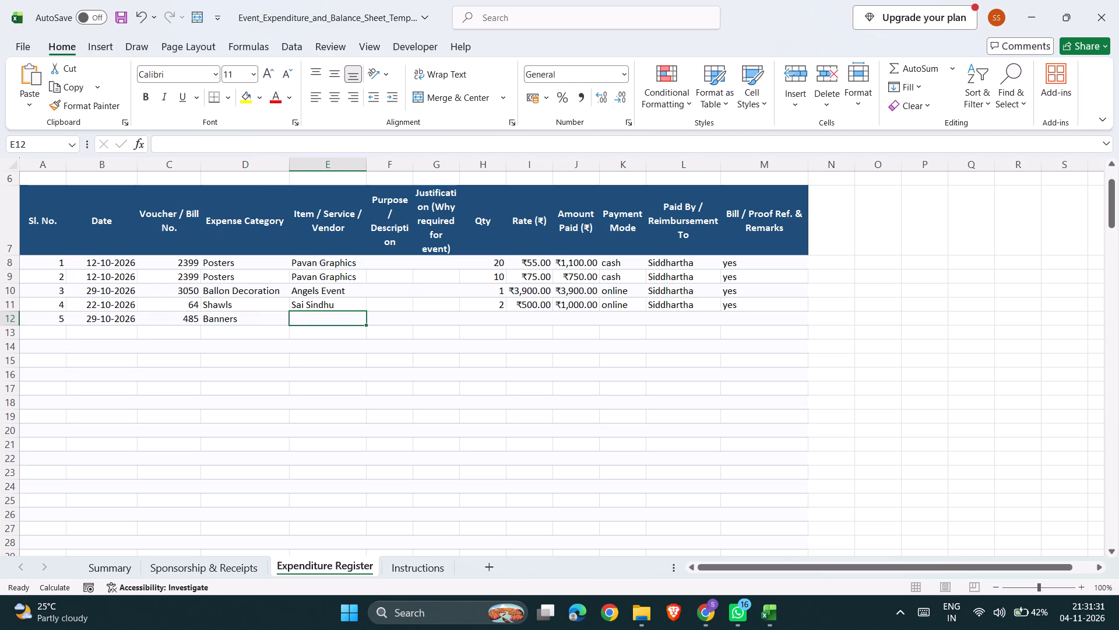
text(Sr)
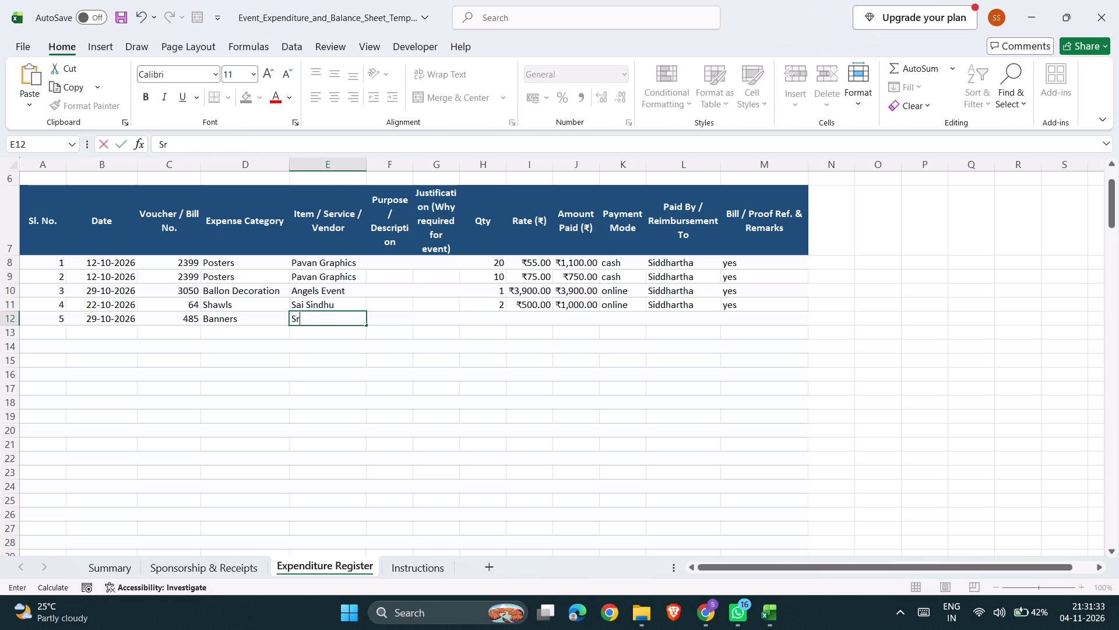
text(inu)
key(Right)
key(Right)
key(Right)
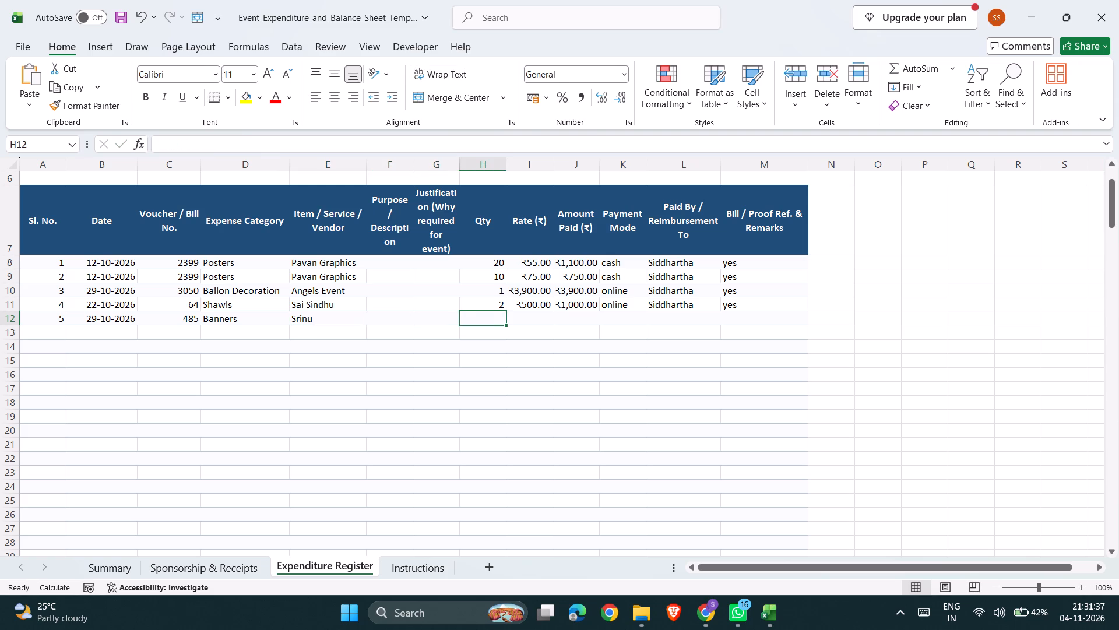
Enter quantity 4 and rate 412.5 for entry 5.
key(4)
key(Right)
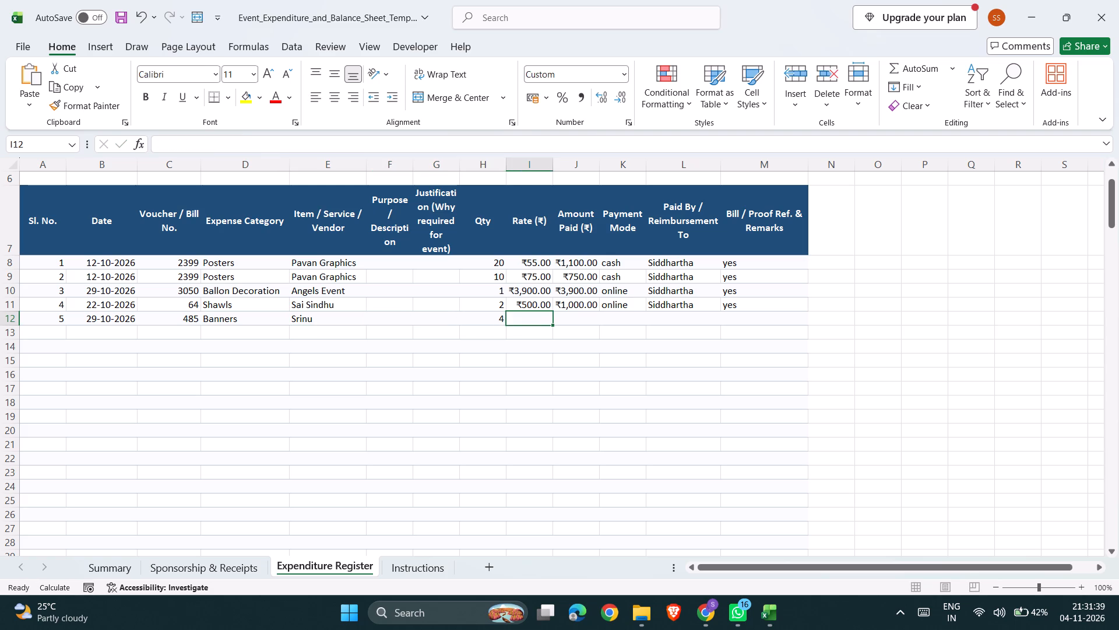
text(412)
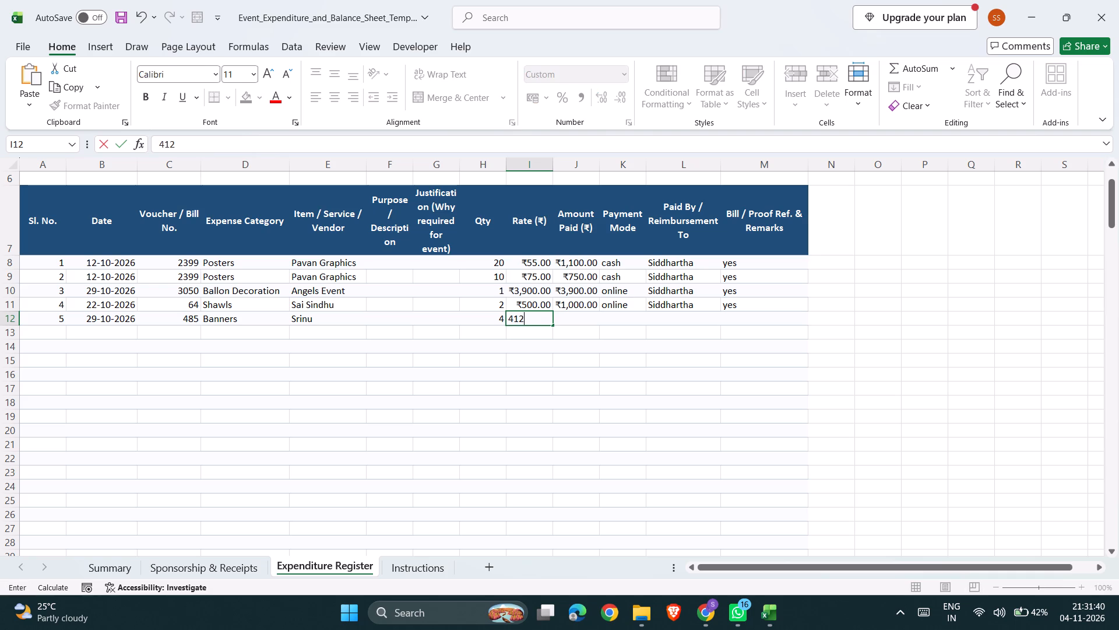
text(.5)
key(Right)
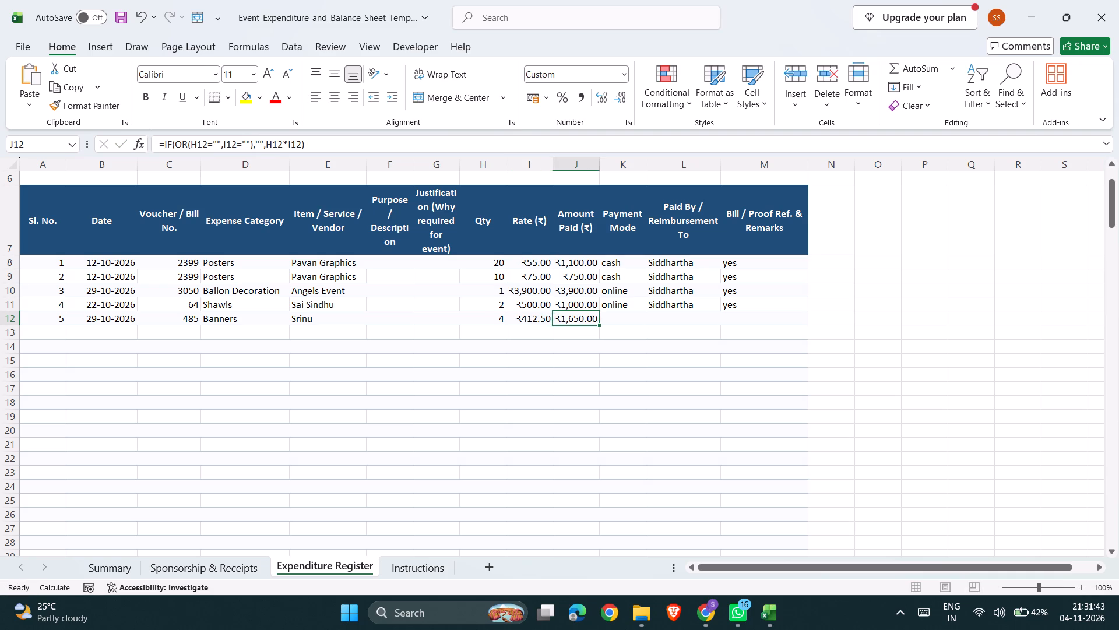
Complete entry 5 with payment mode onlie, Siddhartha under Paid By / Reimbursement To, and yes under Bill / Proof Ref. & Remarks.
key(Right)
text(onli)
key(e)
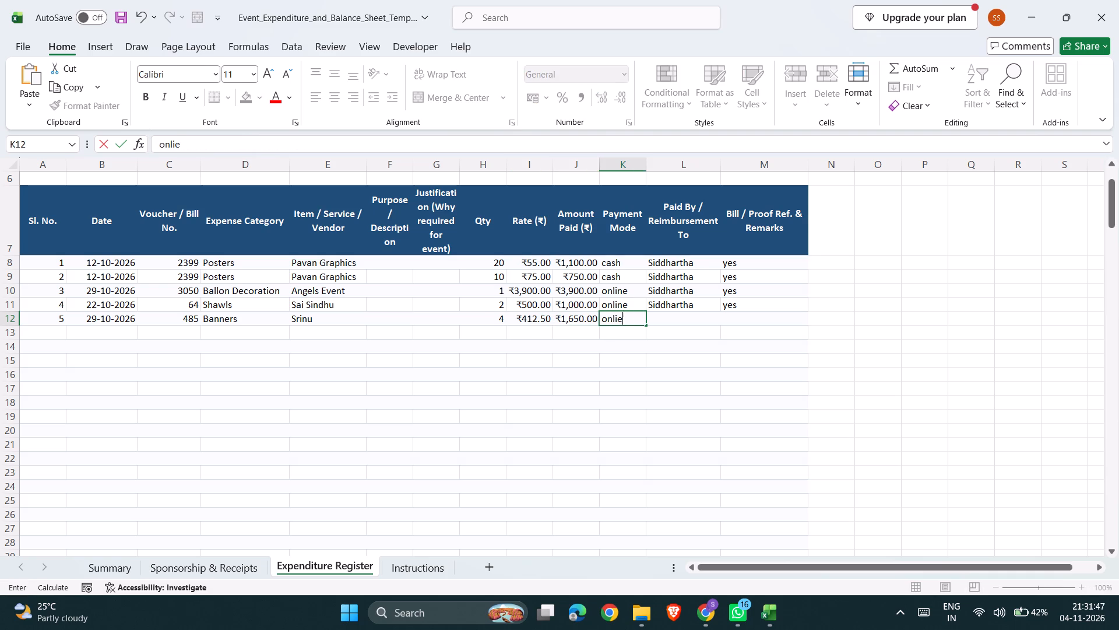
key(Right)
key(shift+s)
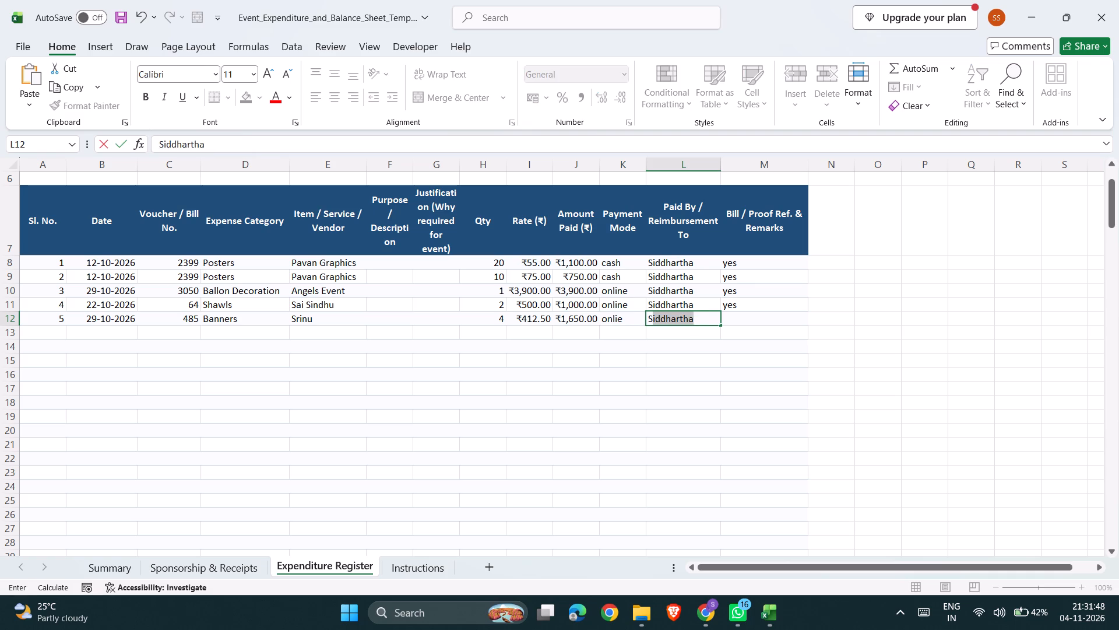
key(Tab)
text(yes)
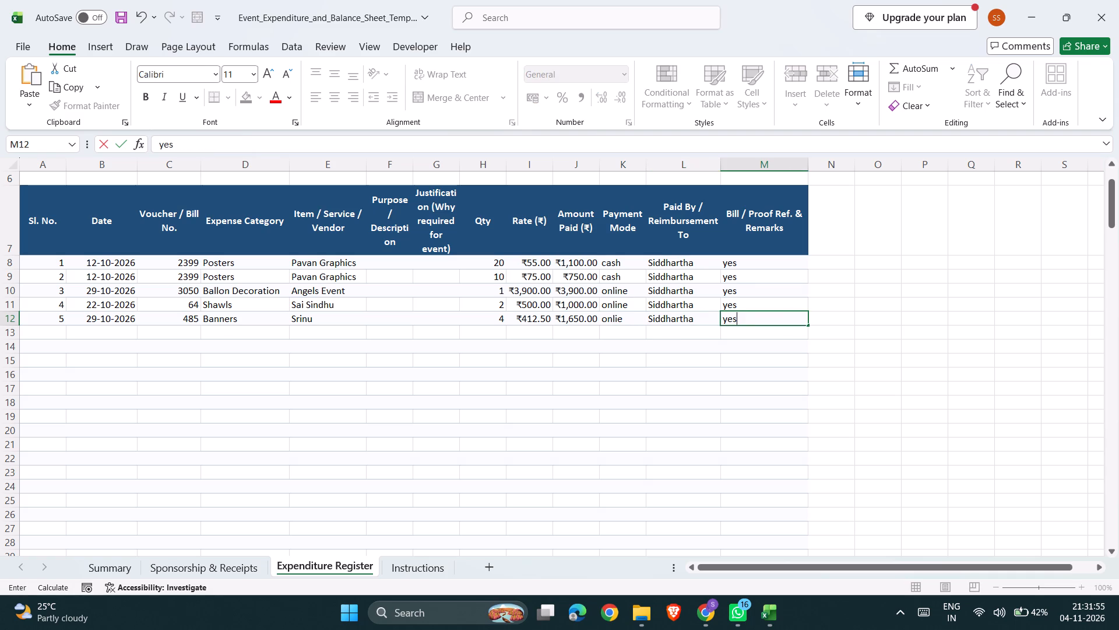
Start entry 6 in the next empty row with date 27-10-2026.
click(57, 330)
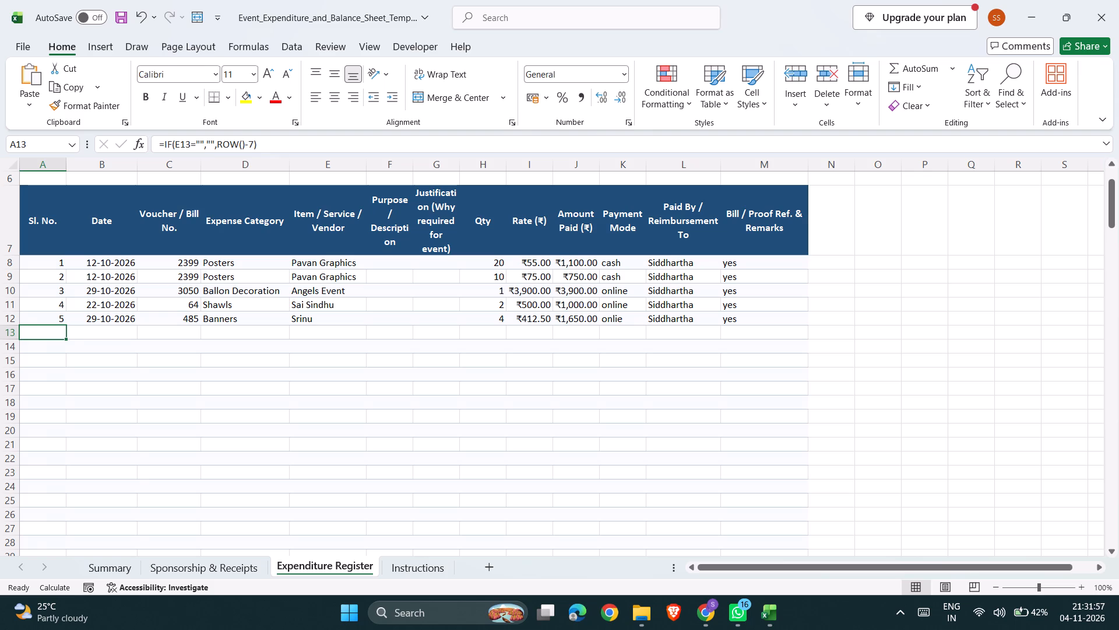
key(6)
key(Right)
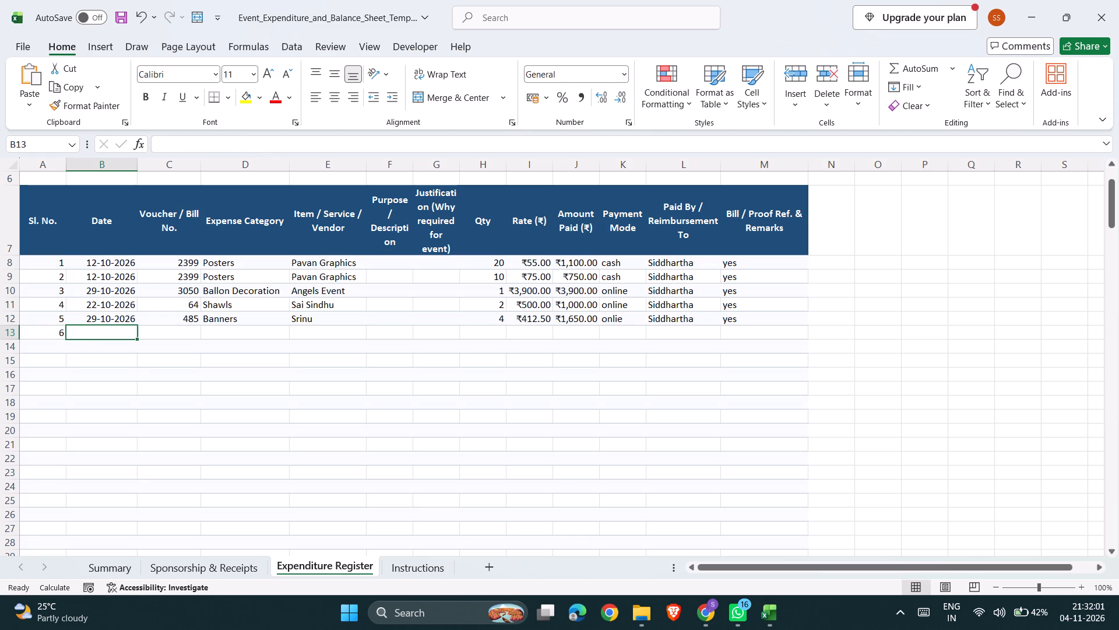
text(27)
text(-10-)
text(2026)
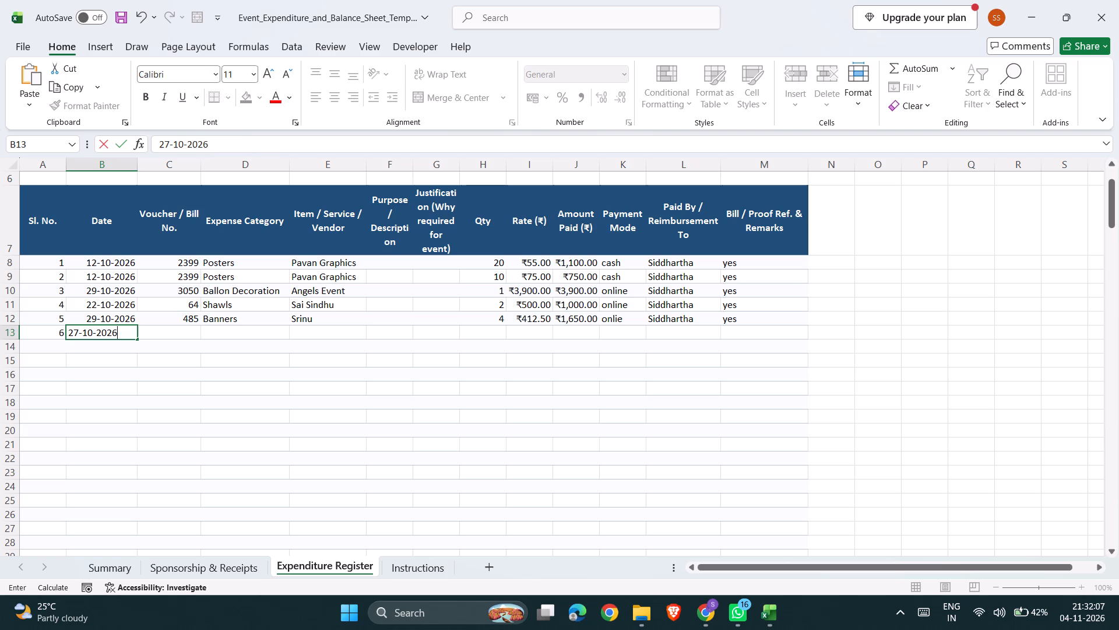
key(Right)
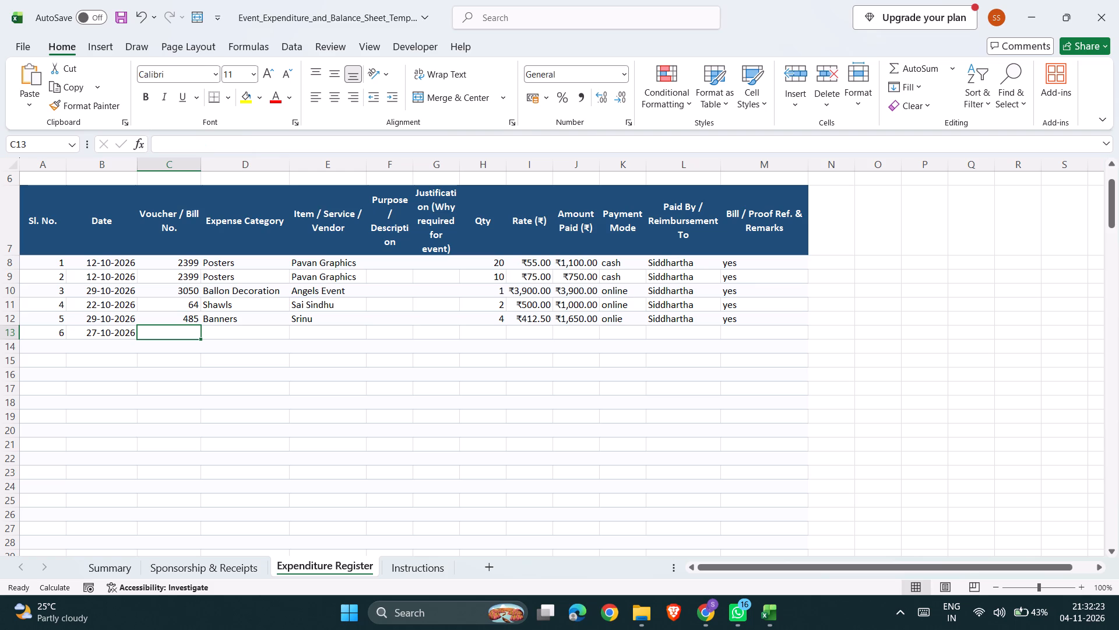
Enter GHE_WGL_CS_IF_1936 as the voucher/bill number for entry 6.
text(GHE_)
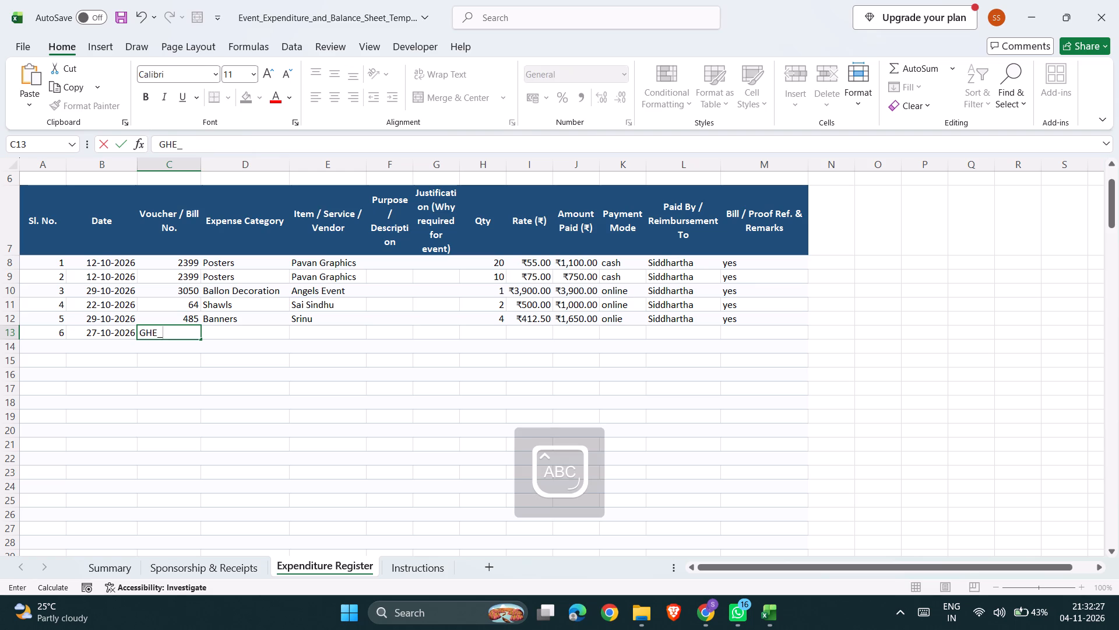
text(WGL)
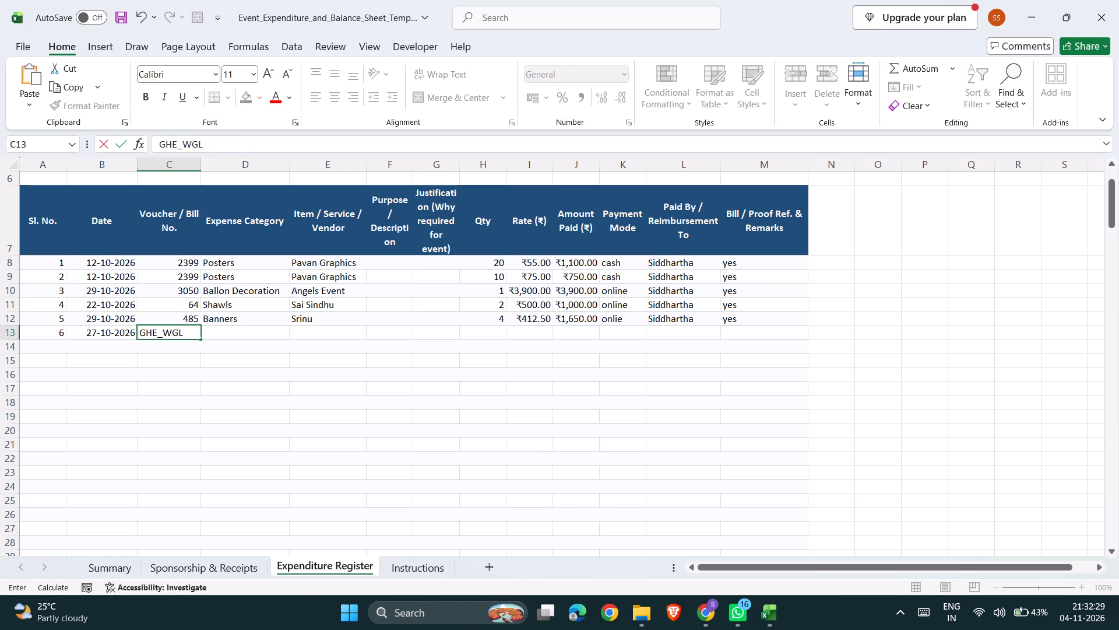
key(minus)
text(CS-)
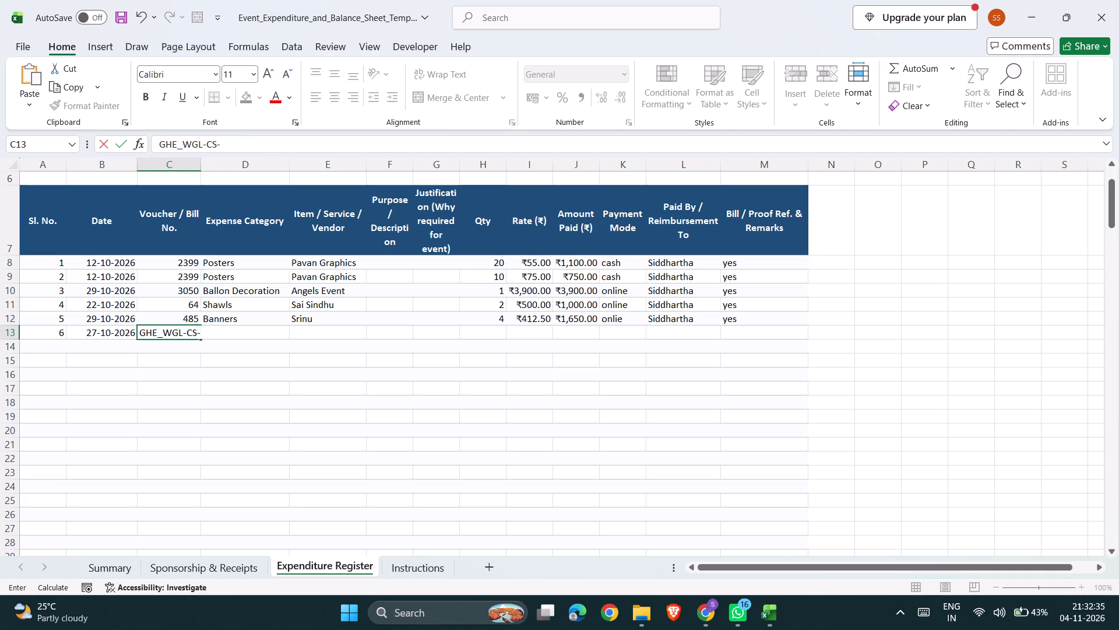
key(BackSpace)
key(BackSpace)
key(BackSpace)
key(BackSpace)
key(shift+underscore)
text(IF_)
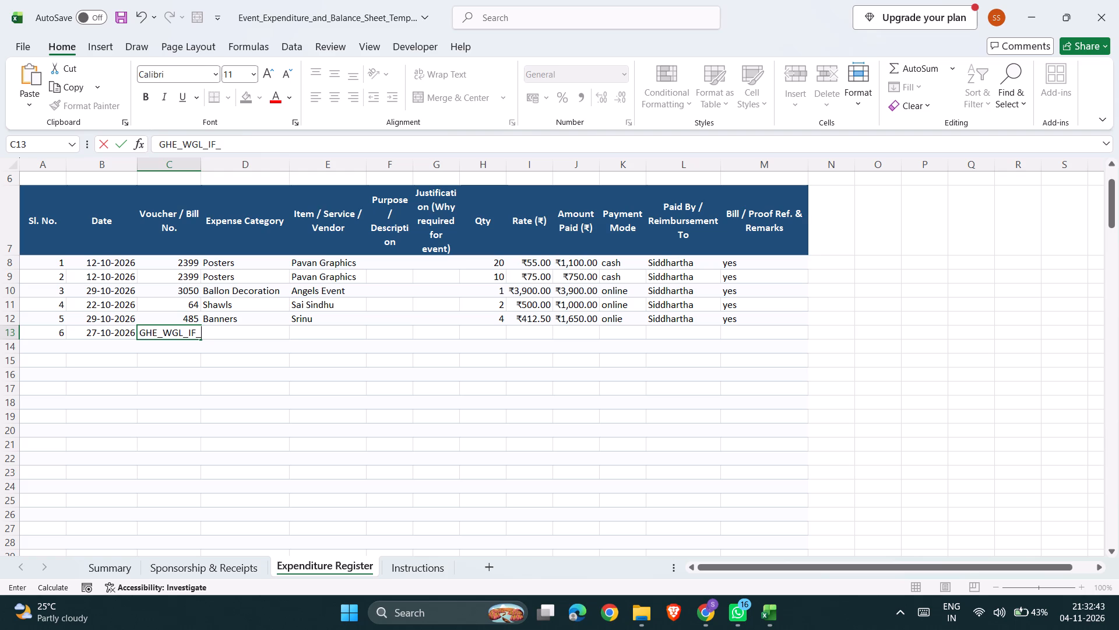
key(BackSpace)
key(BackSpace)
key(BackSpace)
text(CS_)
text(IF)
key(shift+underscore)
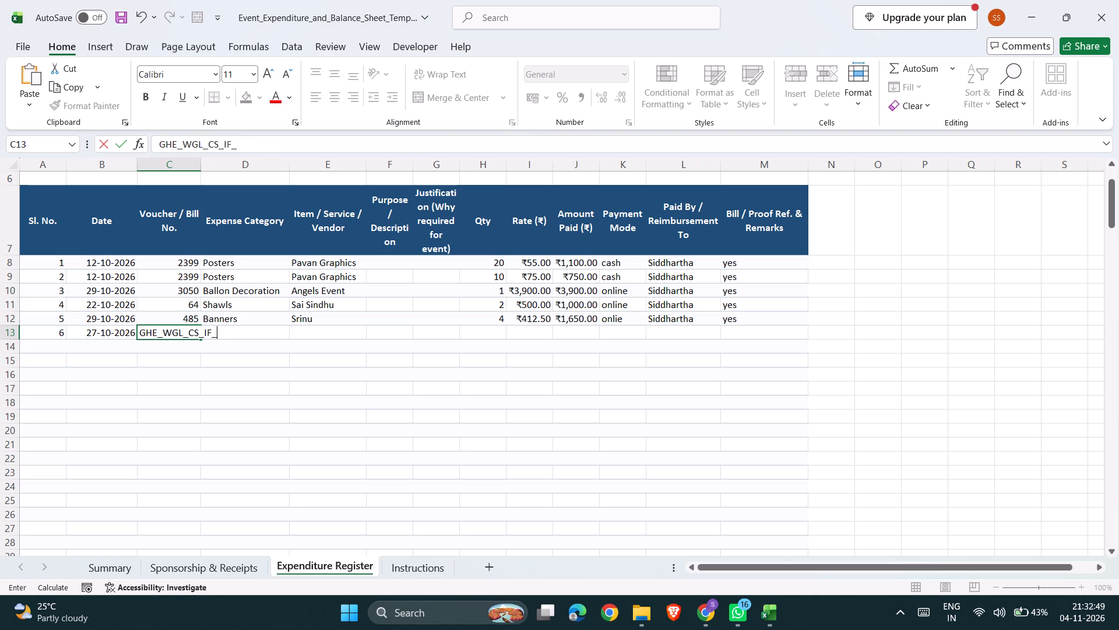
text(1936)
Widen the Voucher / Bill No. column to fit entry 6's full bill number.
click(153, 229)
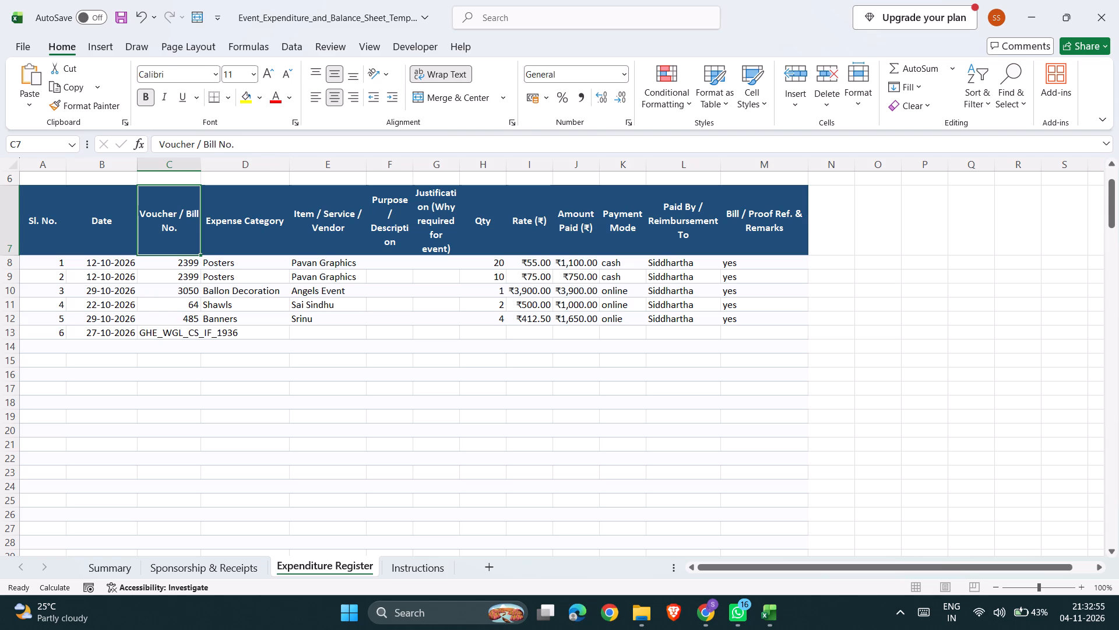
drag(201, 167, 226, 171)
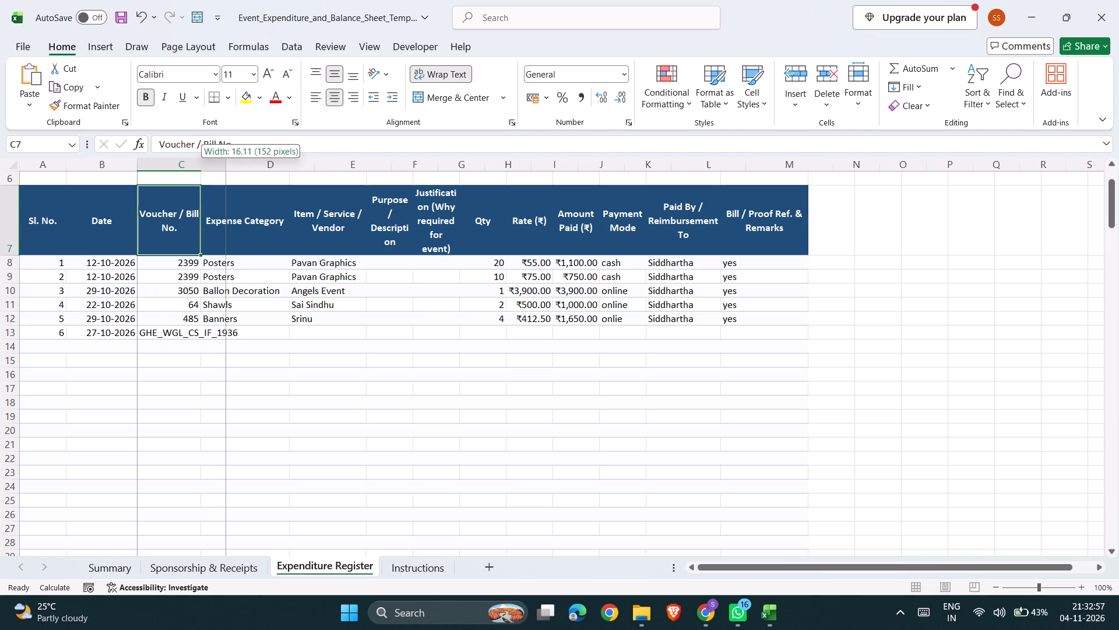
drag(226, 171, 241, 175)
Enter Mementos as the expense category for entry 6.
click(272, 332)
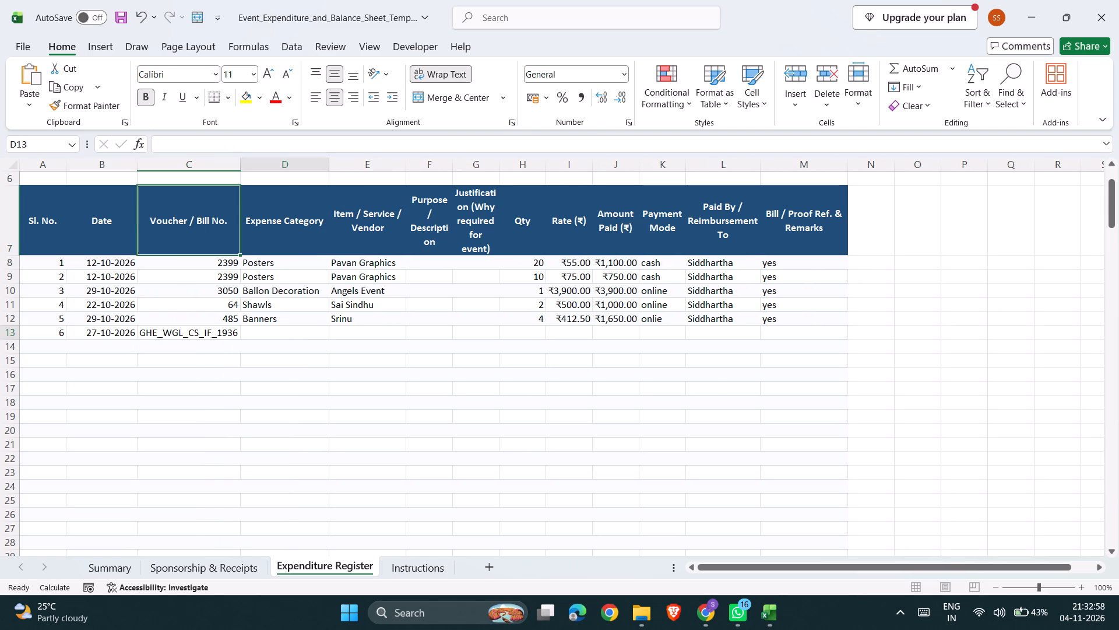
text(mEMENTOS)
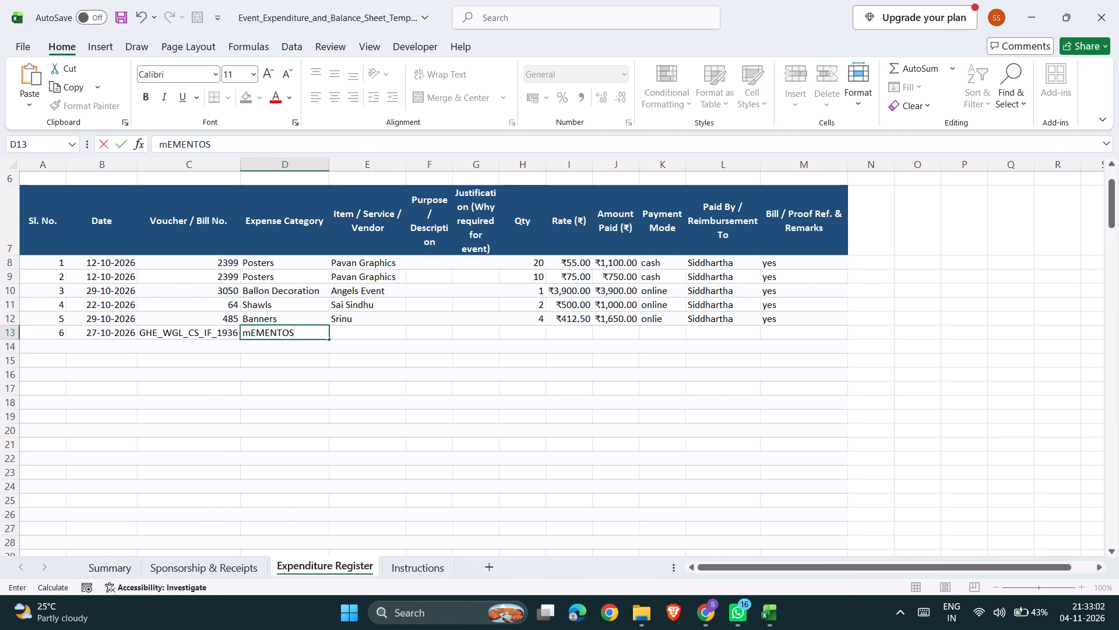
key(Left)
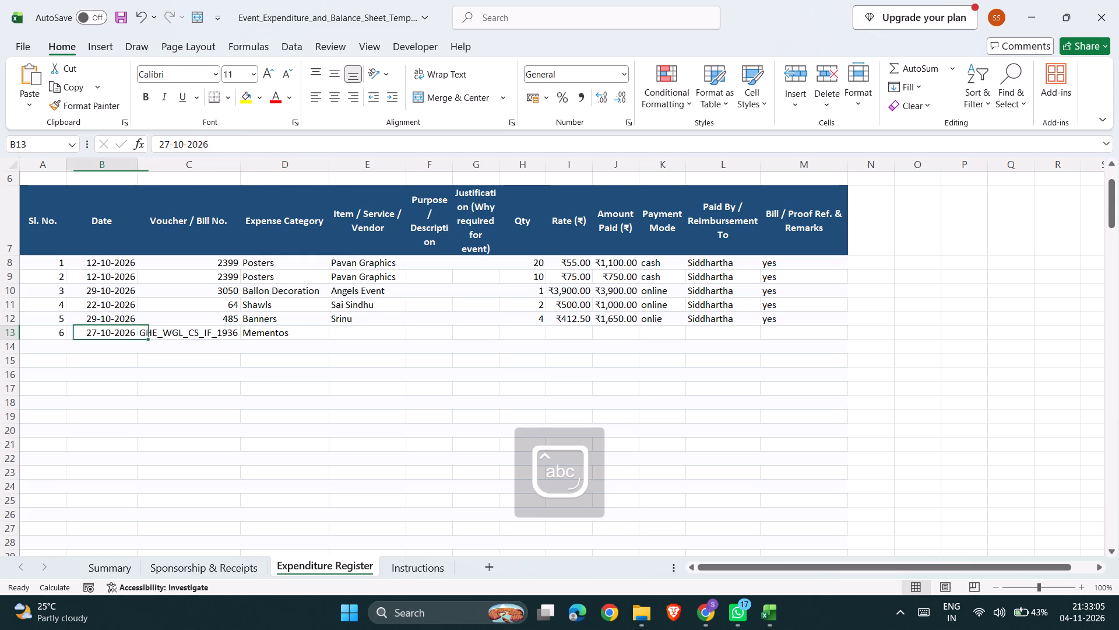
Enter Golkonda handicrafts under Item / Service / Vendor for entry 6, correcting the misspelled word.
key(Right)
key(Right)
key(Right)
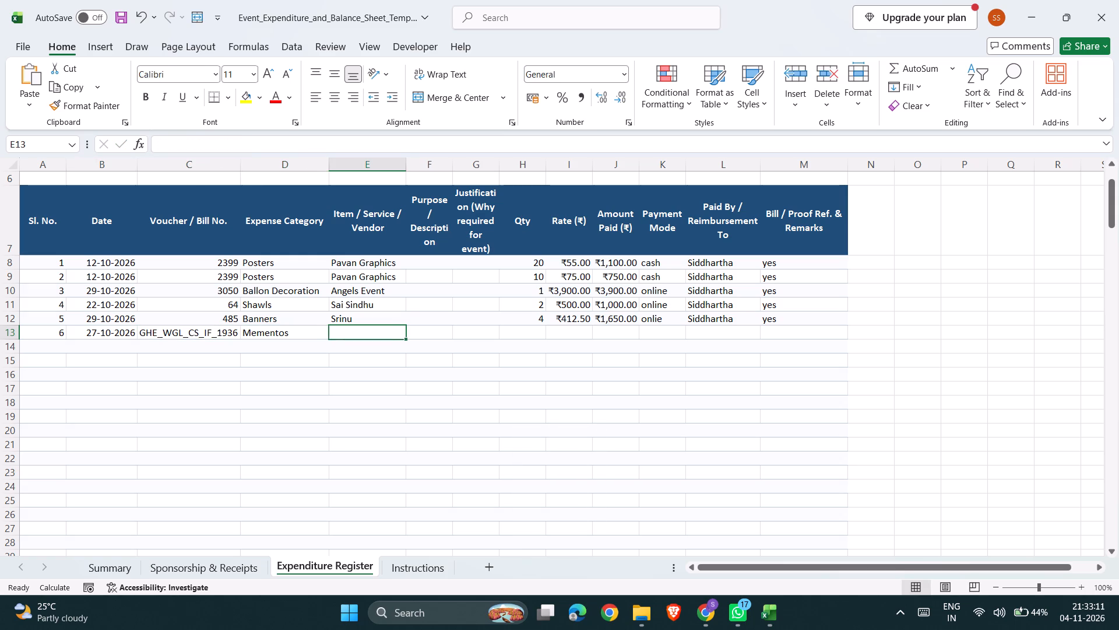
key(shift+g)
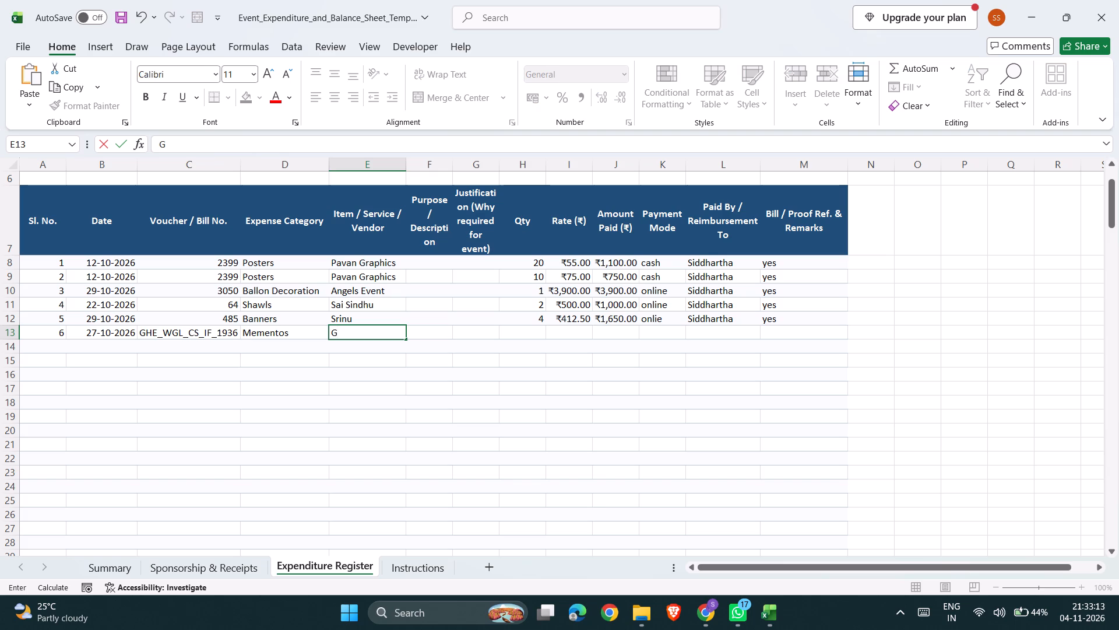
text(olkon)
text(da)
key(space)
text(handi)
text(crahts)
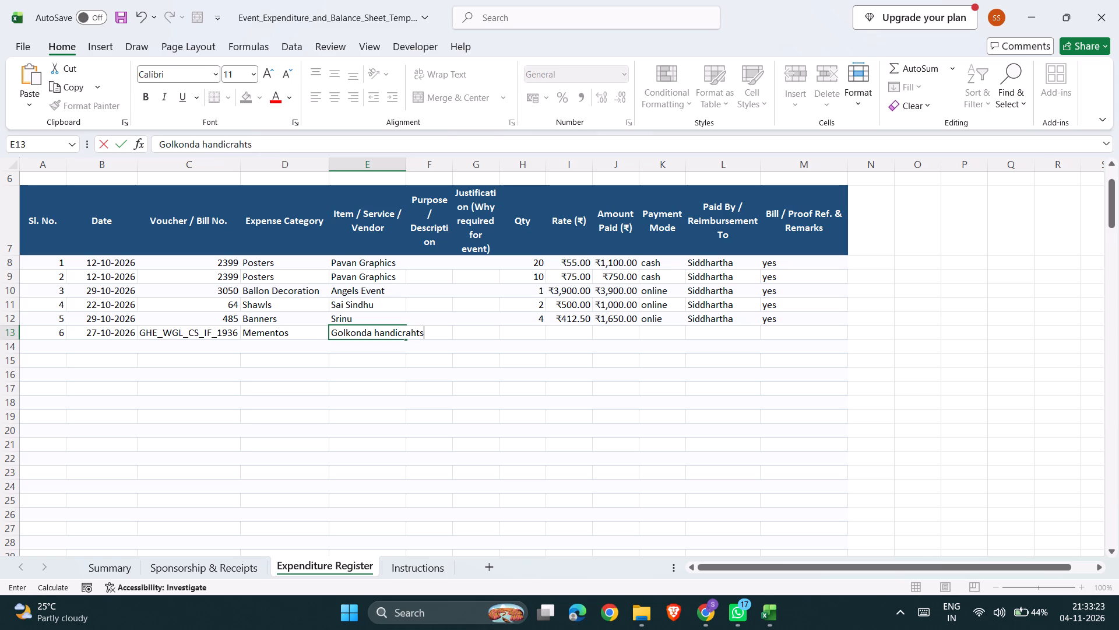
key(Left)
key(Left)
key(Right)
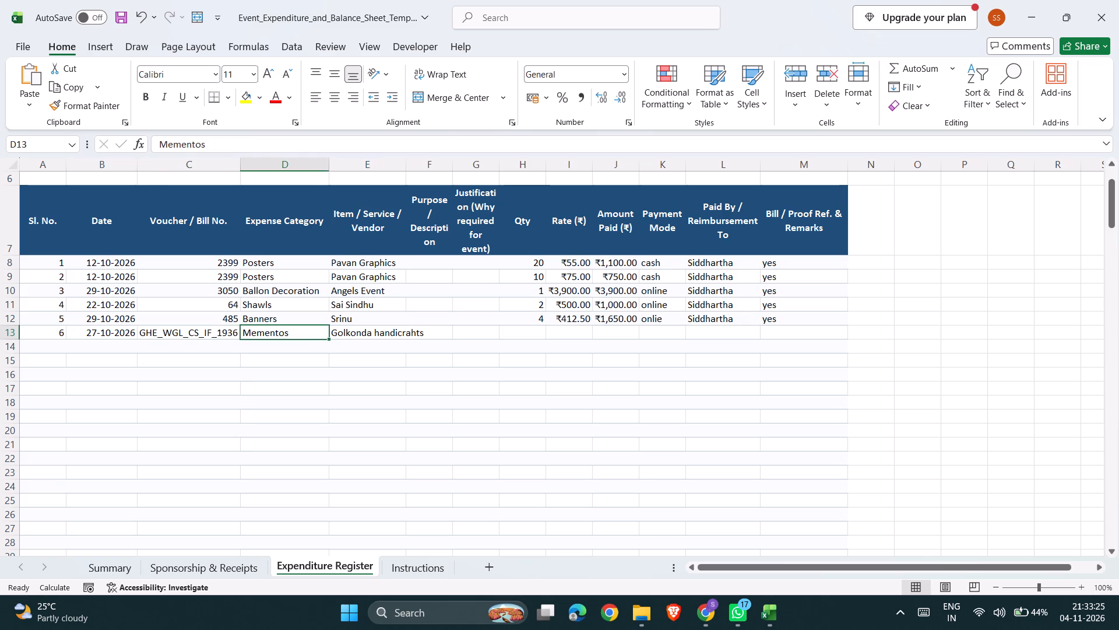
click(382, 325)
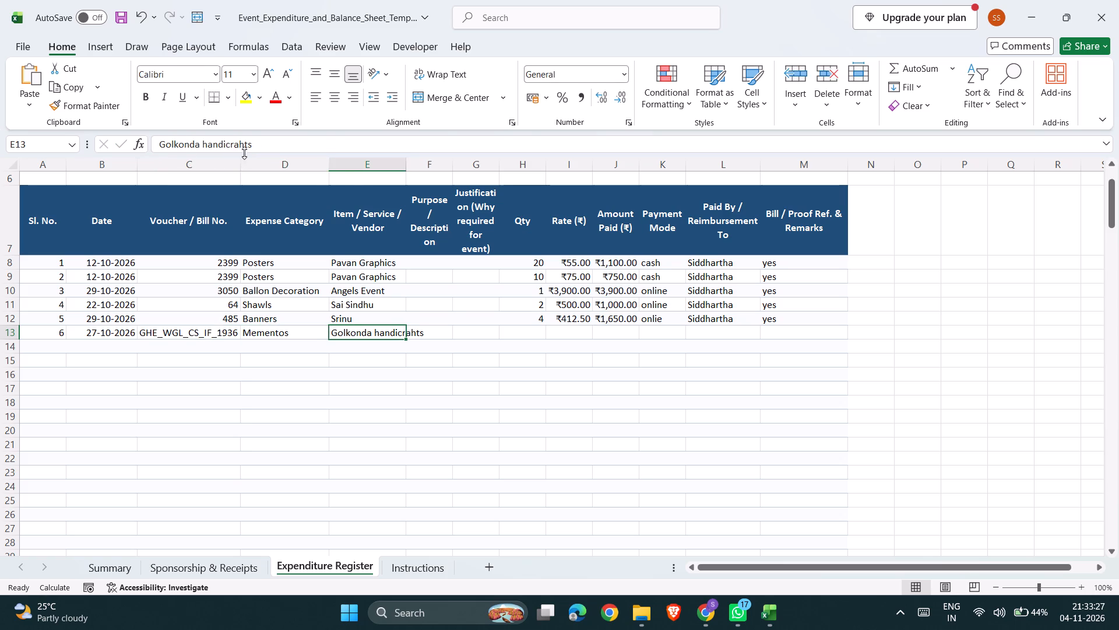
click(246, 150)
key(BackSpace)
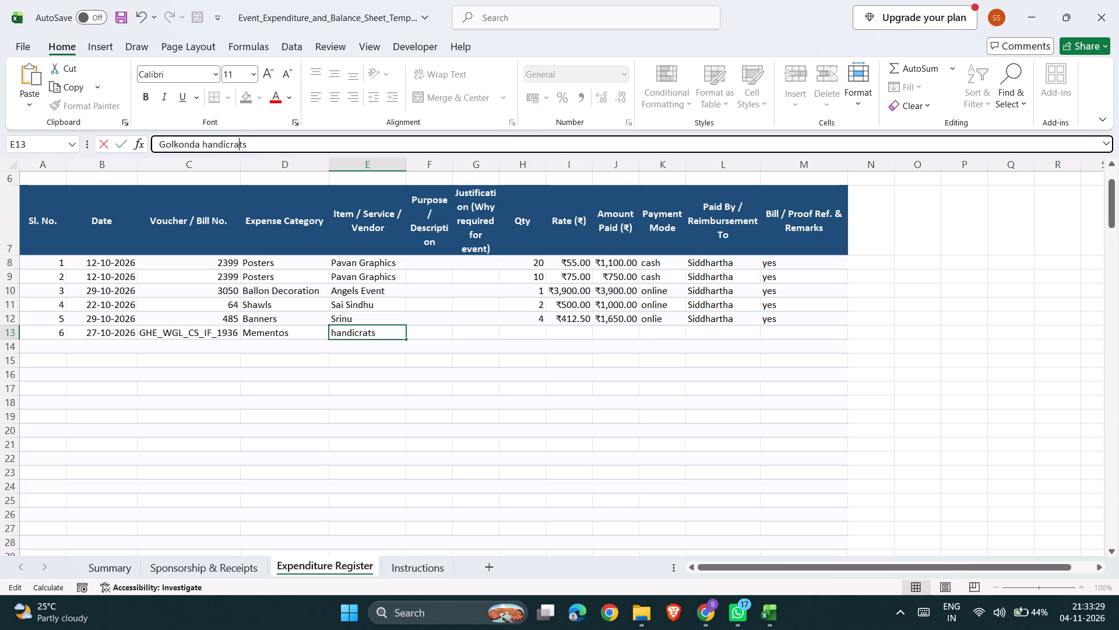
key(f)
Widen the Item / Service / Vendor column to fit entry 6's full vendor name.
click(406, 167)
drag(406, 167, 427, 172)
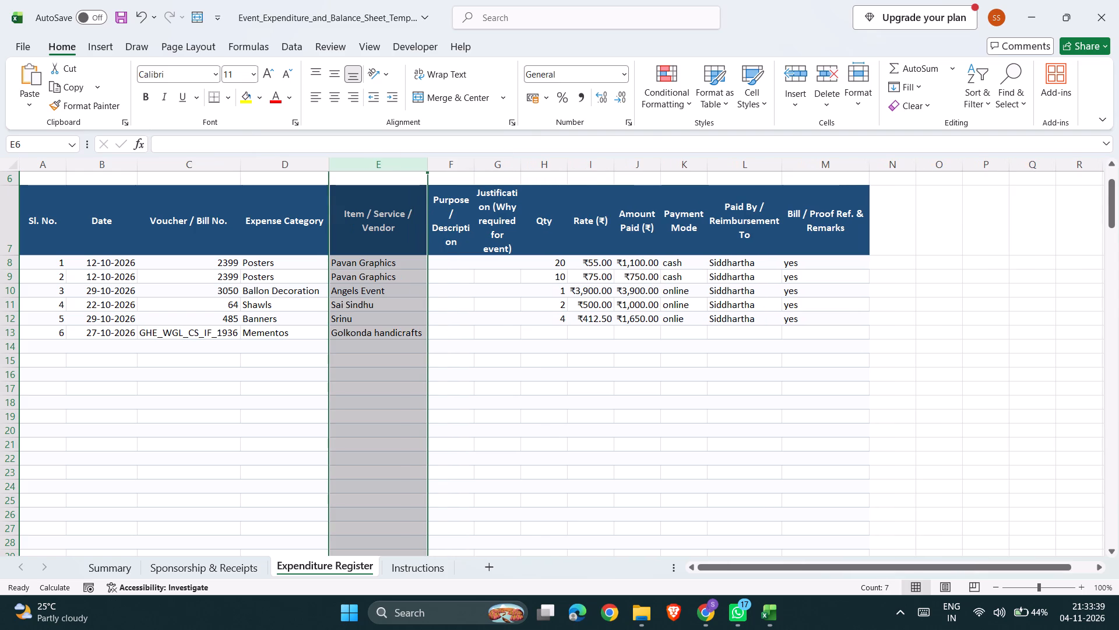
Set entry 6's quantity to 2 and its rate to ₹500.
click(546, 341)
click(549, 334)
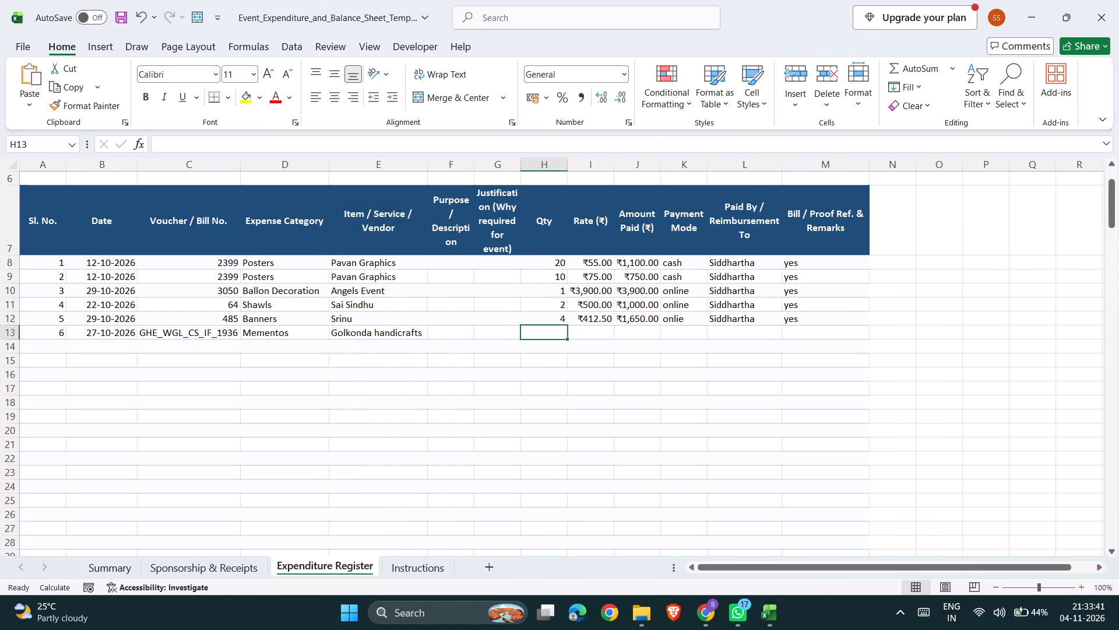
key(2)
key(Right)
text(500)
key(Right)
Enter online as the payment mode for entry 6.
key(Right)
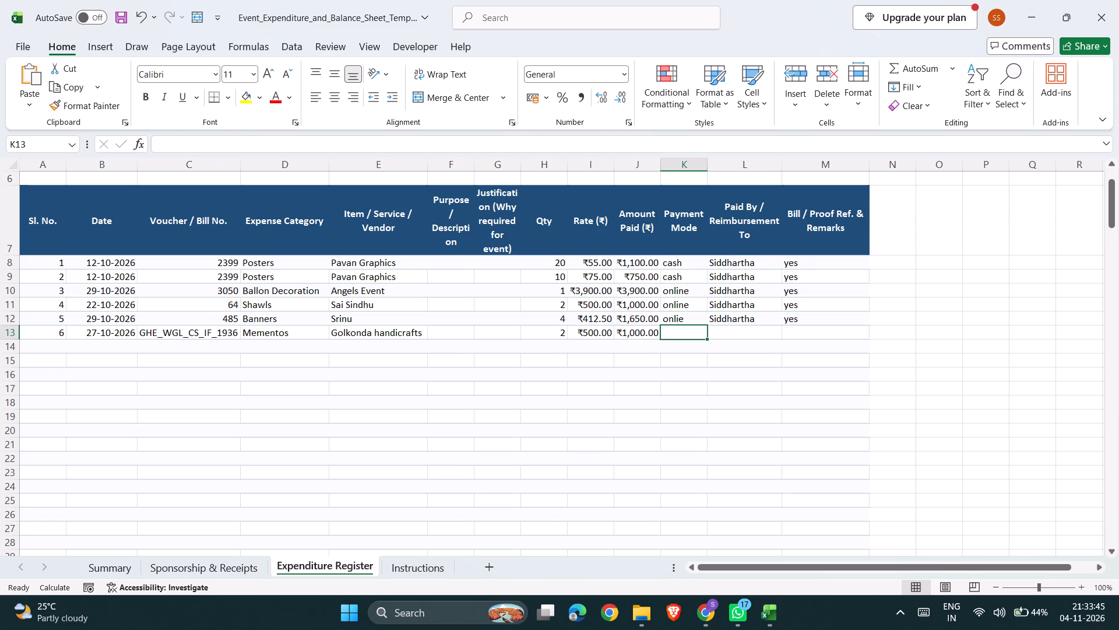
text(on)
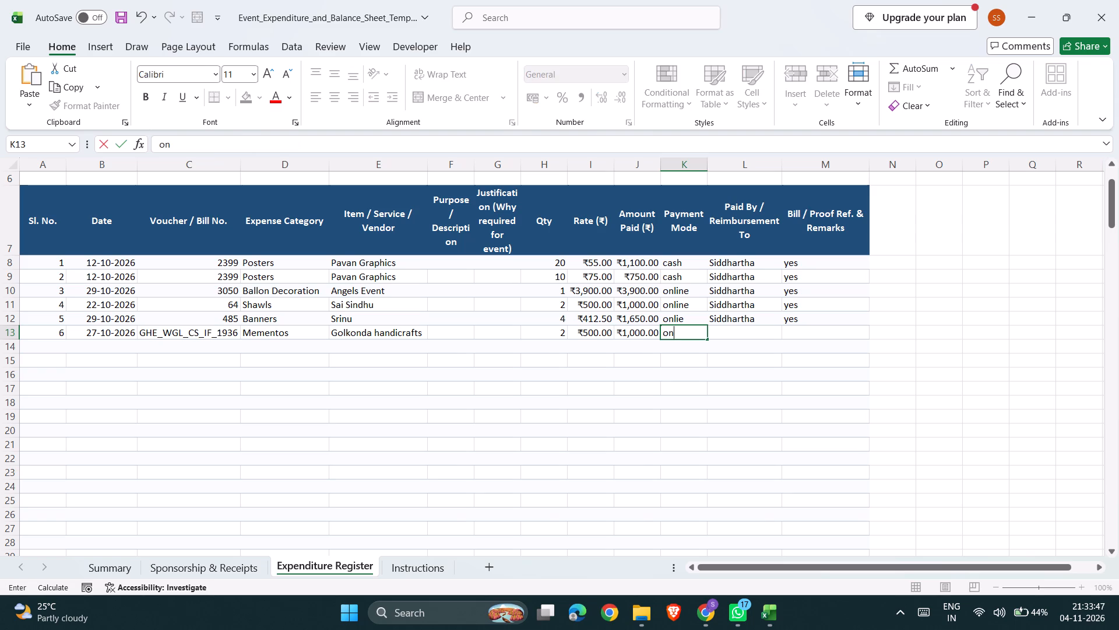
text(li)
text(ne)
Correct the misspelled payment mode of entry 5 to online.
key(Up)
key(BackSpace)
text(on)
key(Tab)
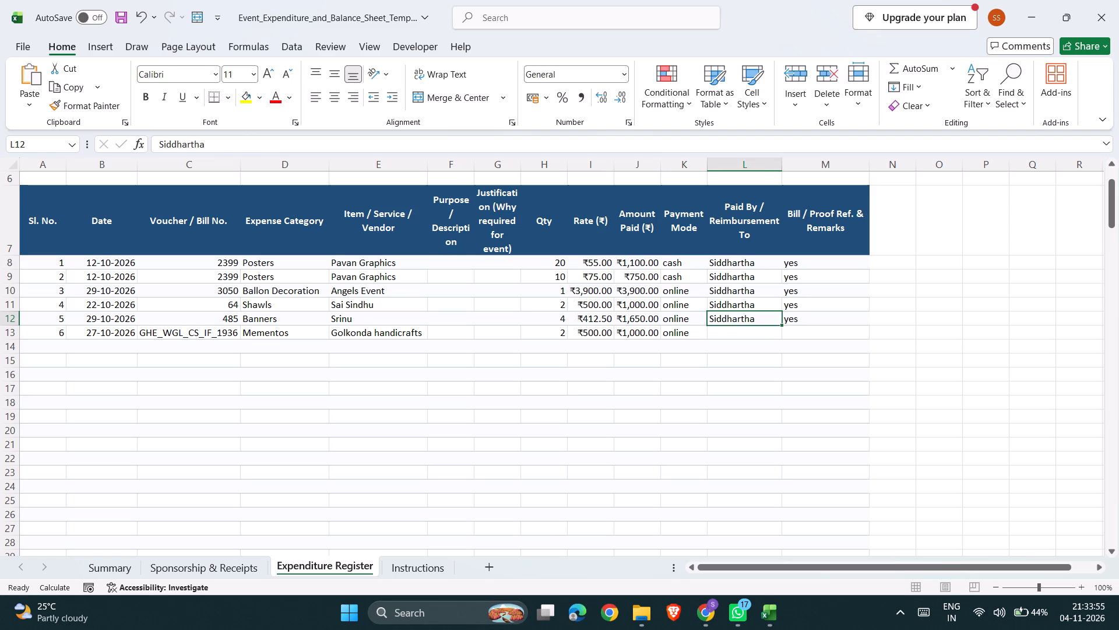
Complete entry 6 with Siddhartha under Paid By / Reimbursement To and yes under Bill / Proof Ref. & Remarks.
click(713, 335)
key(shift+s)
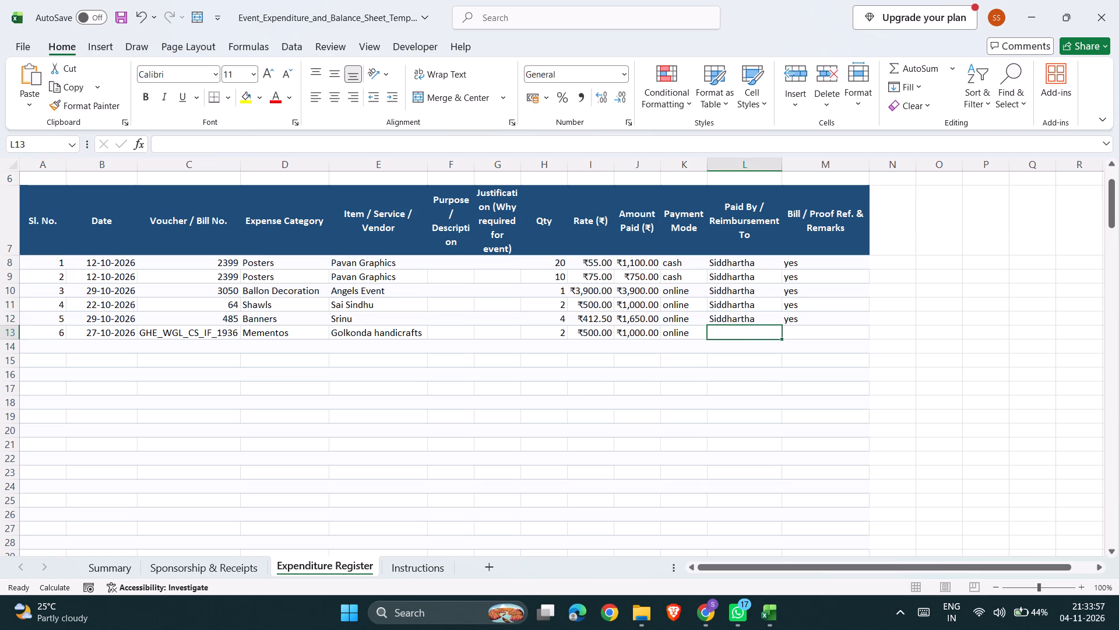
key(Tab)
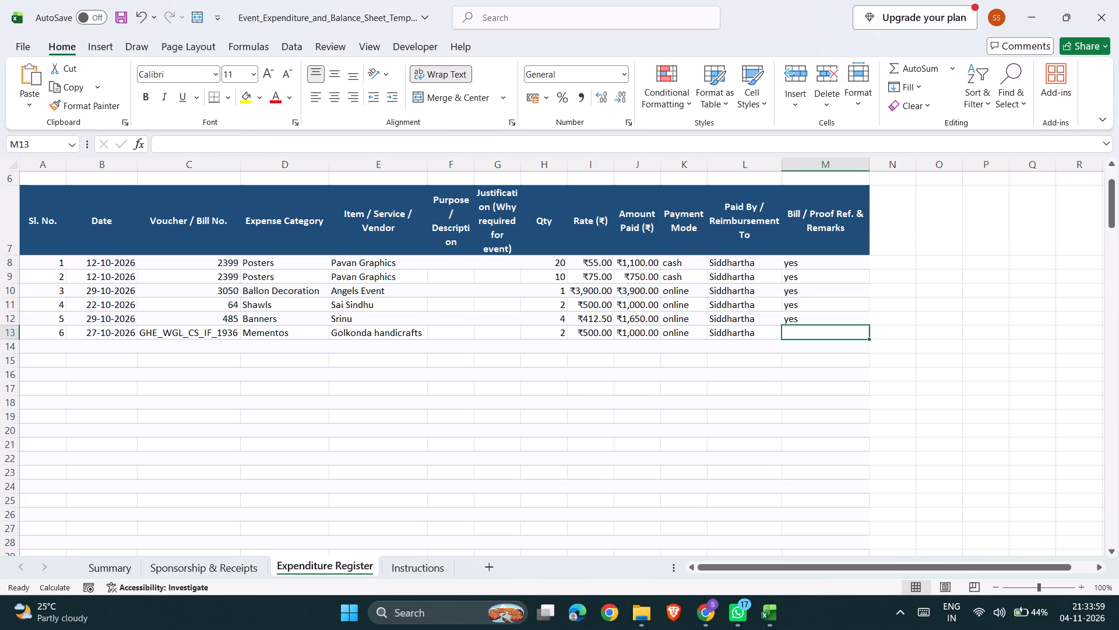
text(yes)
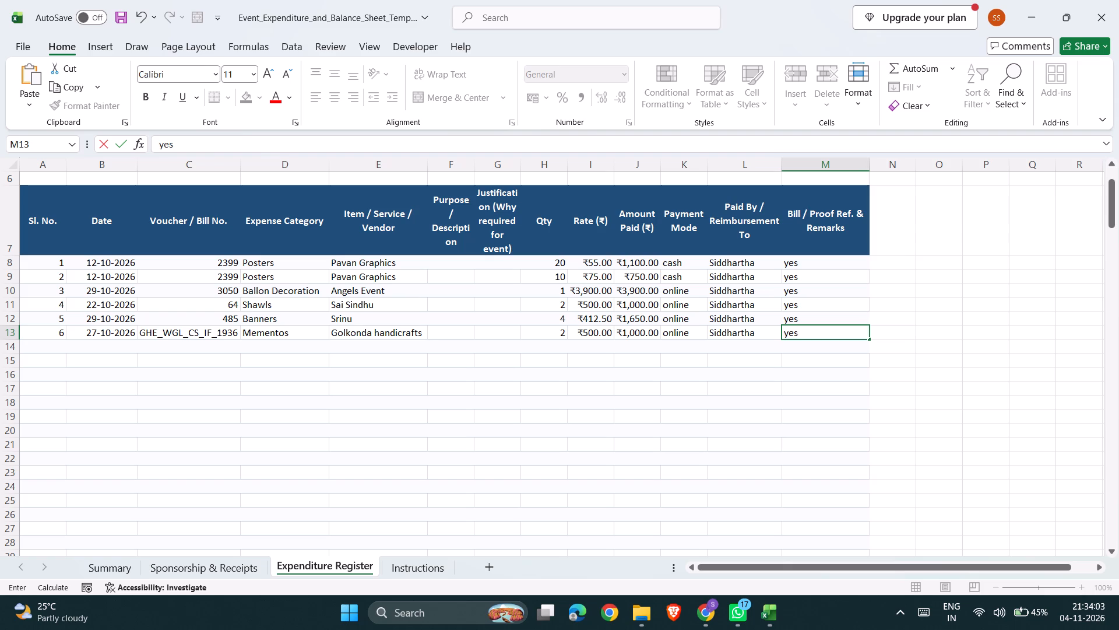
Number the next three empty rows 7, 8 and 9 in the Sl. No. column.
click(57, 349)
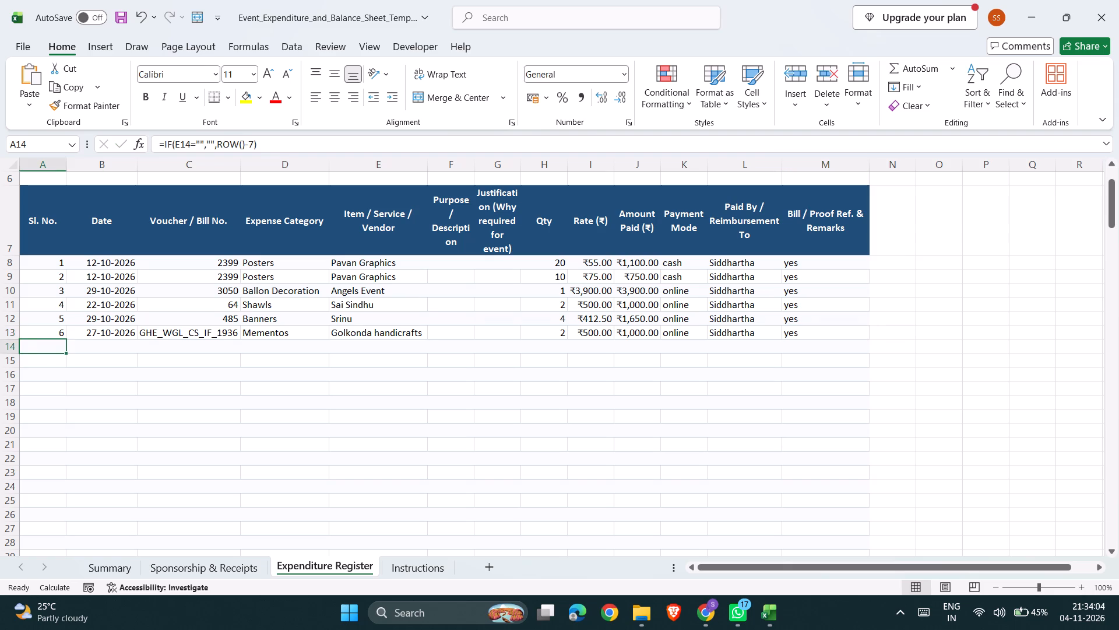
key(7)
key(Down)
key(8)
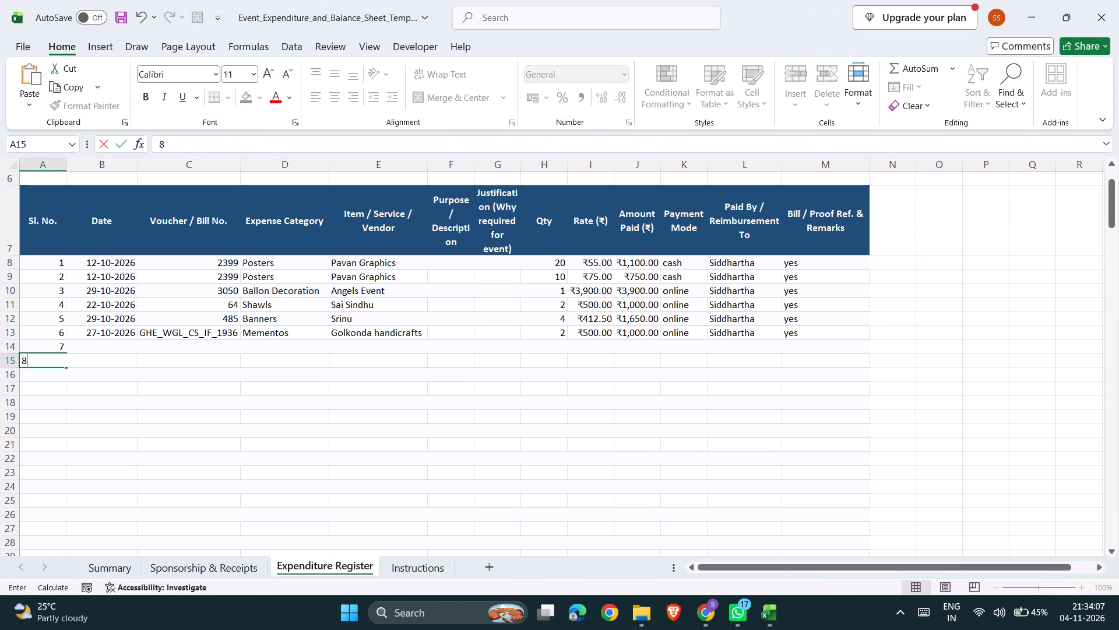
key(Down)
key(9)
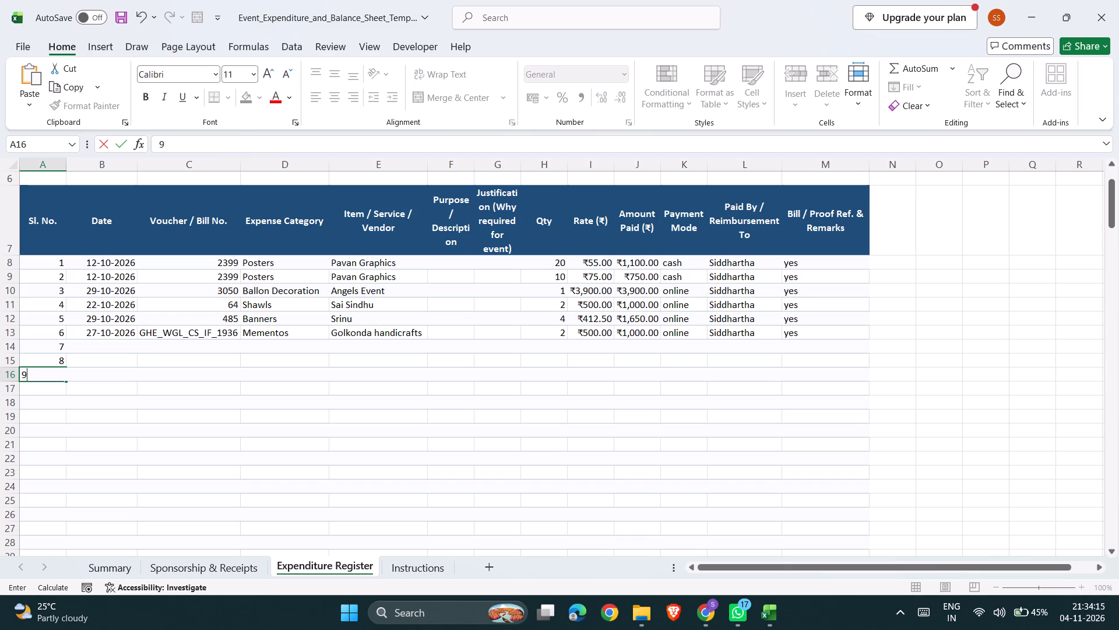
Enter 29-10-2026 as the date for entry 7.
click(97, 345)
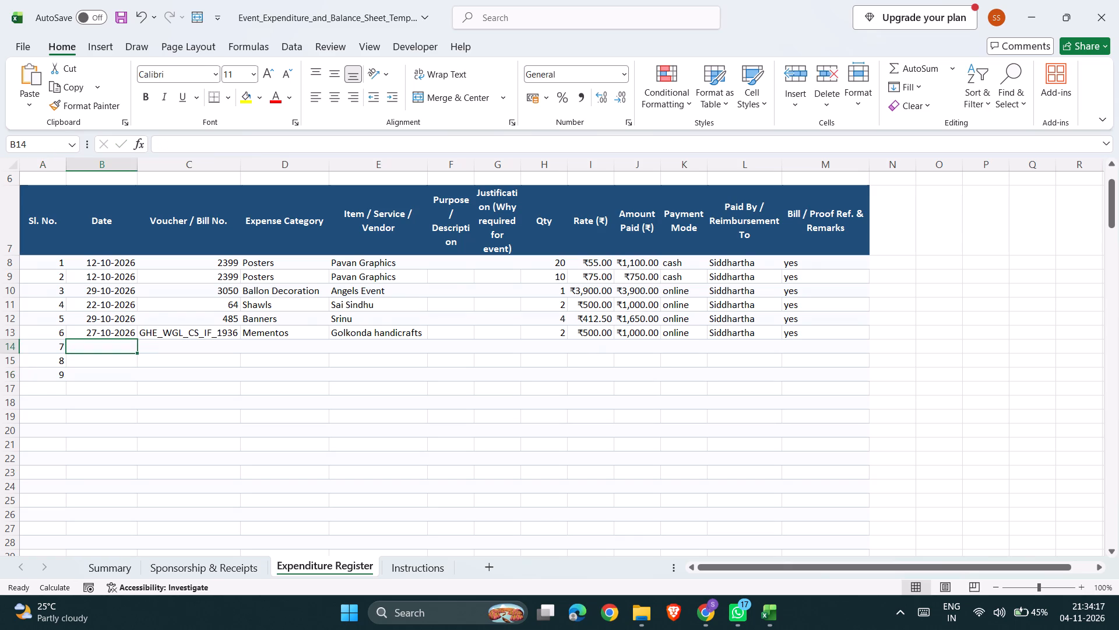
text(229)
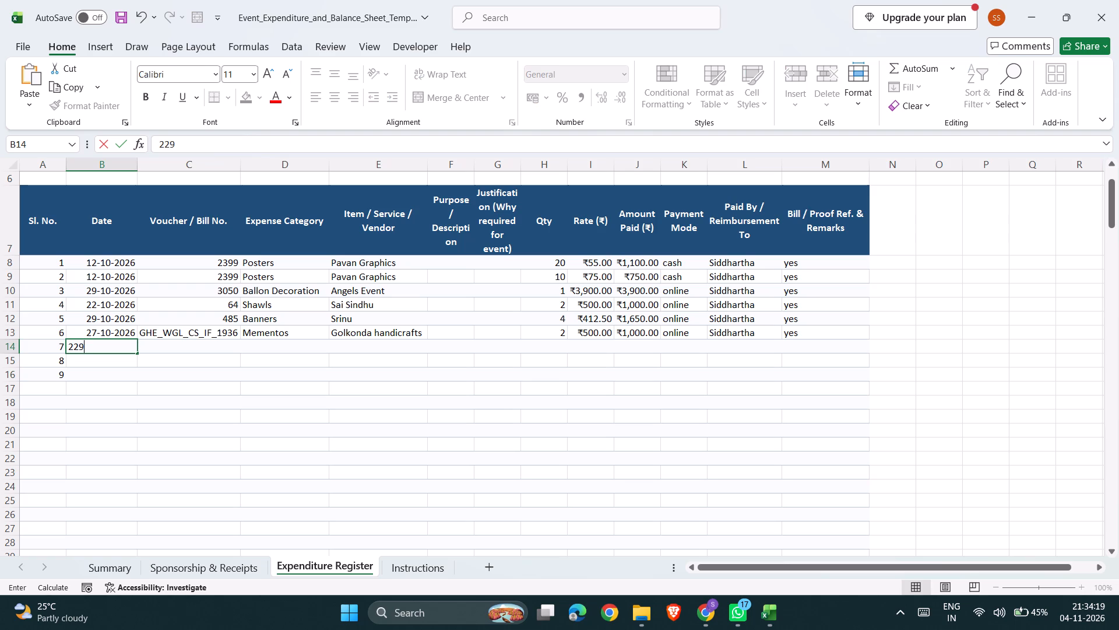
key(BackSpace)
text(29-)
key(BackSpace)
key(BackSpace)
key(BackSpace)
key(BackSpace)
key(BackSpace)
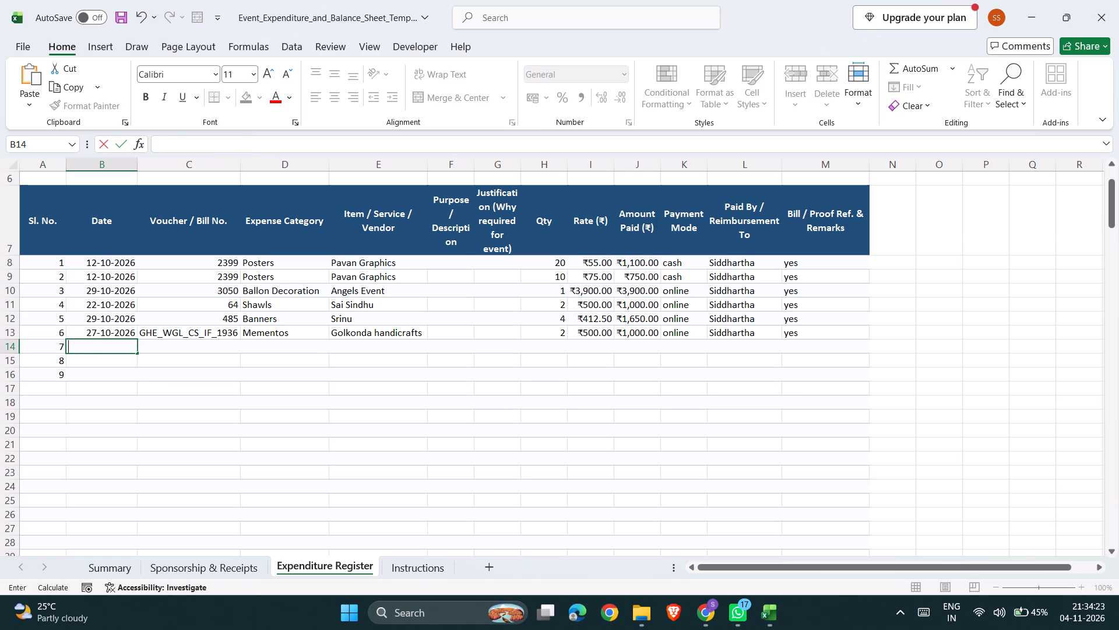
text(29-)
text(10)
key(minus)
text(2026)
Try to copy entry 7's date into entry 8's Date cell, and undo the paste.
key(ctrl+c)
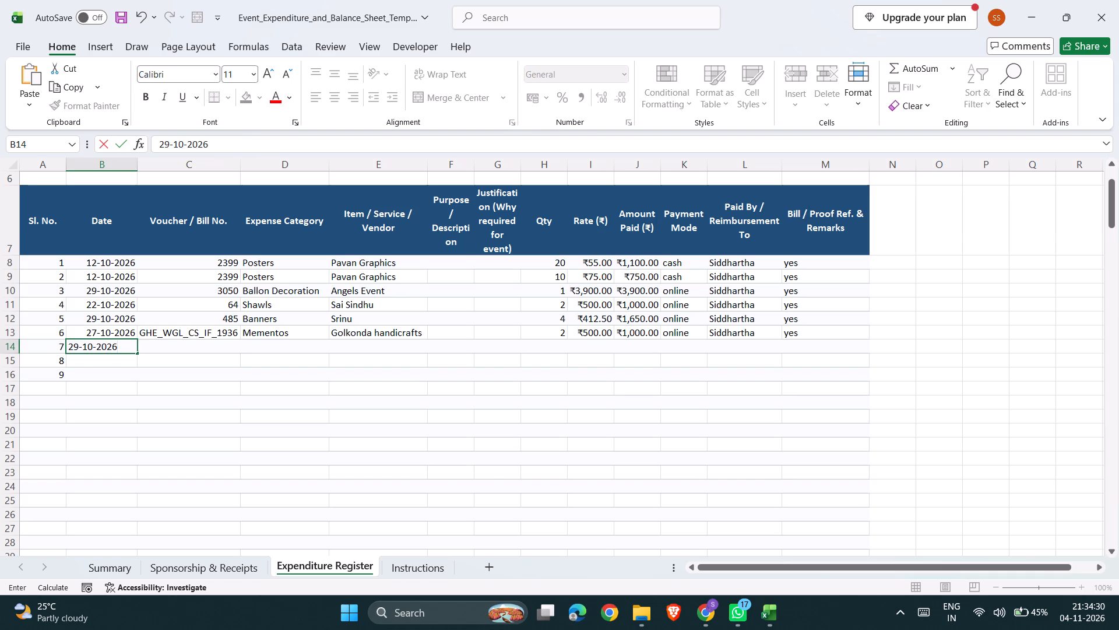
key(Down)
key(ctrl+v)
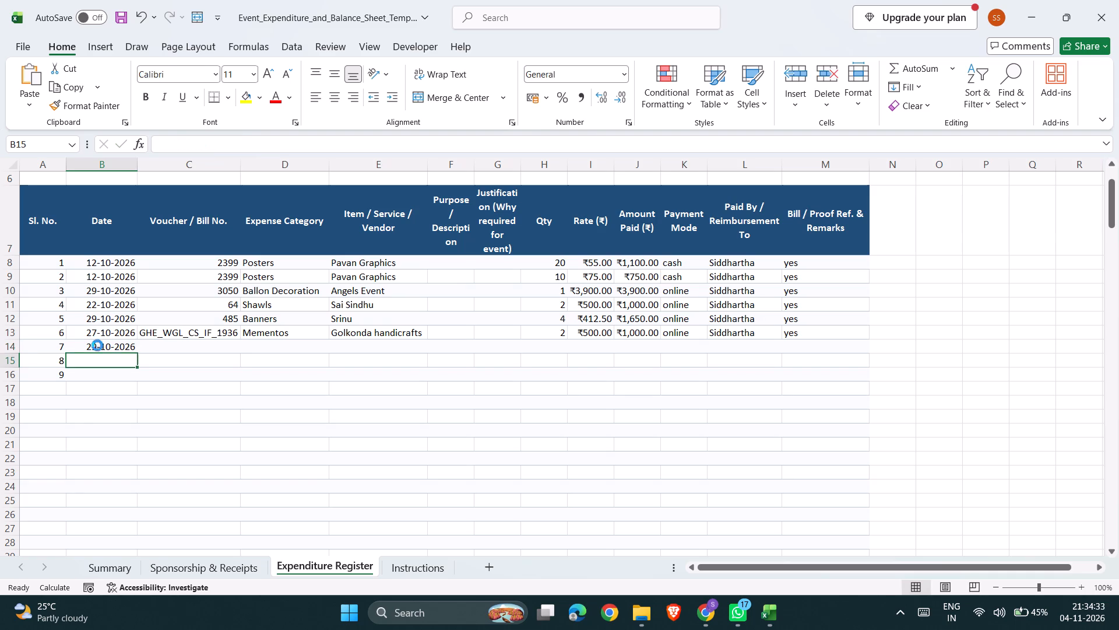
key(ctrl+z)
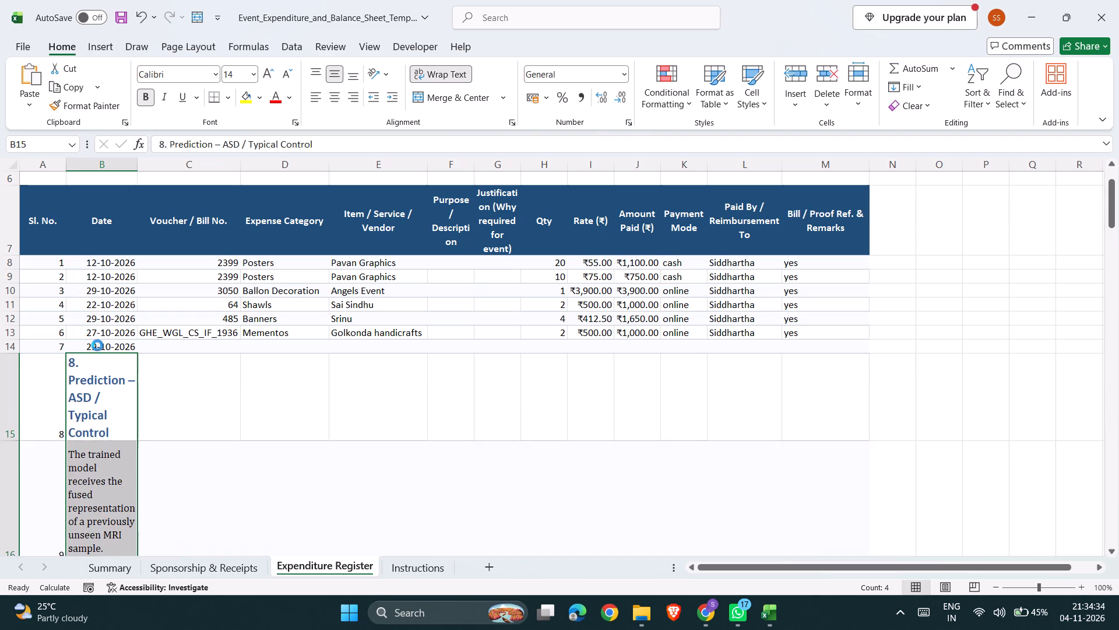
Enter 29-10-2026 as the date for entries 8 and 9.
text(29)
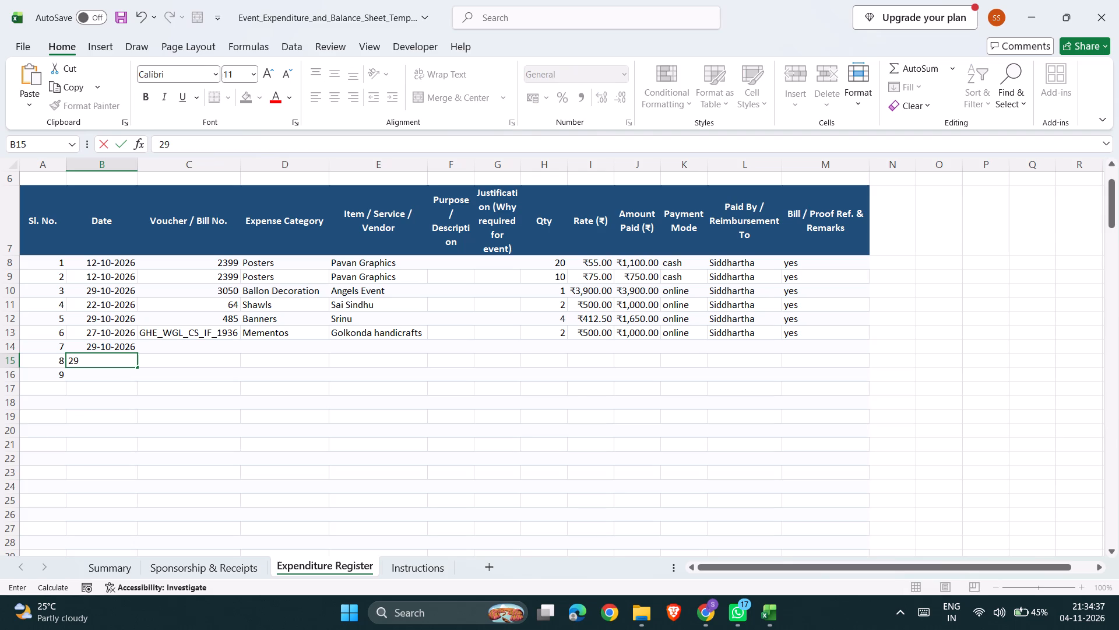
text(-10-2026)
key(Down)
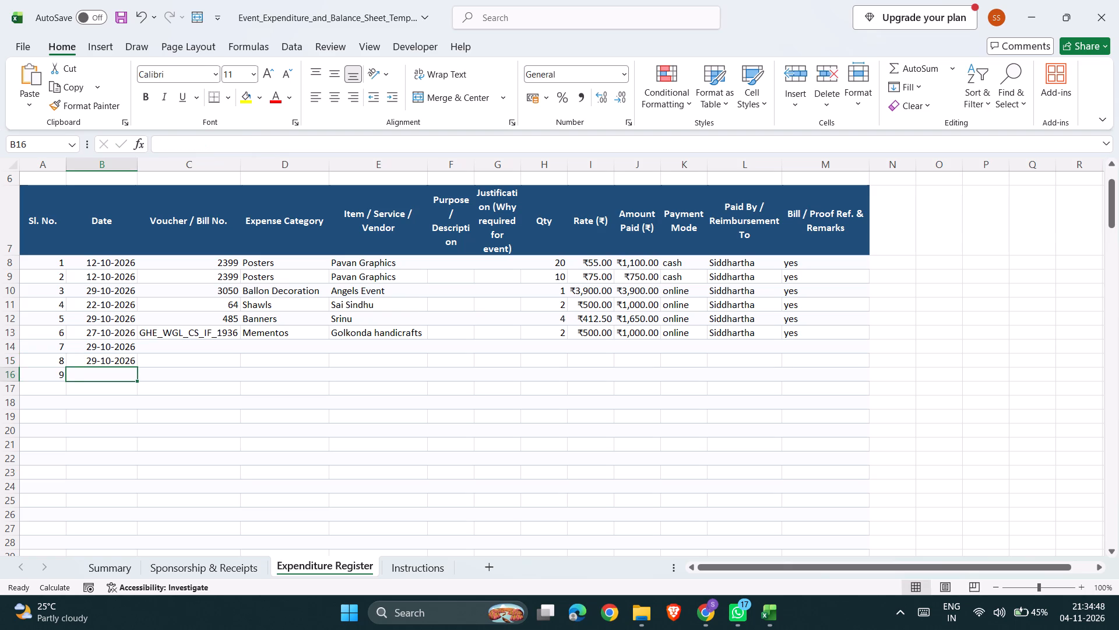
text(29)
text(-10-)
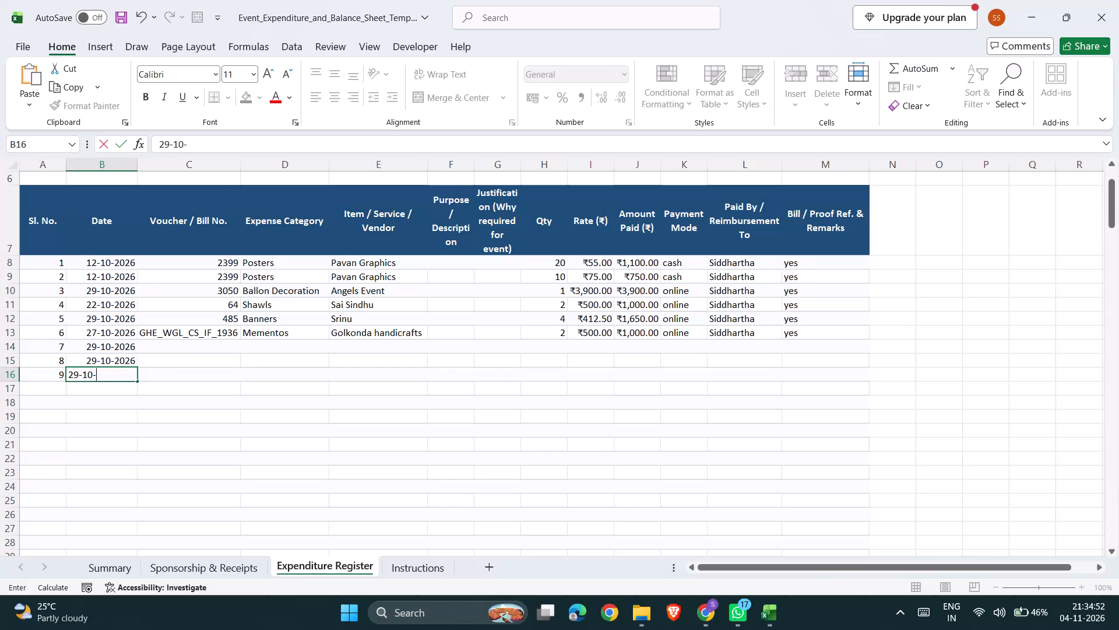
text(2026)
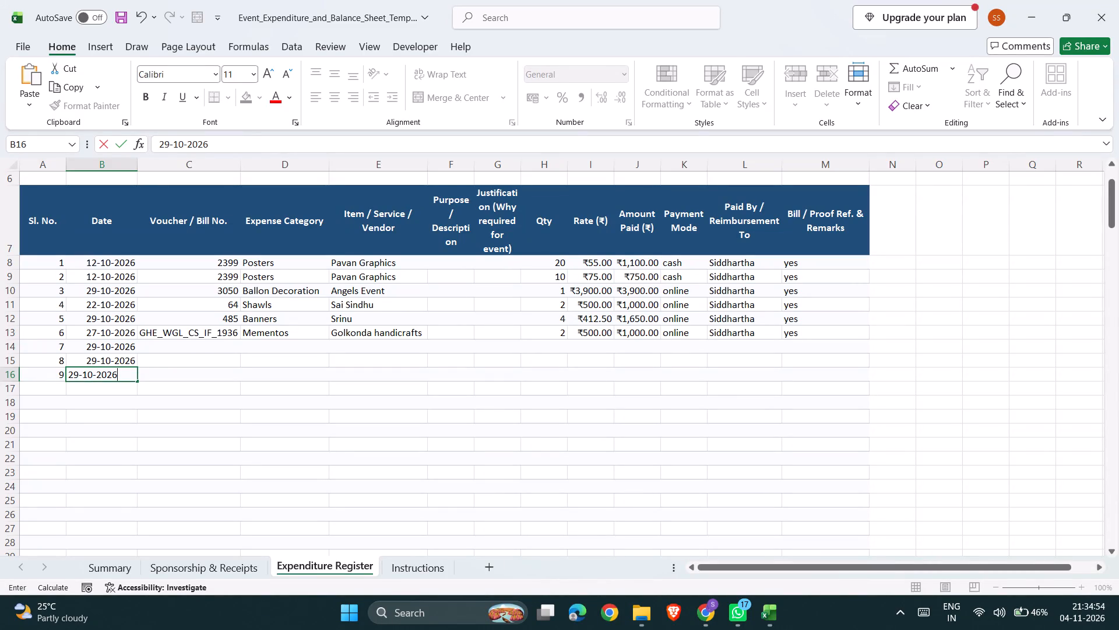
key(Up)
Enter 598 as the voucher / bill number for entries 7, 8 and 9.
key(Up)
key(Right)
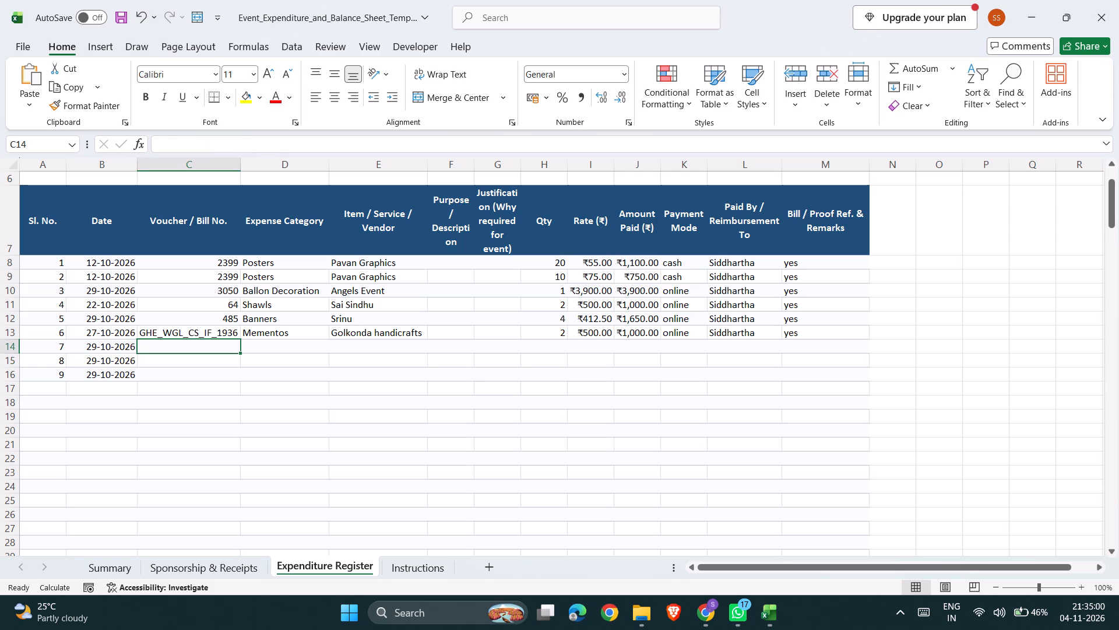
text(598)
key(Down)
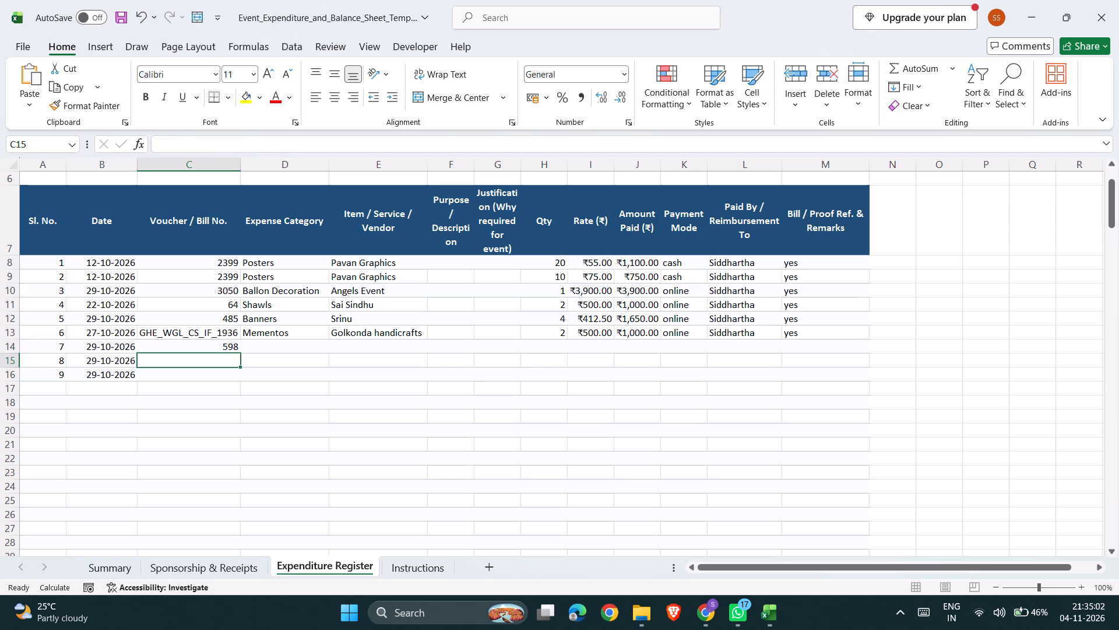
text(598)
key(Down)
text(598)
key(Right)
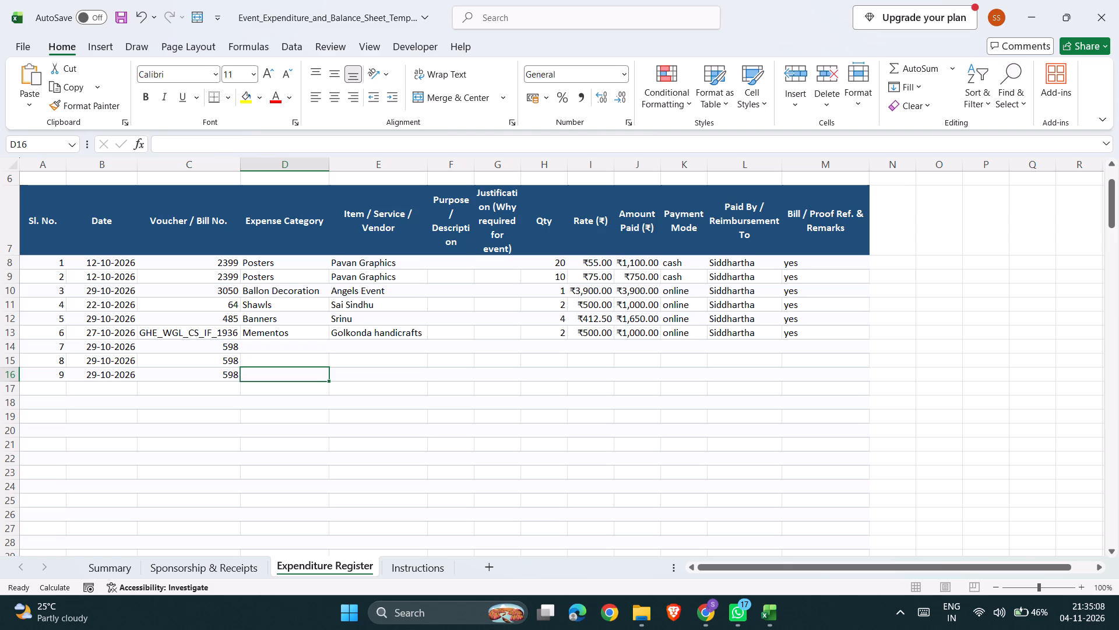
Enter Cool Drinks as the expense category for entry 7.
key(Up)
key(Up)
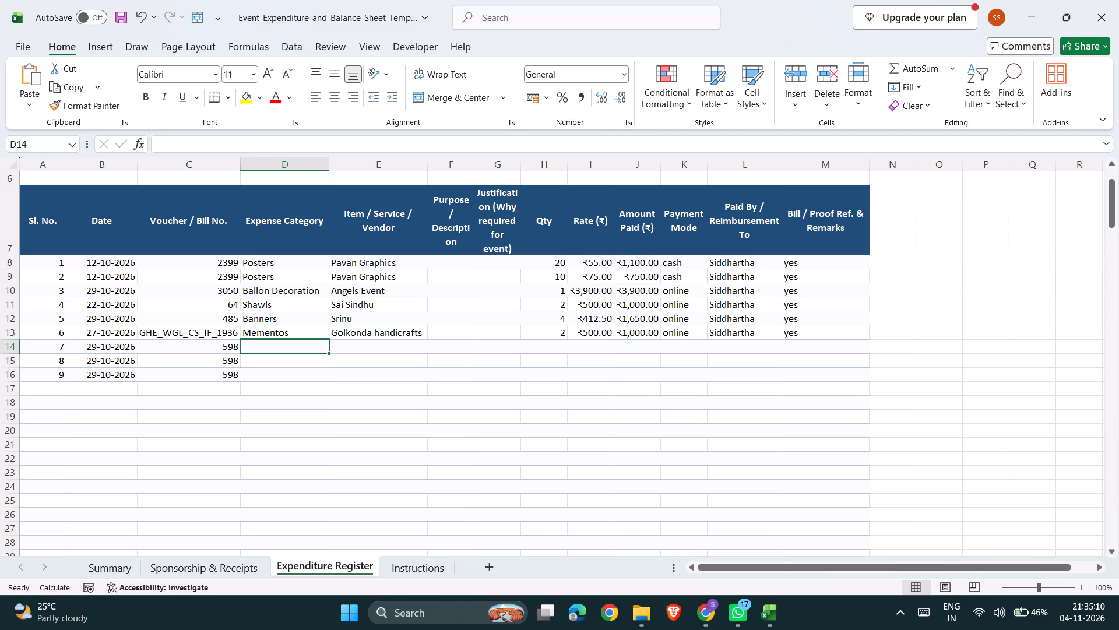
key(shift+c)
text(ool)
key(space)
key(shift+d)
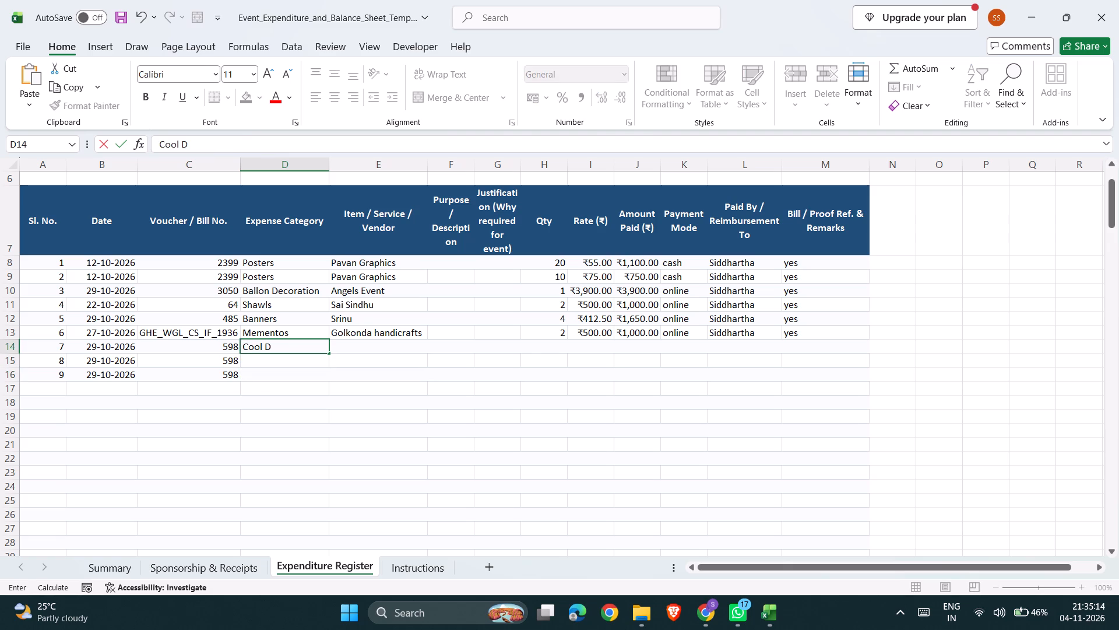
text(rinks)
key(Down)
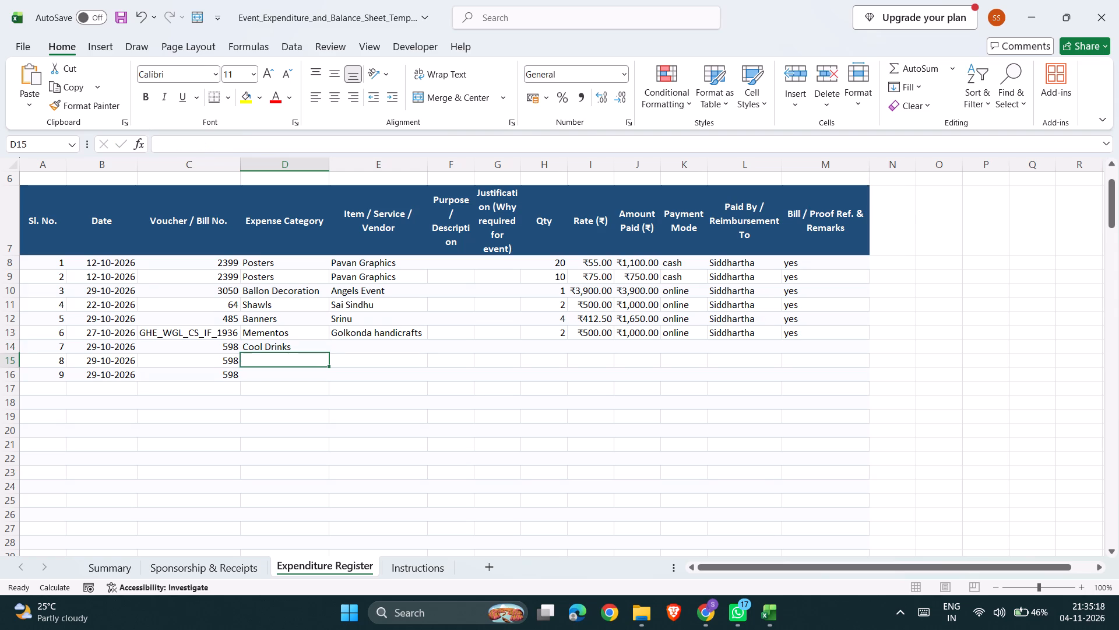
Enter Water bottles as the expense category for entry 8 and Paper Plates for entry 9.
text(Wa)
text(ter)
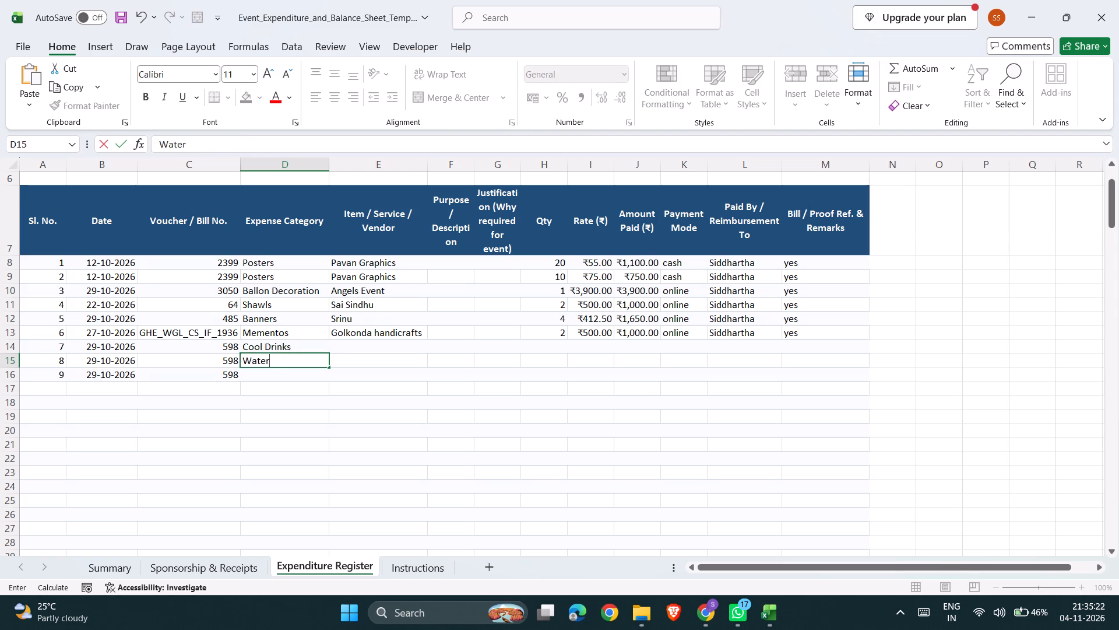
key(space)
text(bott)
text(les)
key(Down)
key(shift+p)
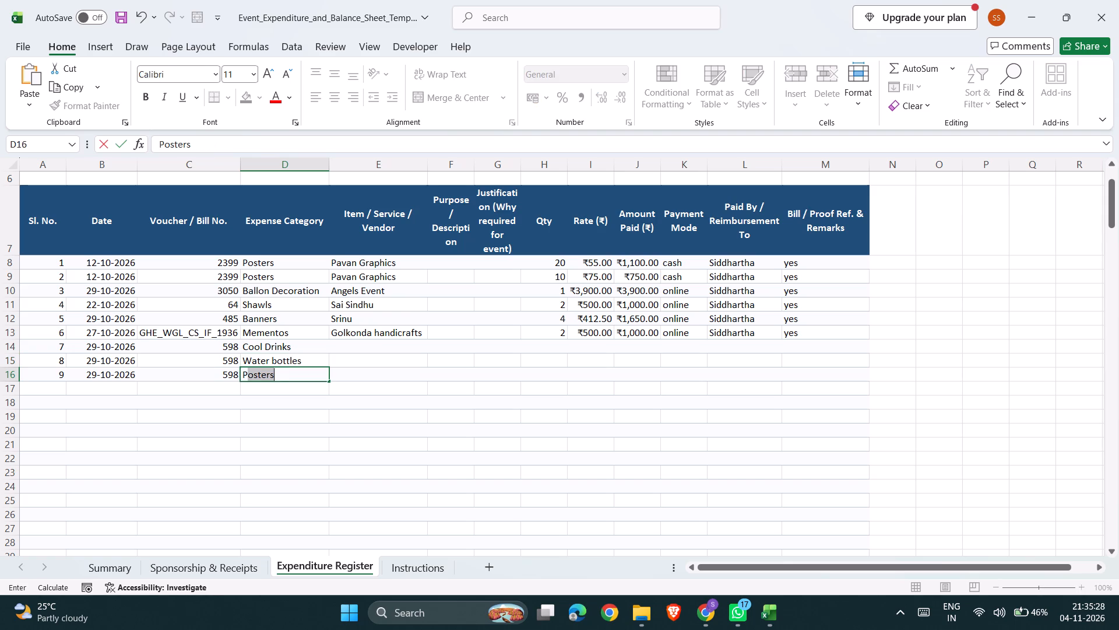
text(aper)
key(space)
text(Plates)
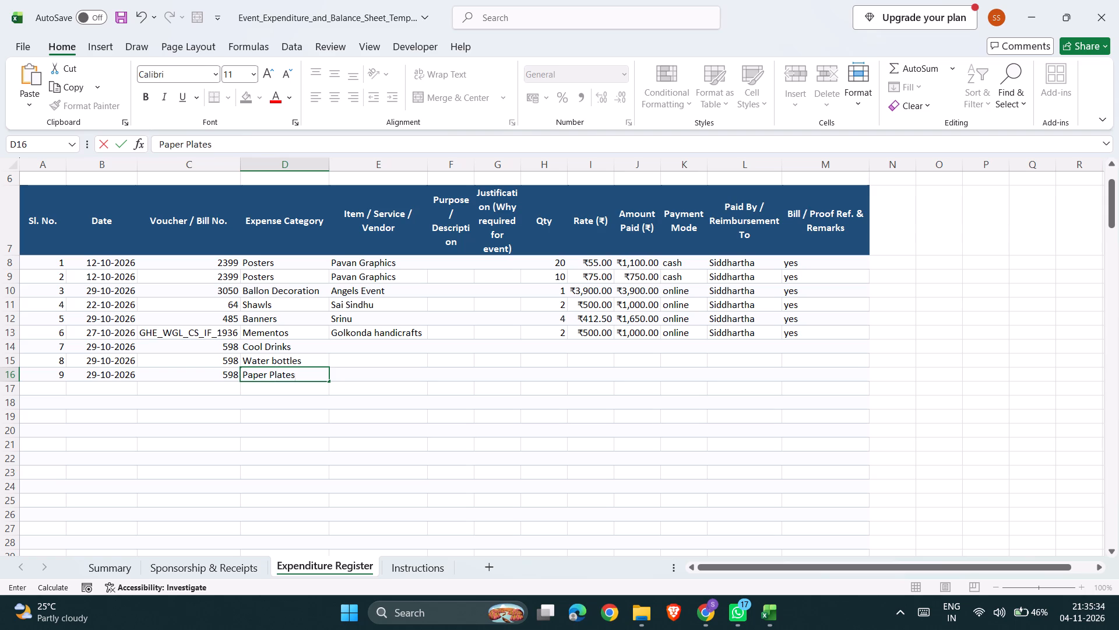
Enter JayaLaxmi Cool Drinks as the vendor for entries 7, 8 and 9.
click(349, 345)
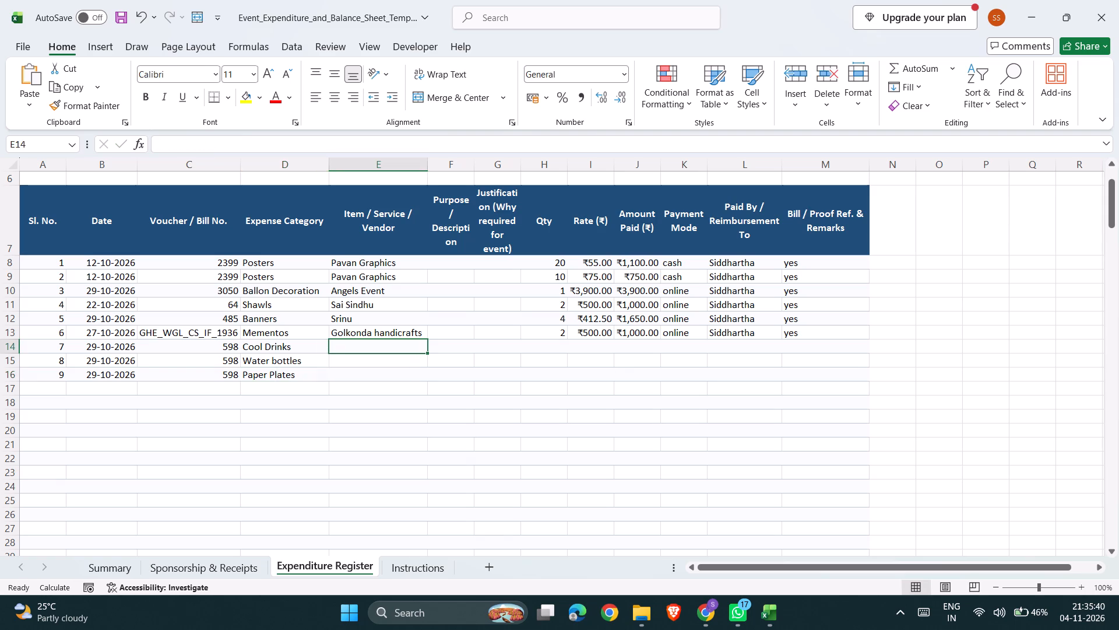
text(Jaya)
text(Laxmi Cool)
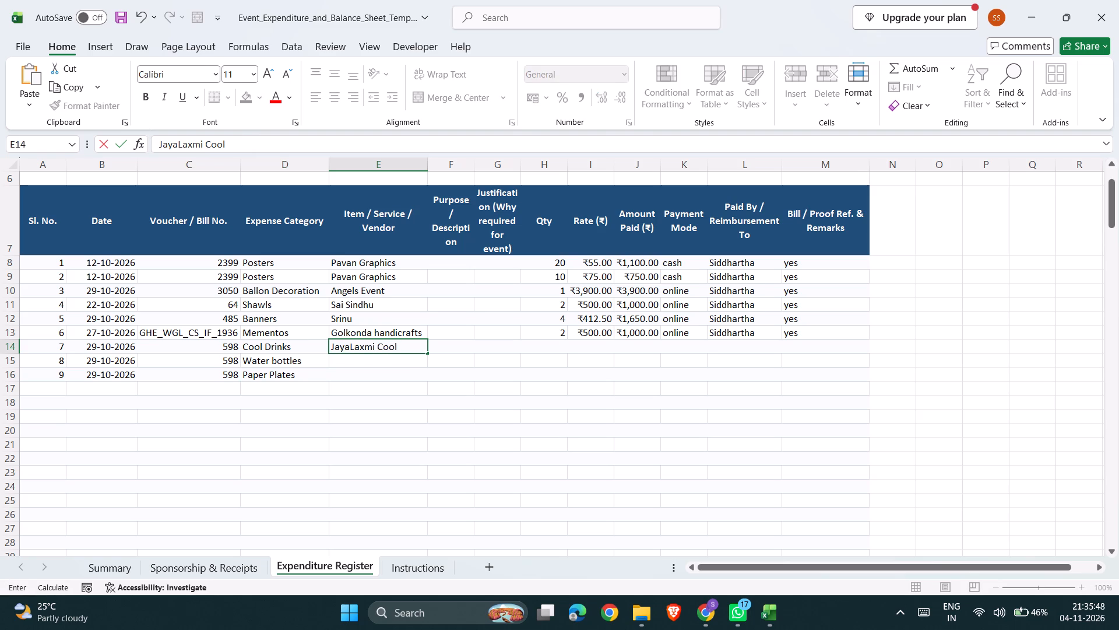
key(space)
text(Dr)
text(inks)
key(Down)
key(shift+j)
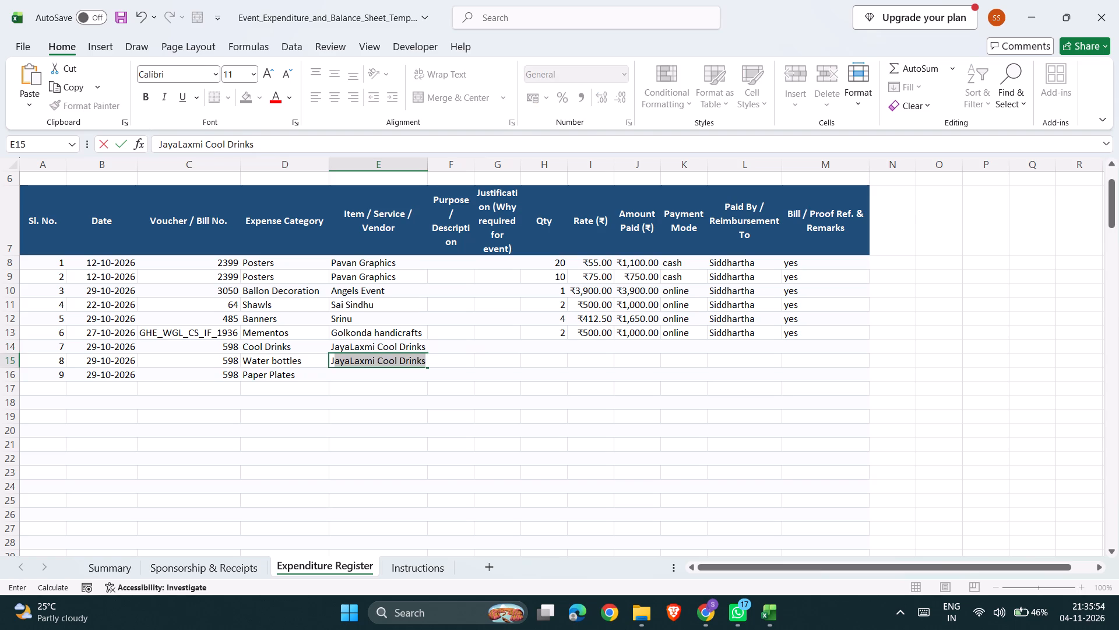
key(Tab)
key(Down)
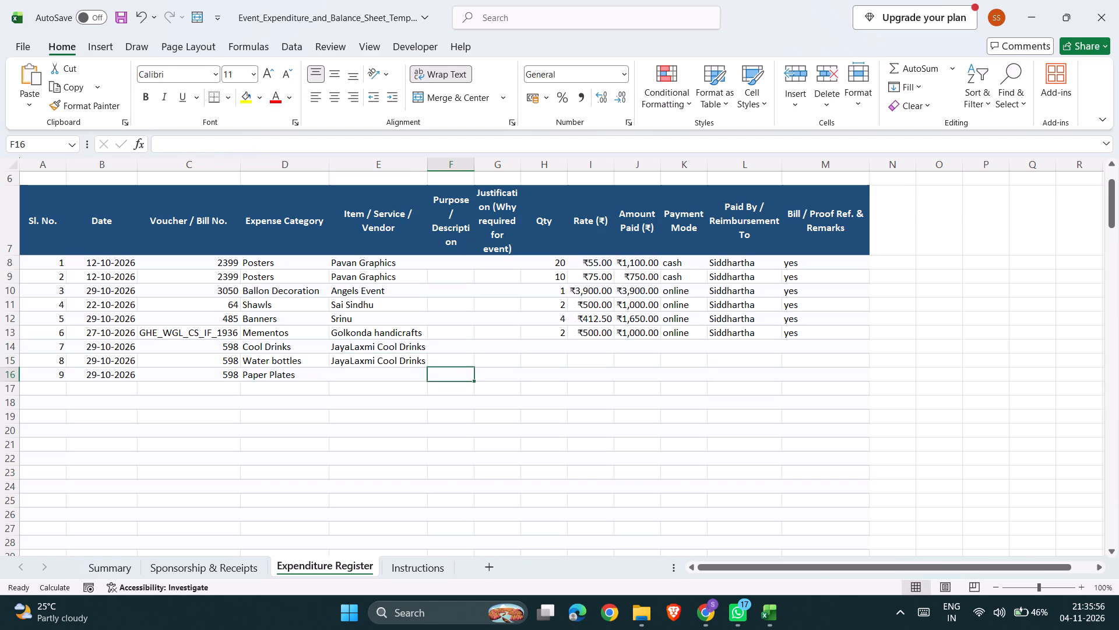
key(Left)
key(shift+j)
key(Tab)
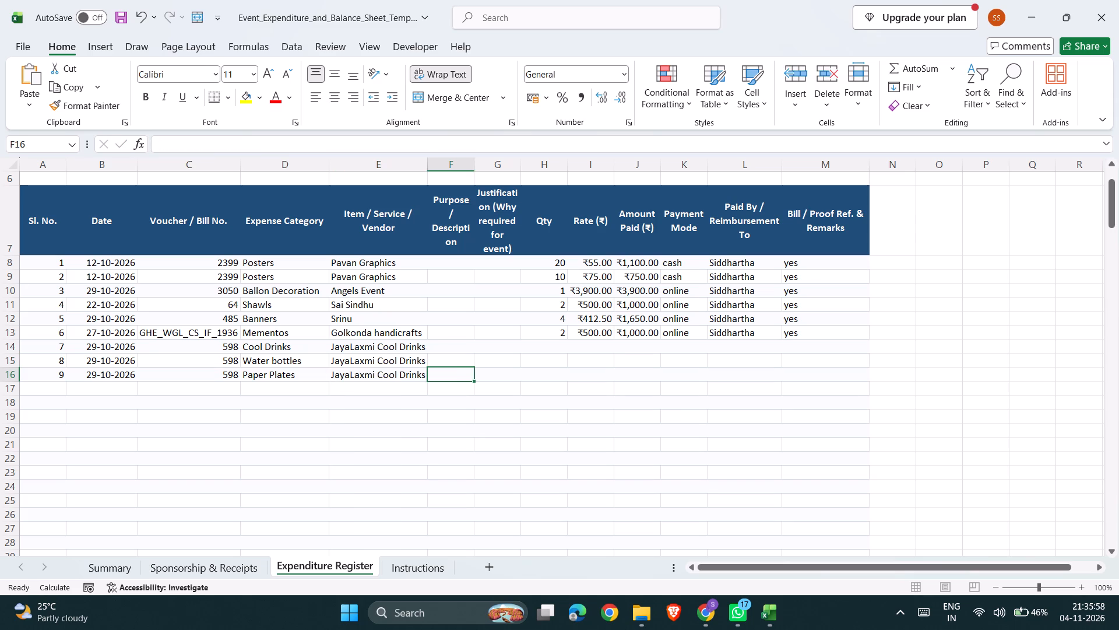
Enter a quantity of 300 and a rate of 8.75 for entry 7's cool drinks.
click(543, 352)
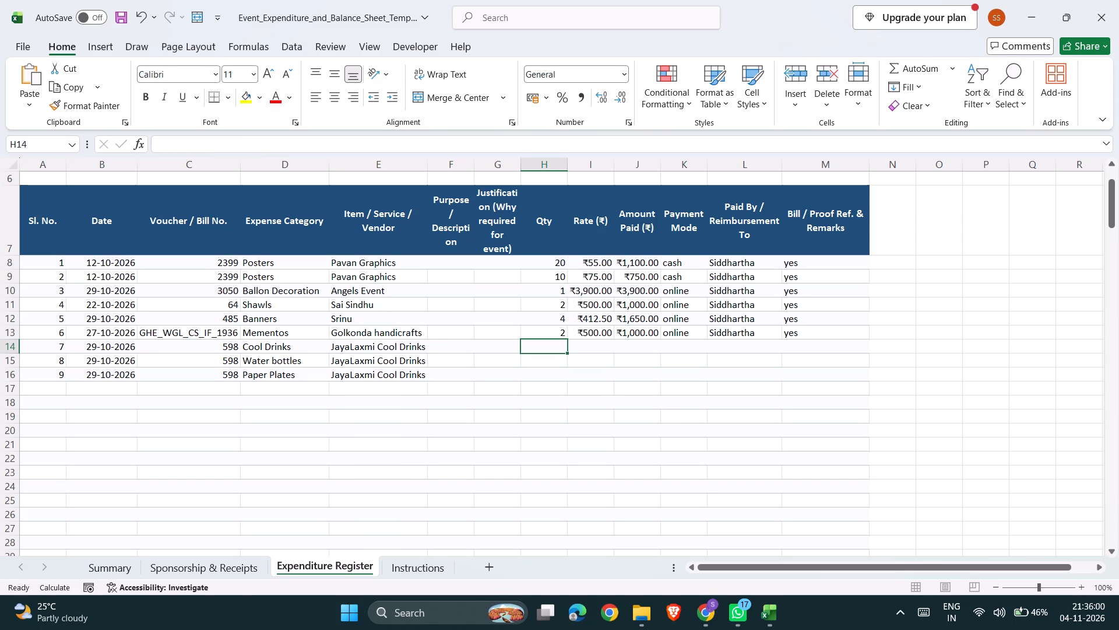
text(300)
key(Right)
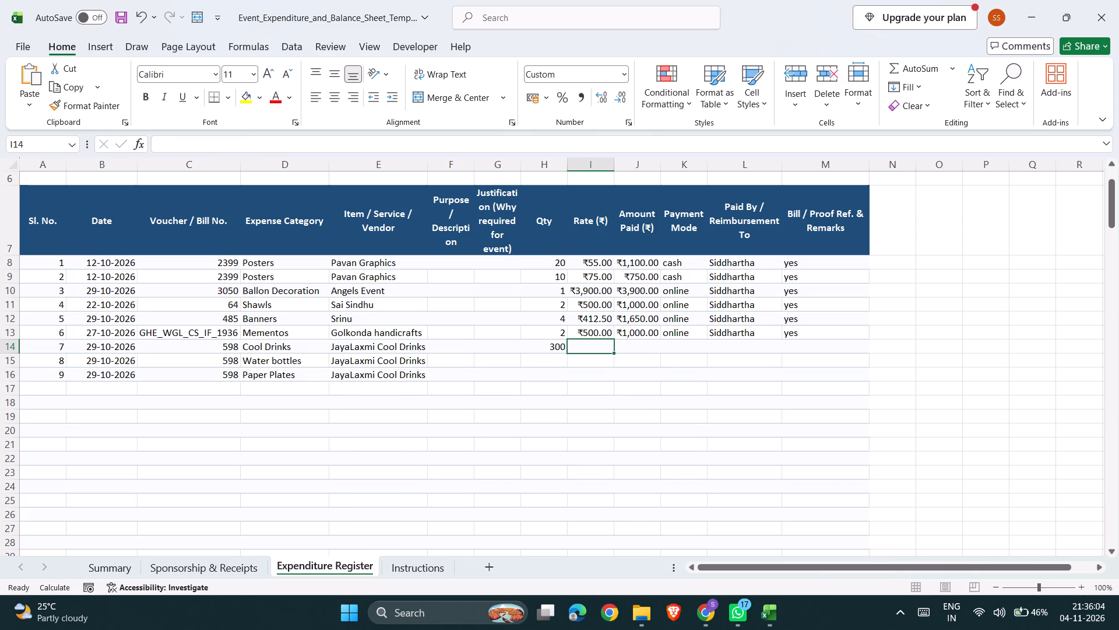
text(8.75)
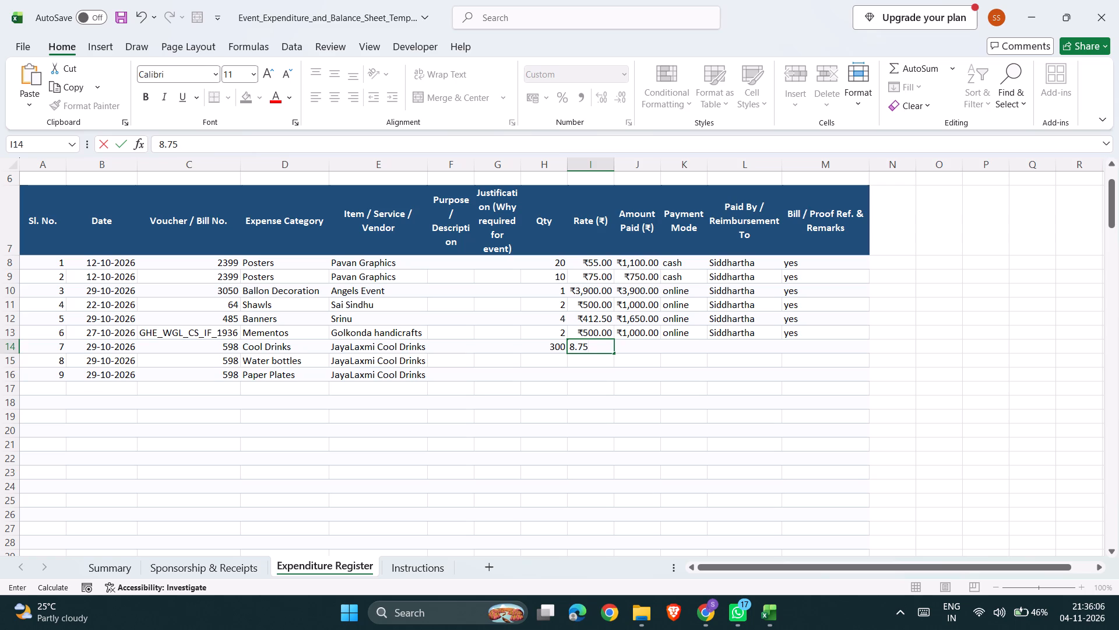
key(Down)
key(Left)
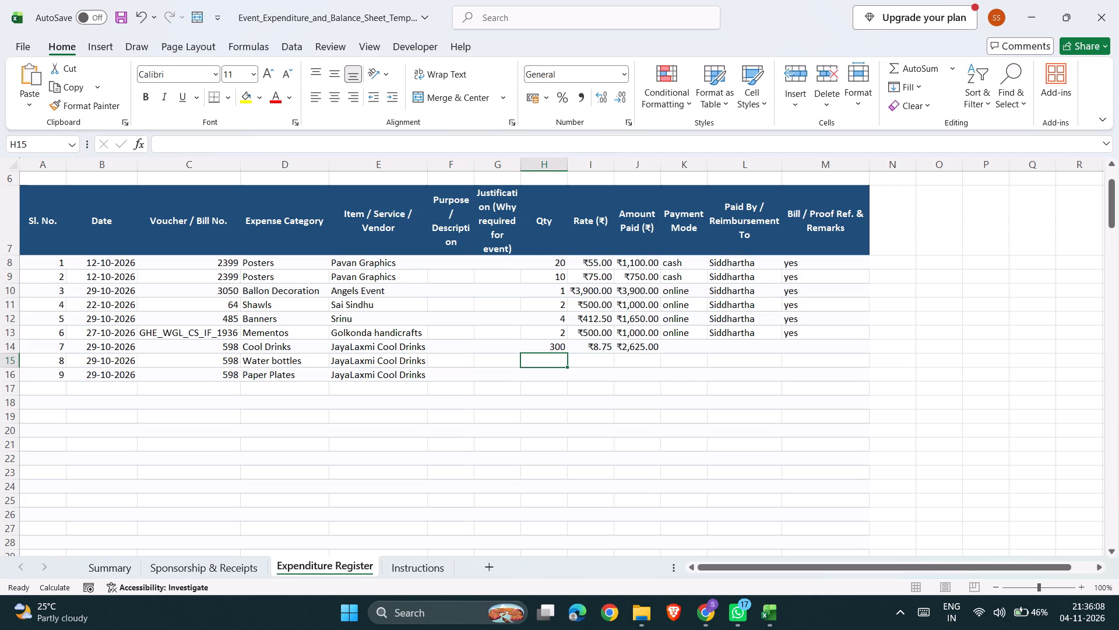
Enter a quantity of 50 and a rate of 9 for entry 8's water bottles.
text(50)
key(Right)
key(9)
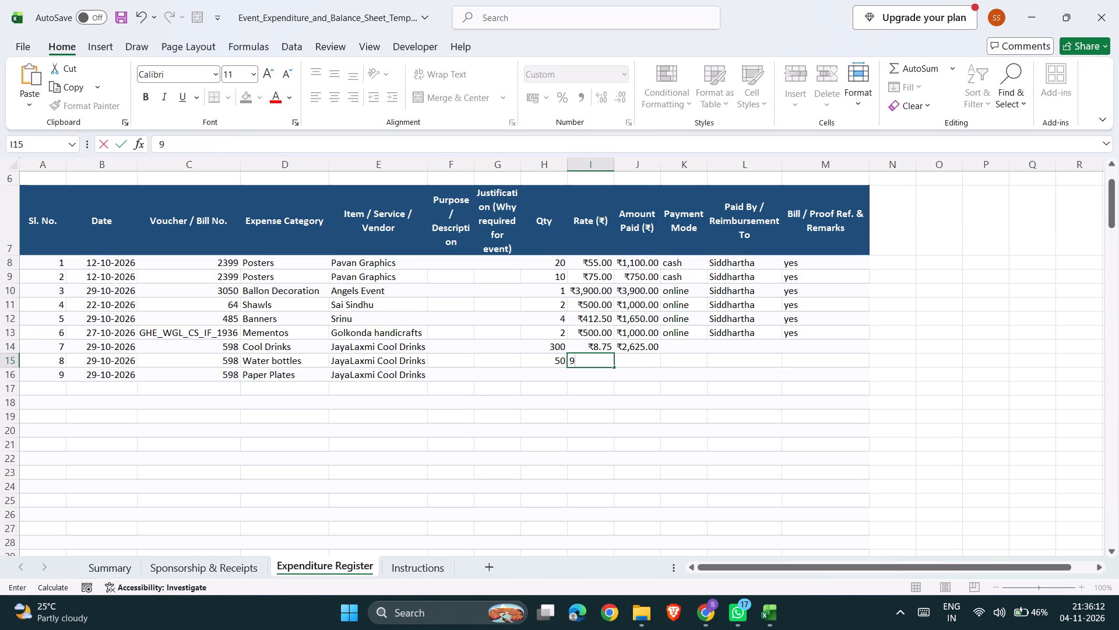
key(Down)
key(Left)
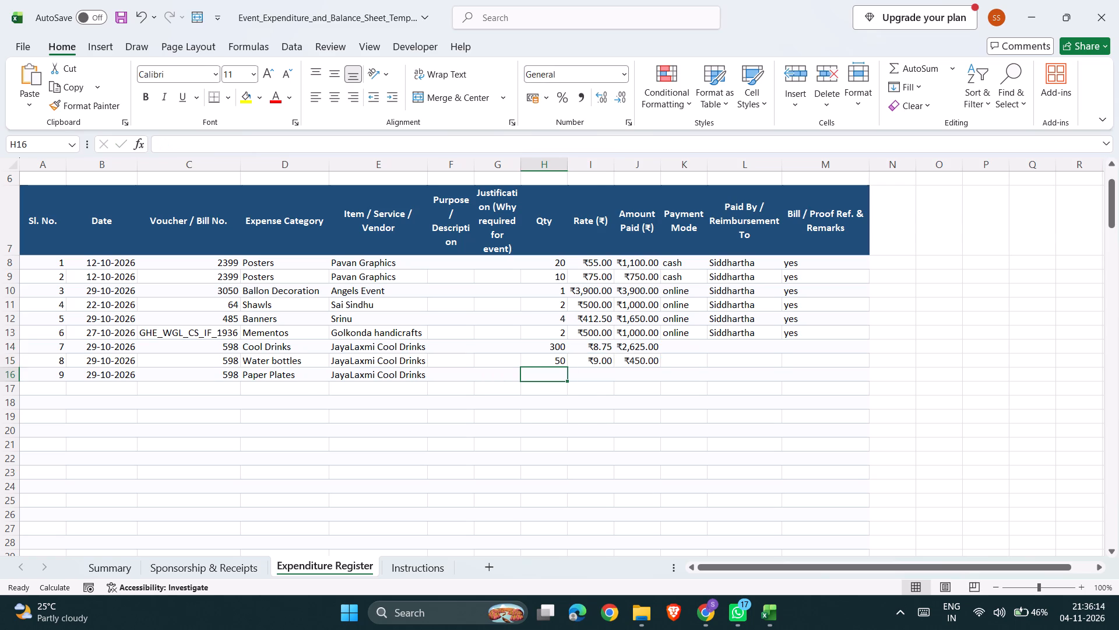
Enter a quantity of 250 for entry 9's paper plates.
text(250)
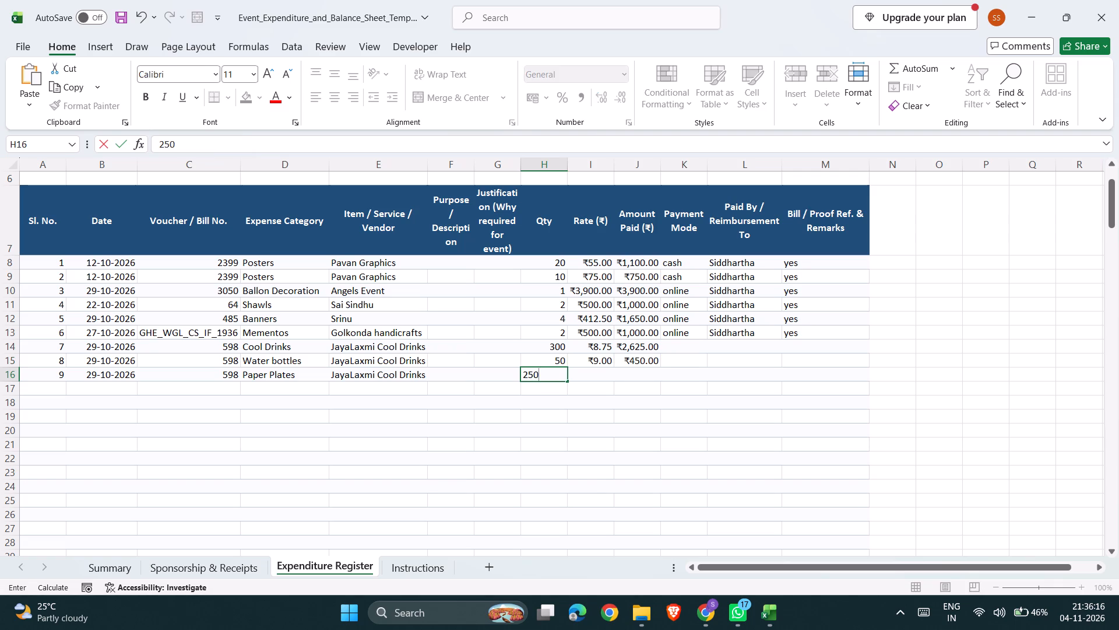
key(Right)
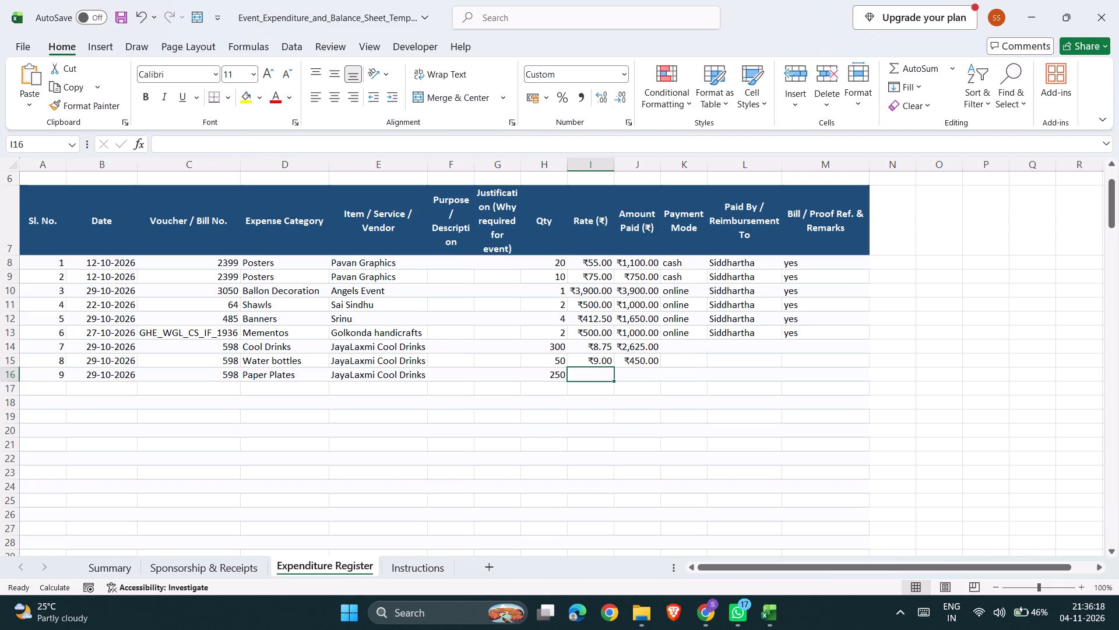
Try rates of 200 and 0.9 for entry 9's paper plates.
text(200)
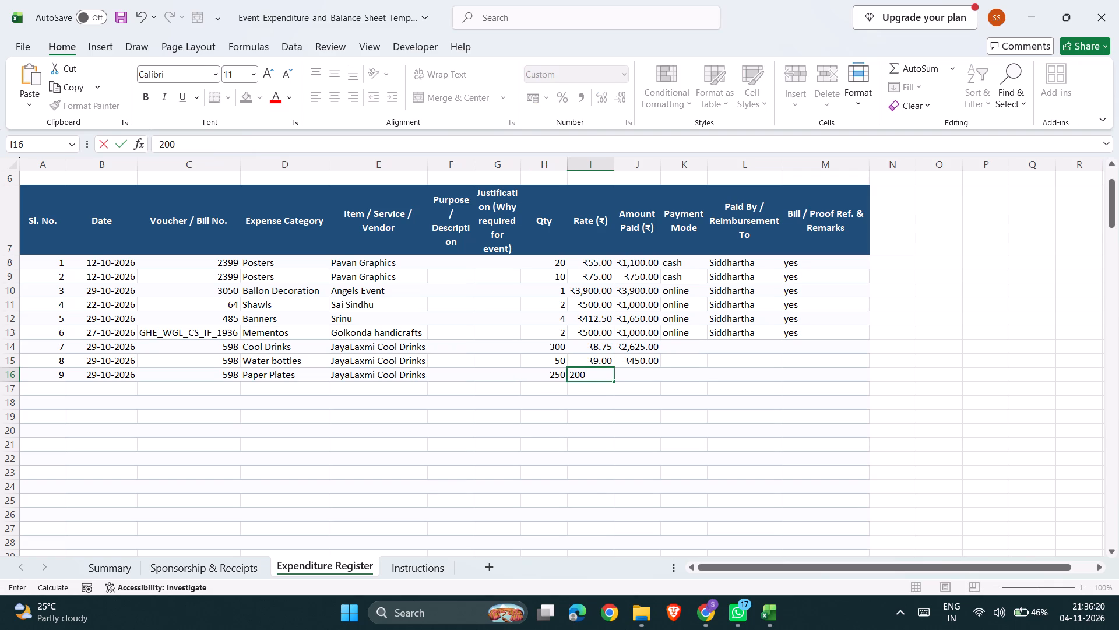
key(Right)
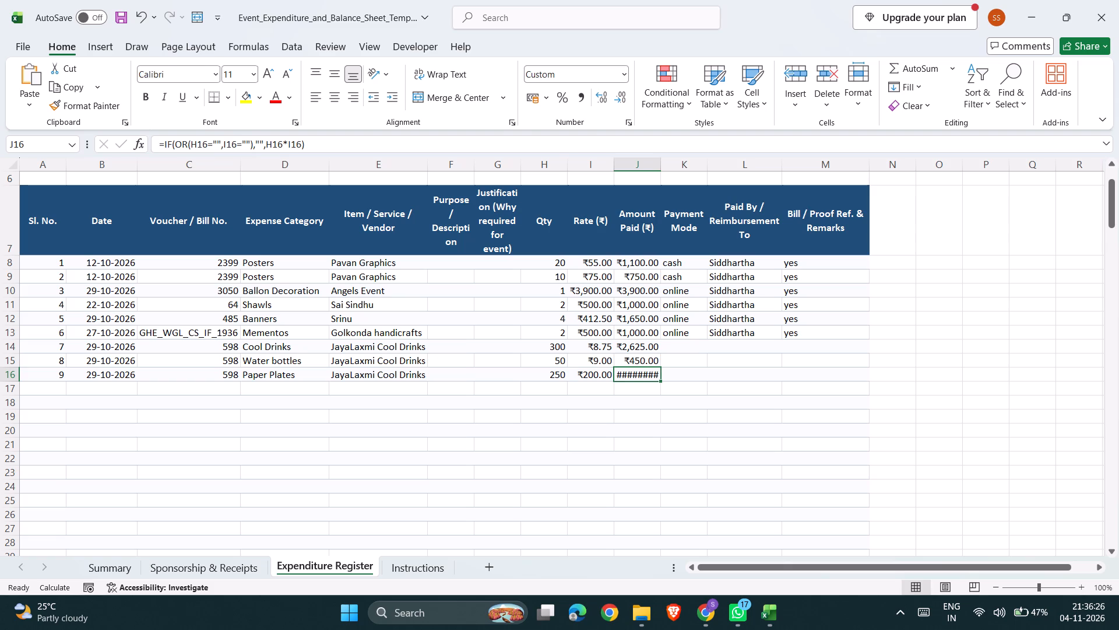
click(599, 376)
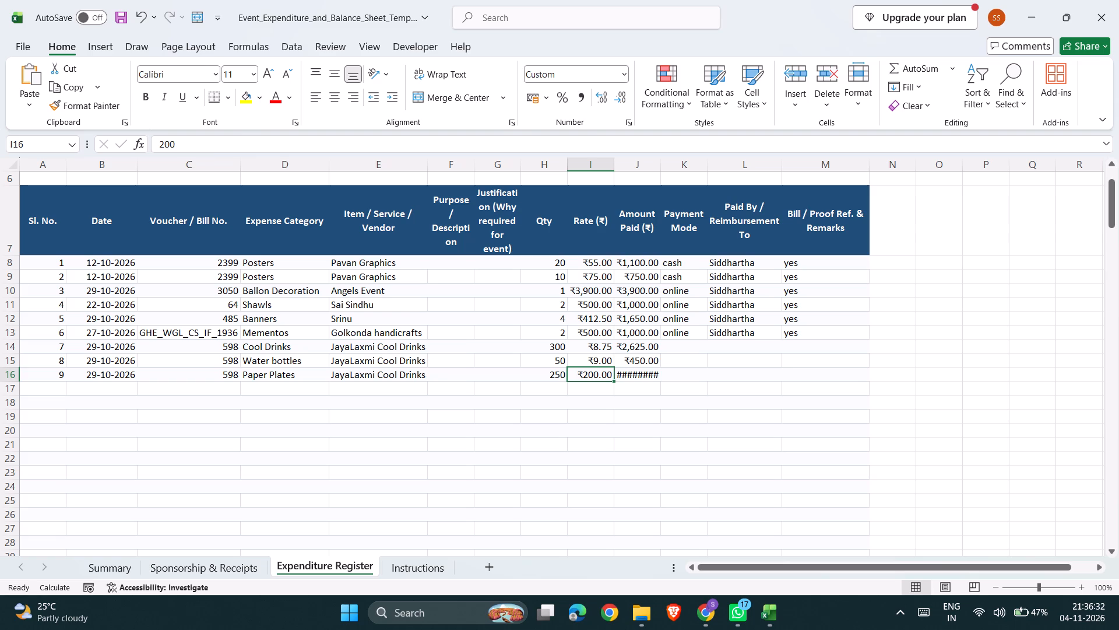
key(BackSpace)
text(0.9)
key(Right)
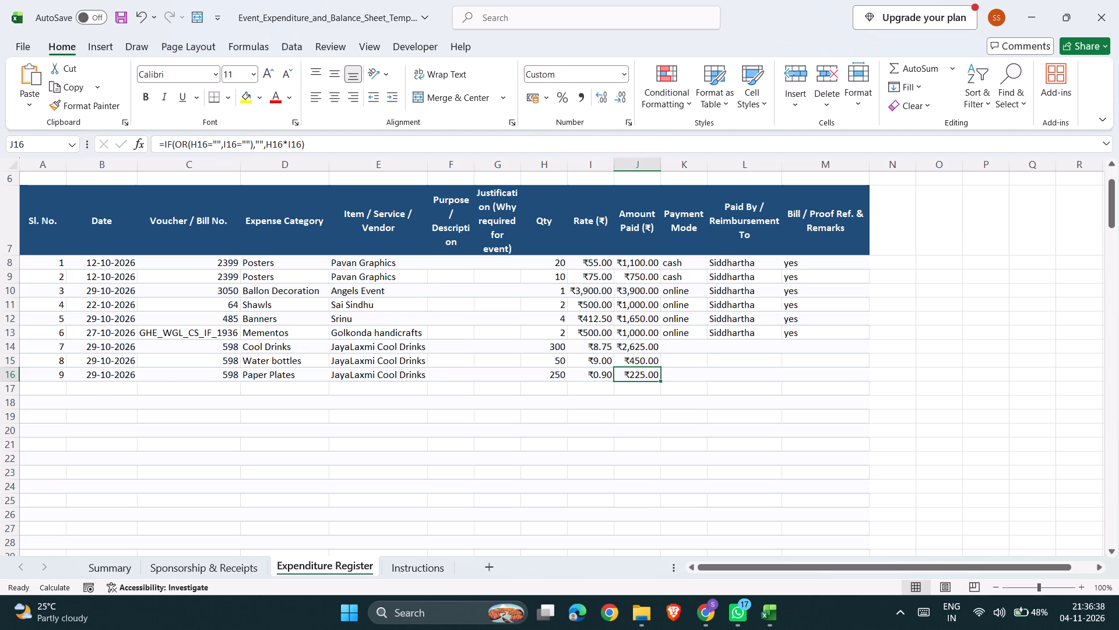
Set the rate for entry 9's paper plates to 0.75.
key(Left)
key(BackSpace)
text(0.75)
key(Down)
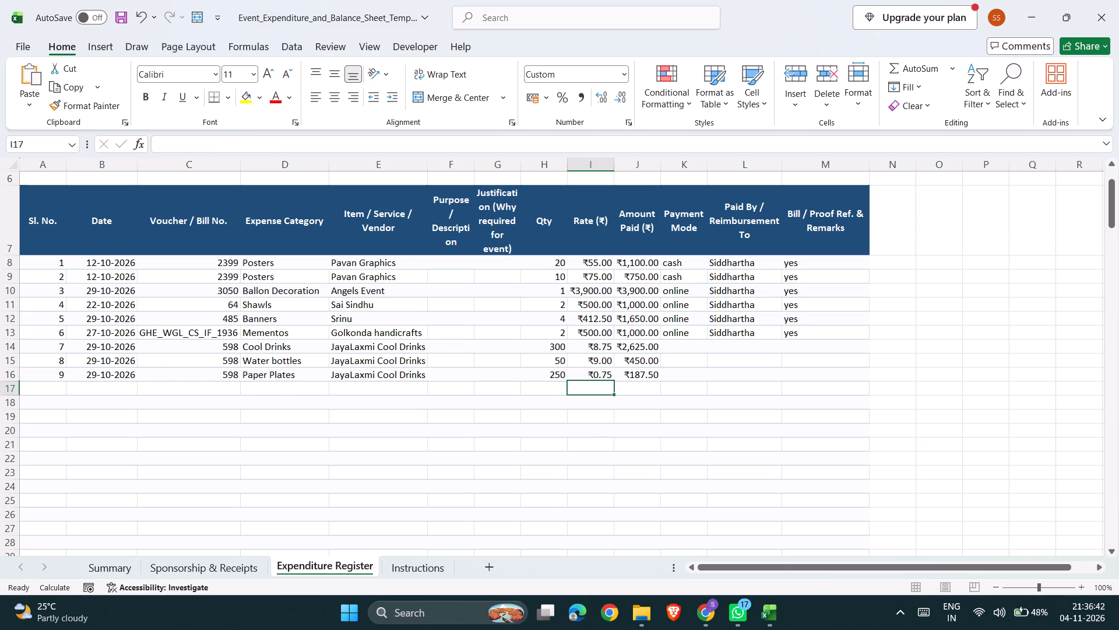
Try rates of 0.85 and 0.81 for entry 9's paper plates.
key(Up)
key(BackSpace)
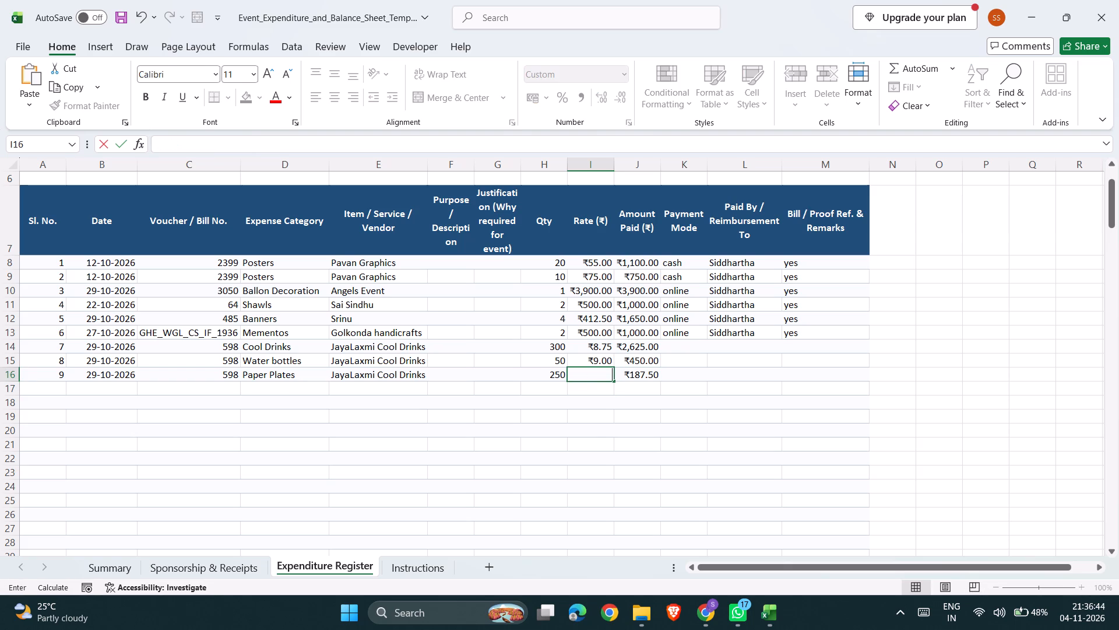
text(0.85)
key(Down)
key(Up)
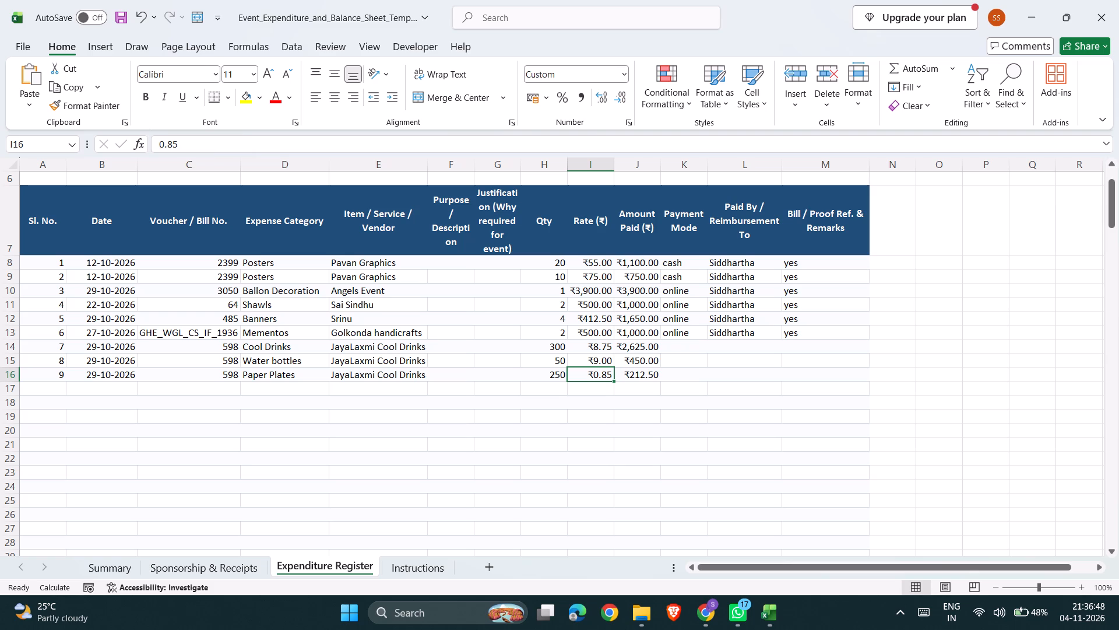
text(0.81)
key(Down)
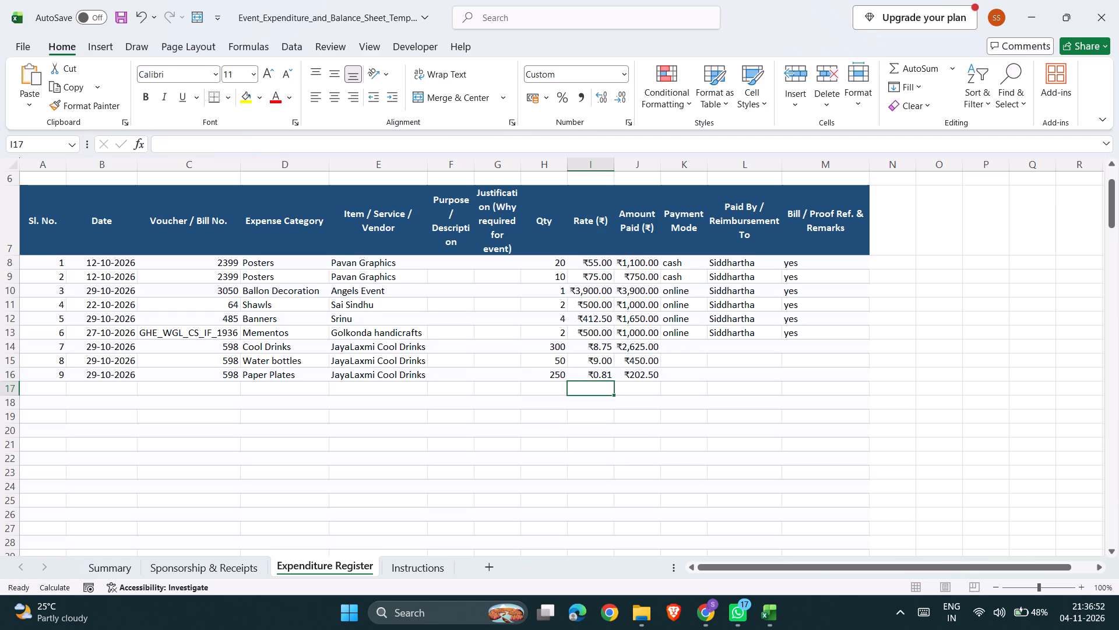
Set the rate for entry 9's paper plates to 0.8.
key(Up)
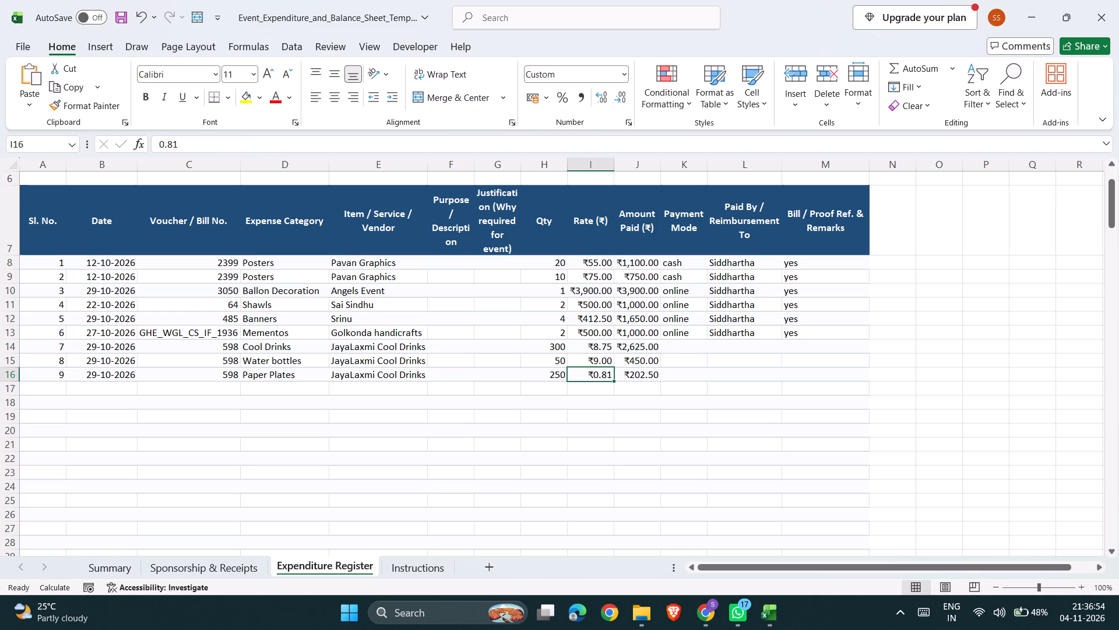
key(BackSpace)
text(08)
key(BackSpace)
text(.8)
key(Down)
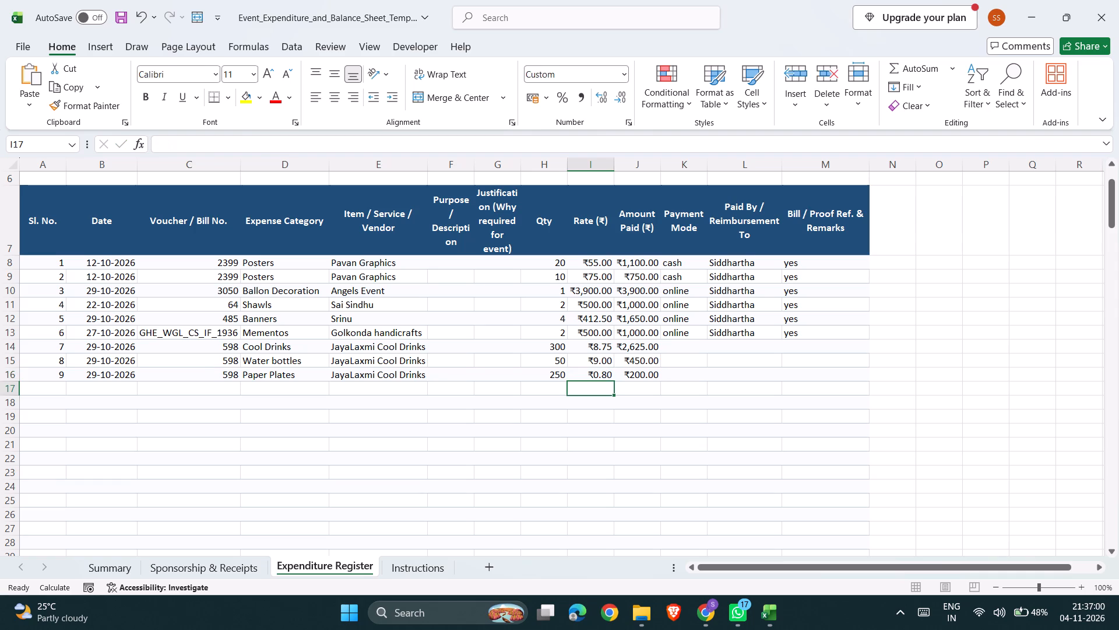
Enter cash as the payment mode for entries 7, 8 and 9.
click(696, 349)
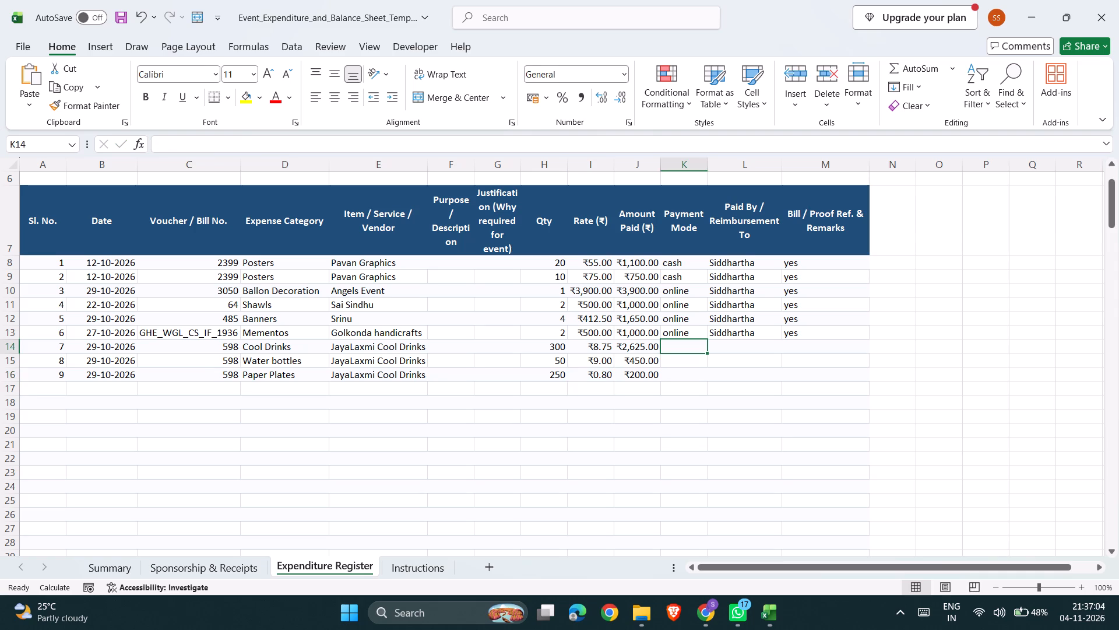
text(cas)
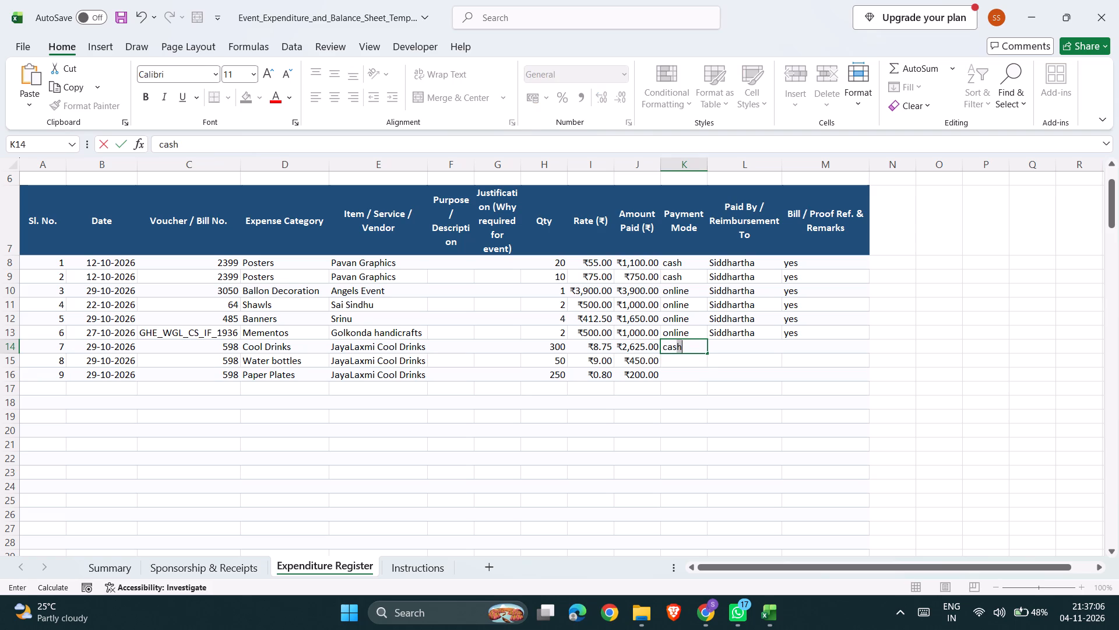
key(Down)
text(cas)
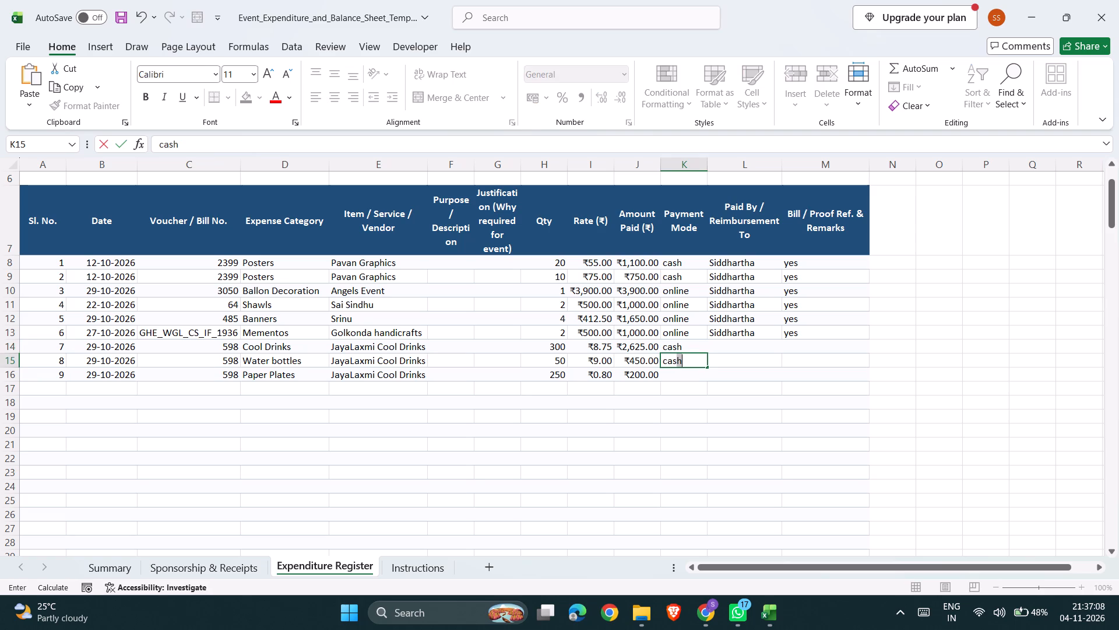
key(Down)
text(cas)
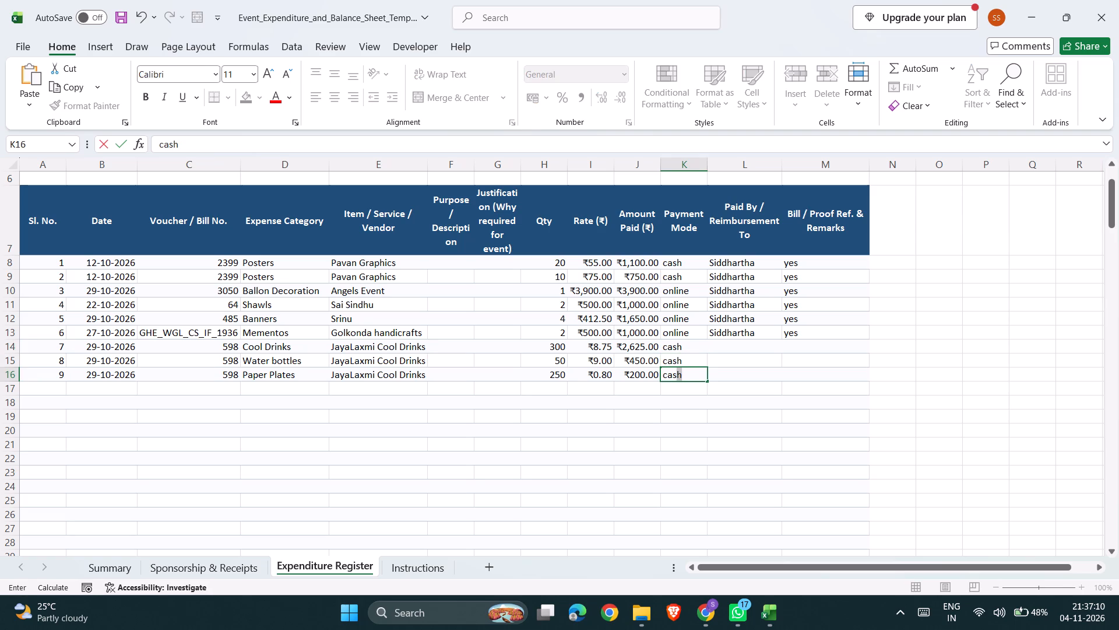
key(Down)
Enter Siddhartha under Paid By / Reimbursement To for entries 7, 8 and 9.
key(Up)
key(Up)
key(Up)
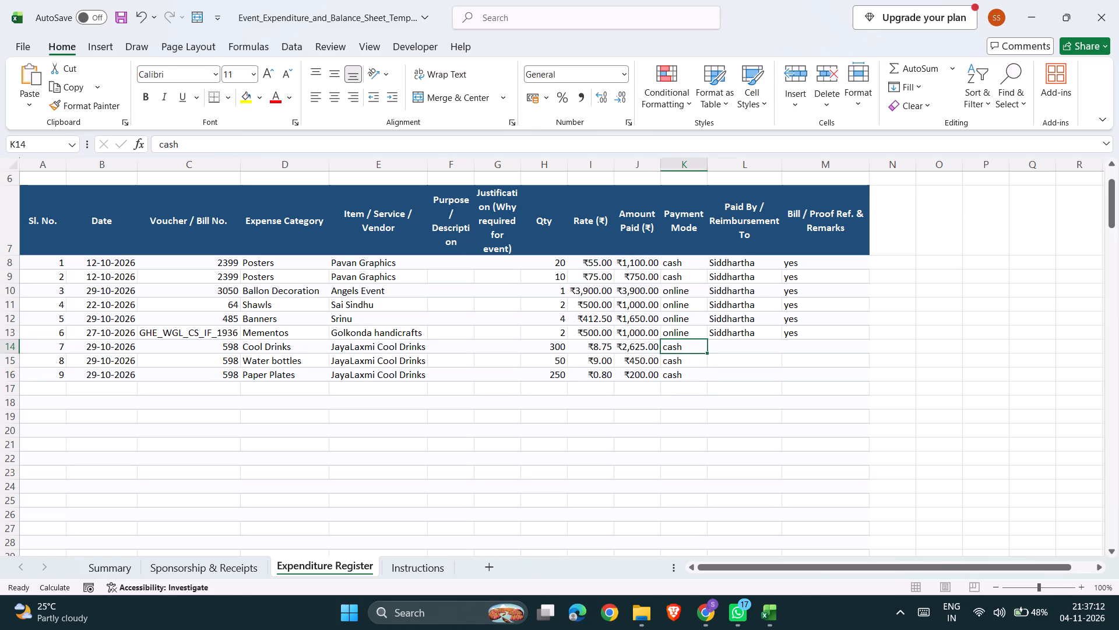
key(Right)
key(shift+s)
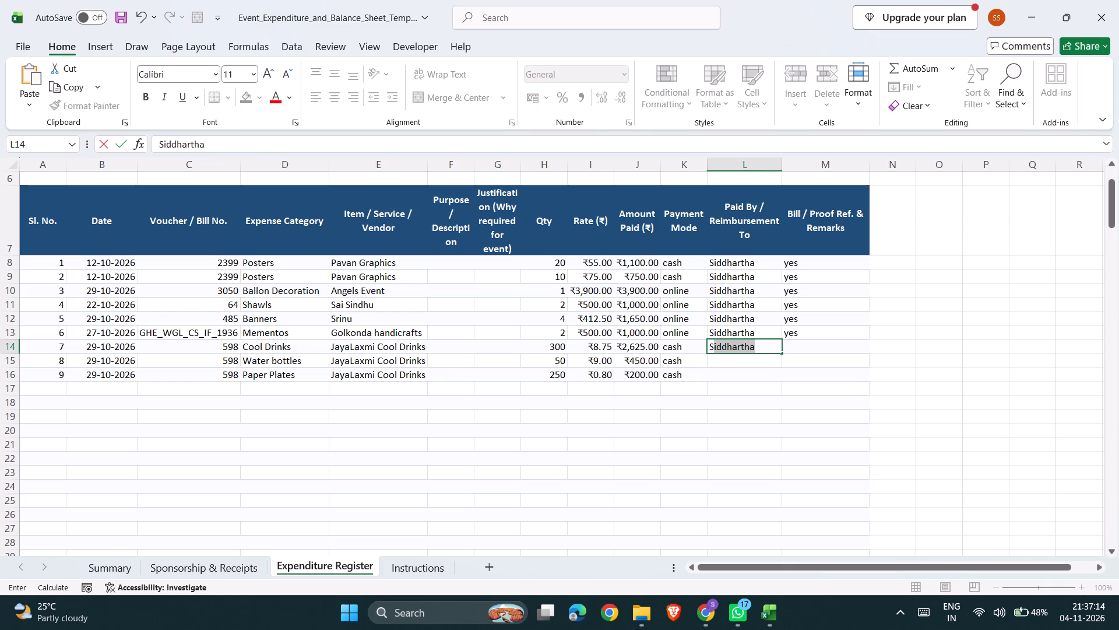
key(Down)
key(shift+s)
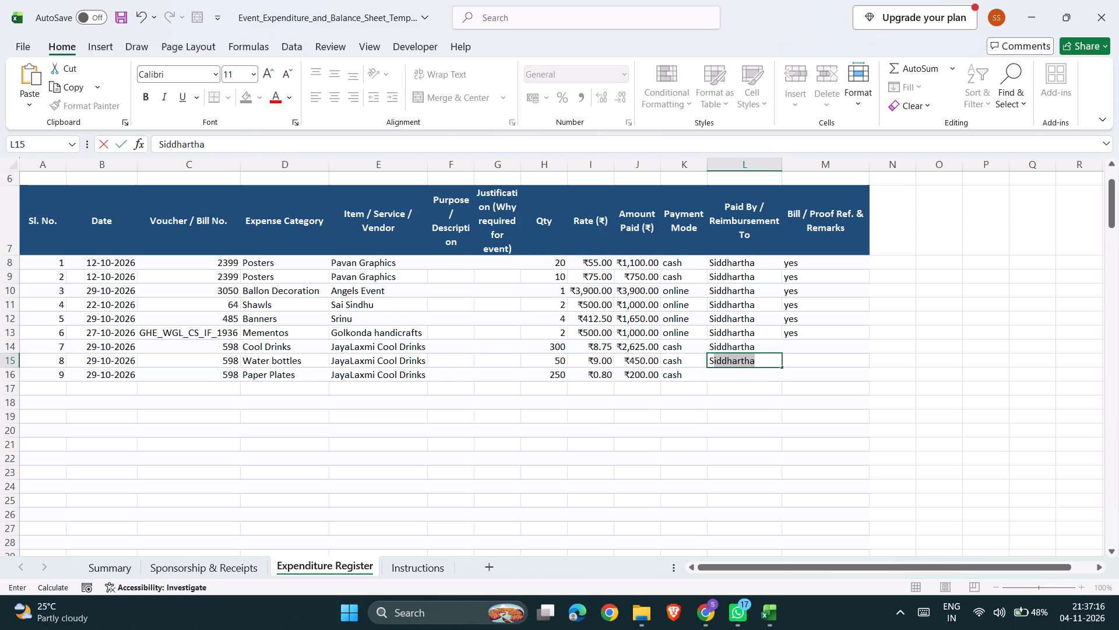
key(Down)
key(shift+s)
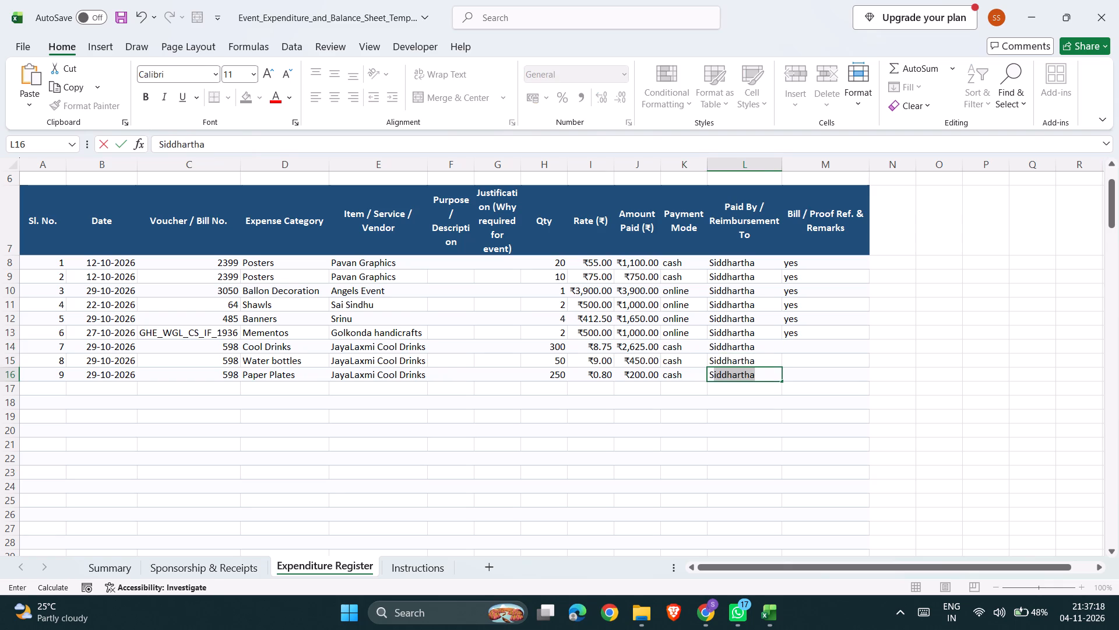
Enter yes under Bill / Proof Ref. & Remarks for entries 7, 8 and 9.
key(Up)
key(Up)
key(Right)
text(yes)
key(Down)
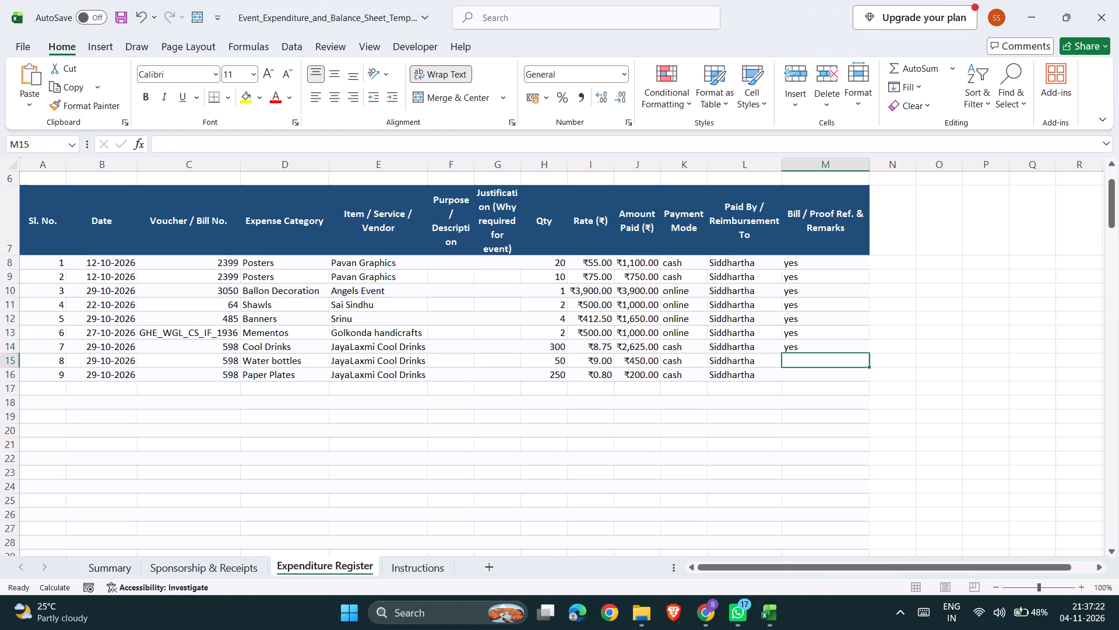
text(yes)
key(Down)
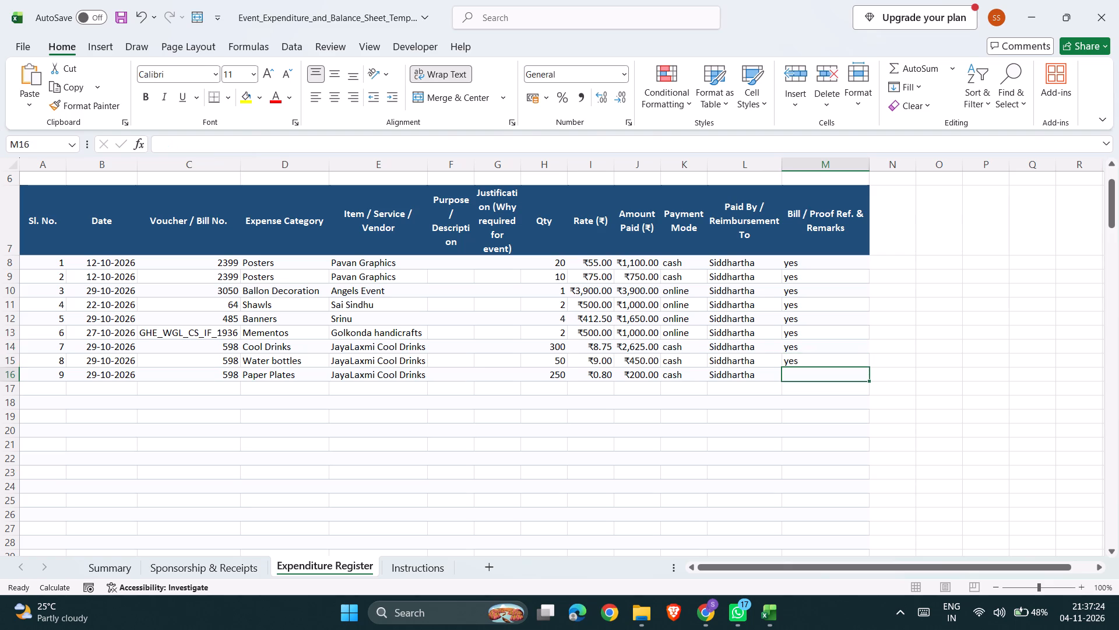
text(yes)
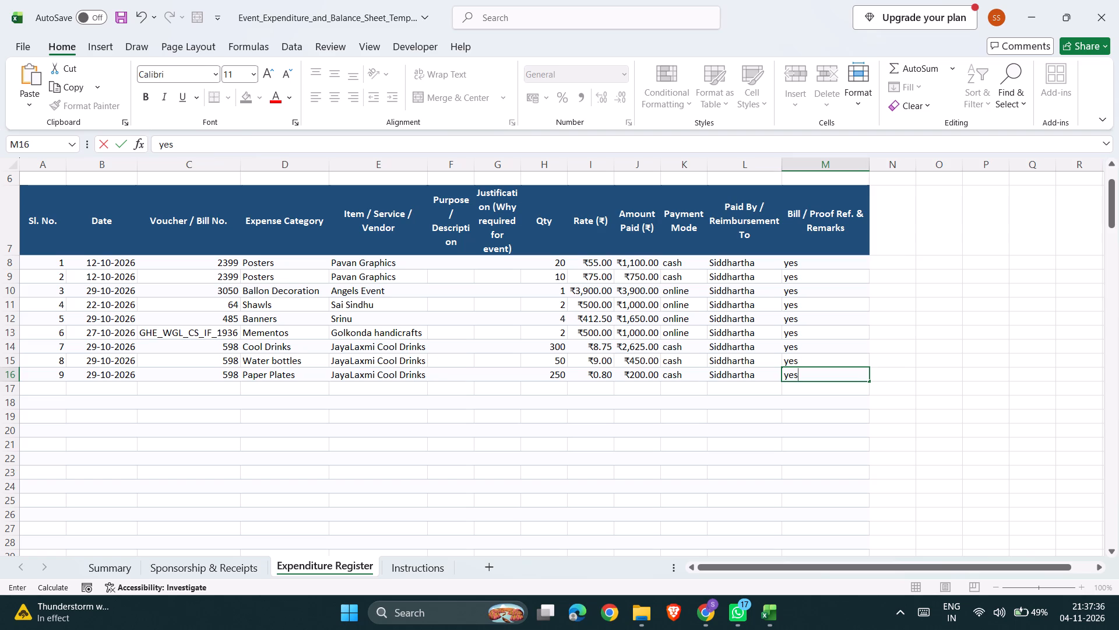
Start a new expense row with serial number 10, date 30-10-2026 and bill number 212.
click(51, 391)
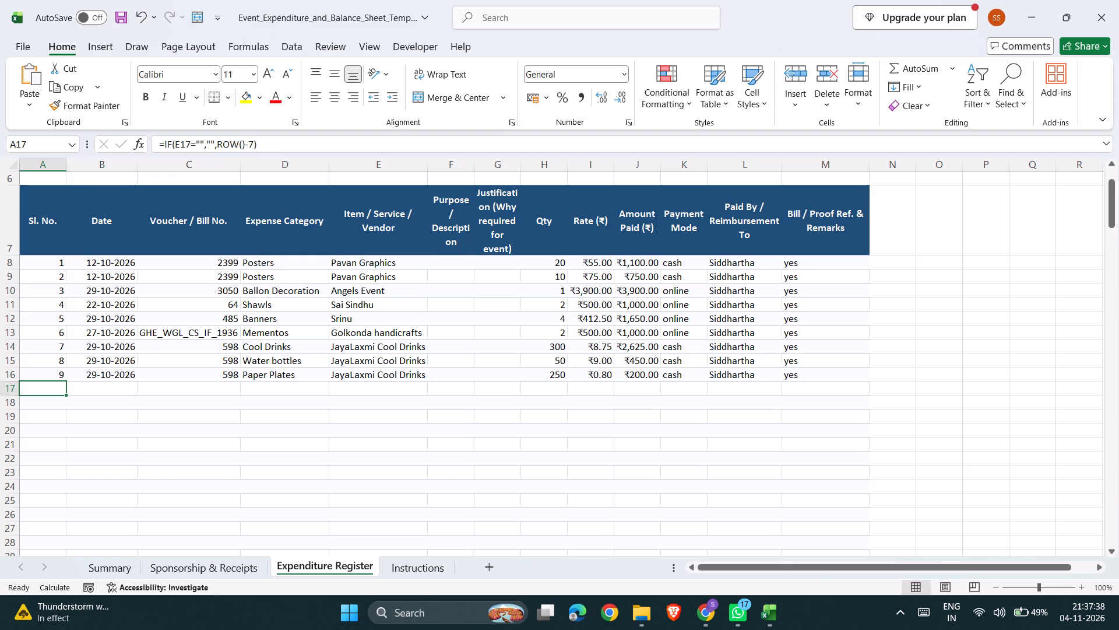
key(1)
key(0)
key(Right)
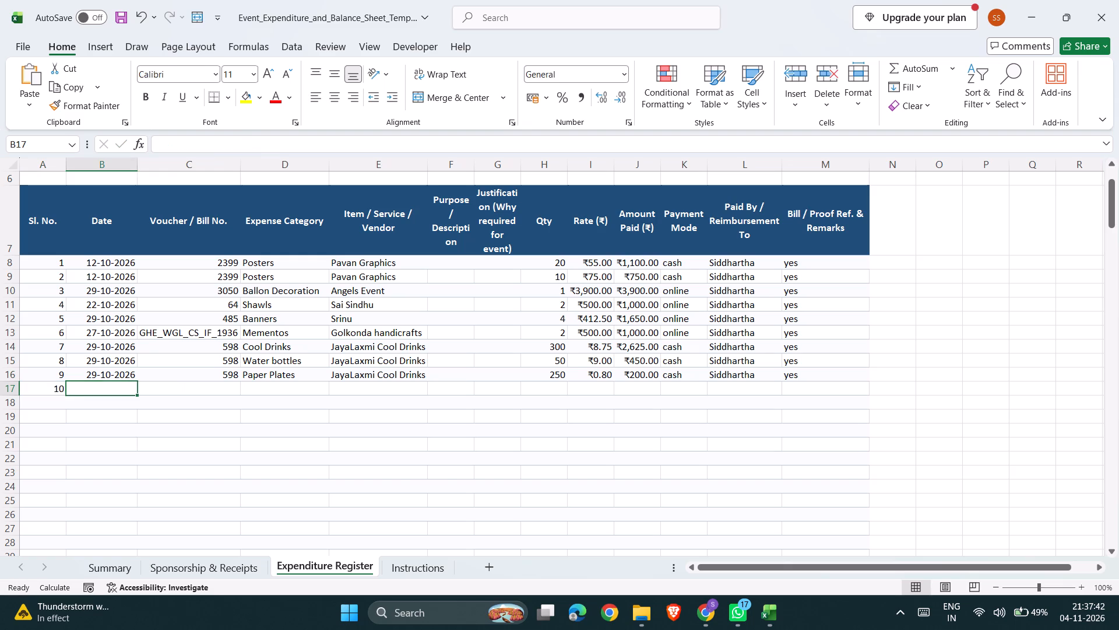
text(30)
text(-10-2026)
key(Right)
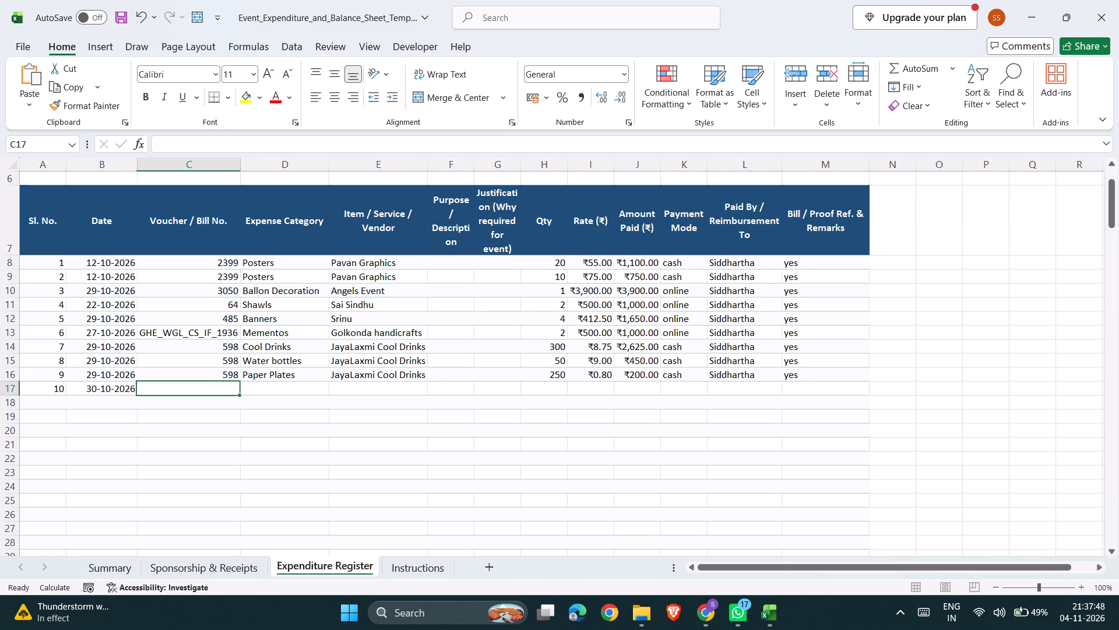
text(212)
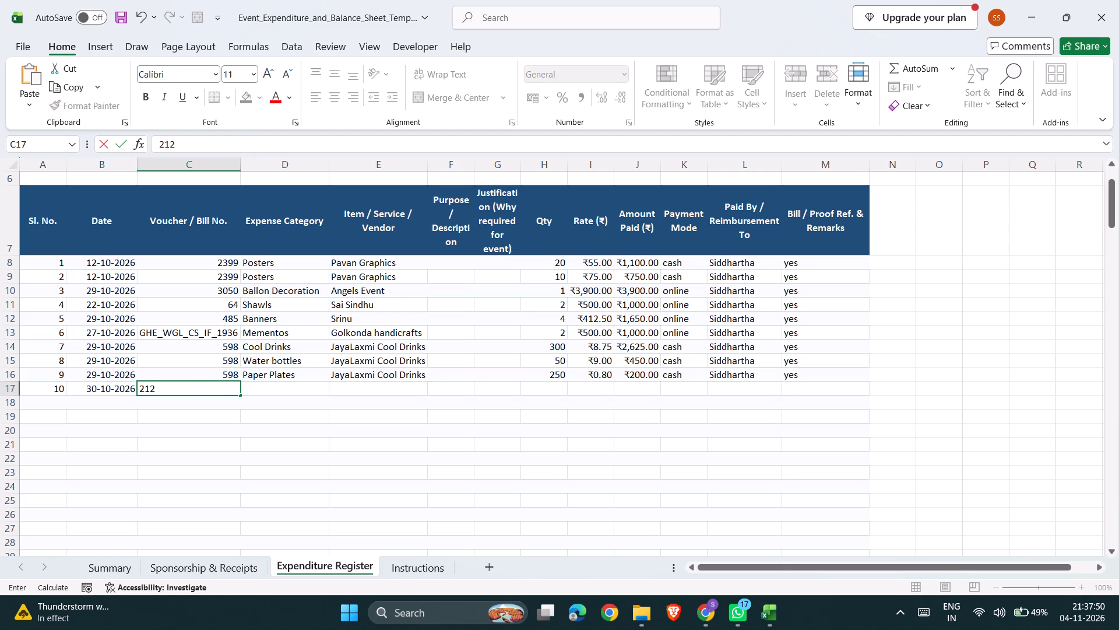
Enter Aloo Samosa as entry 10's expense category.
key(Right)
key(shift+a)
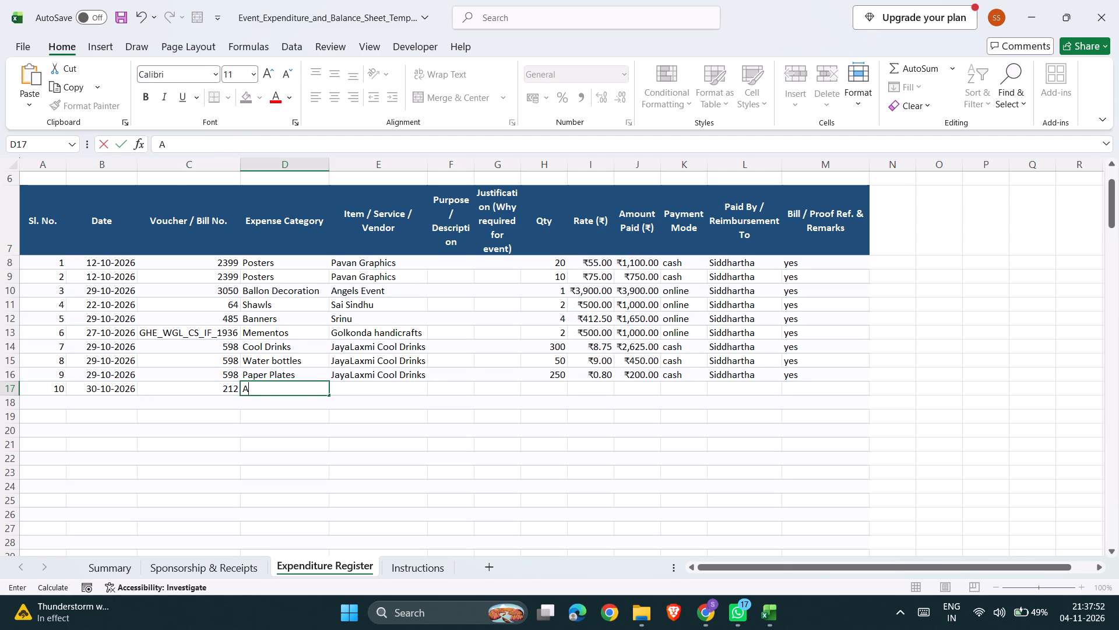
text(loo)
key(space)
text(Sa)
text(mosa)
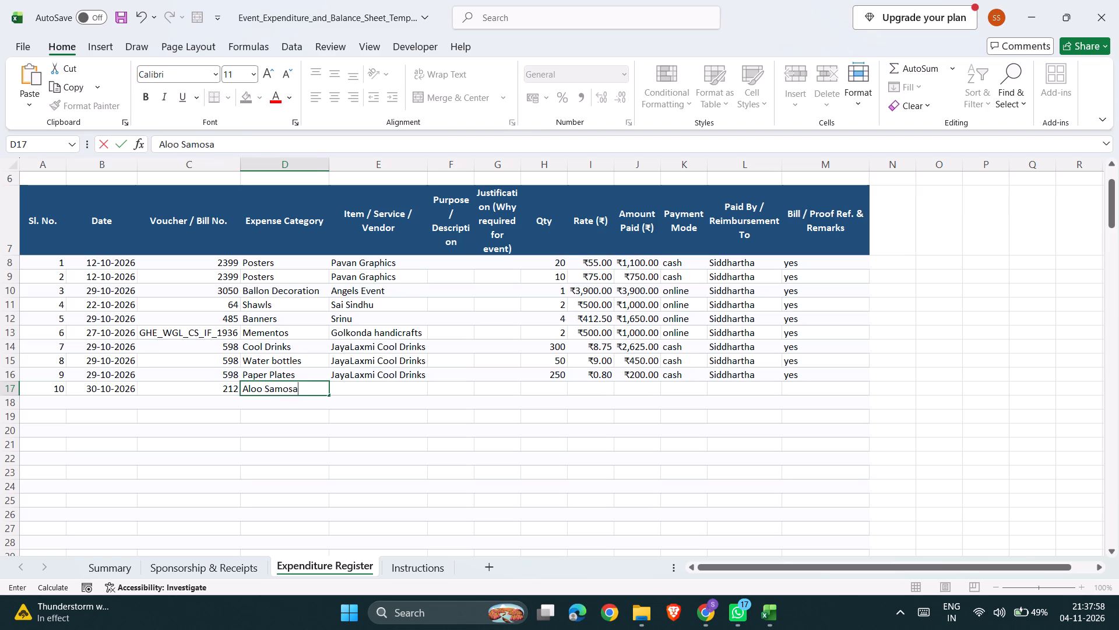
Enter Sri om Ghee sweets as entry 10's vendor.
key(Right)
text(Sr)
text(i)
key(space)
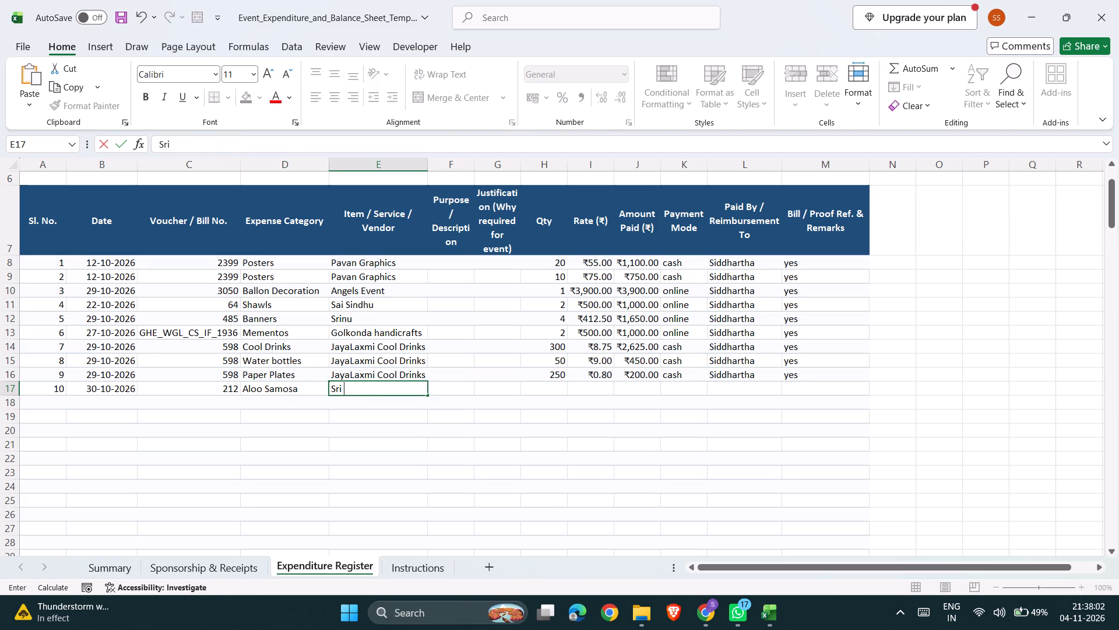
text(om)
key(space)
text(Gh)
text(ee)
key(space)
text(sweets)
Enter a quantity of 15 and a rate of 220 for entry 10's samosas.
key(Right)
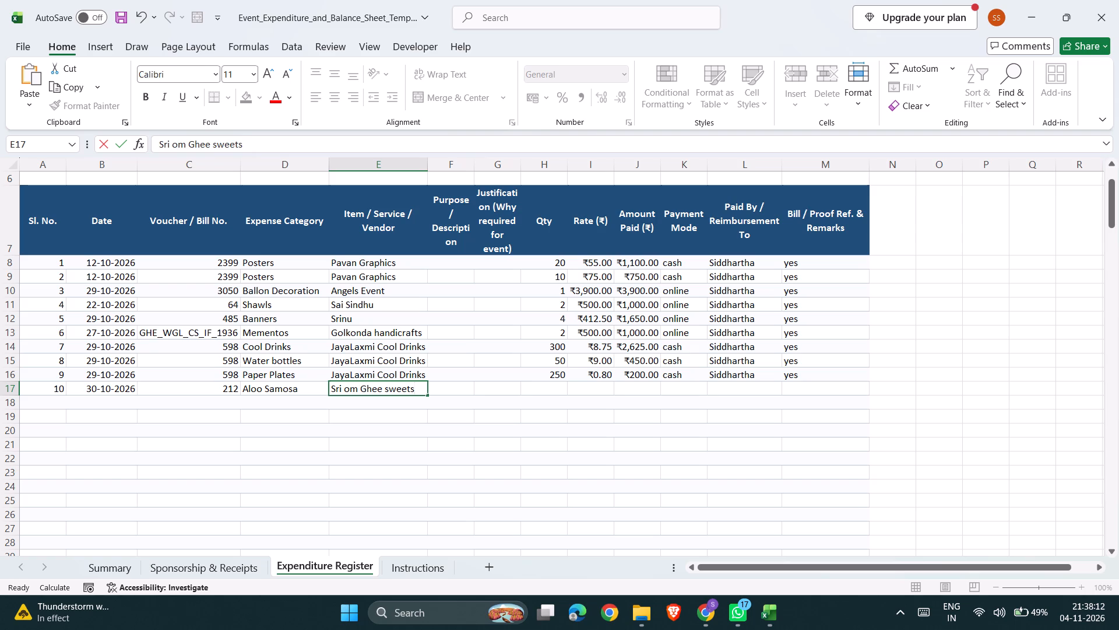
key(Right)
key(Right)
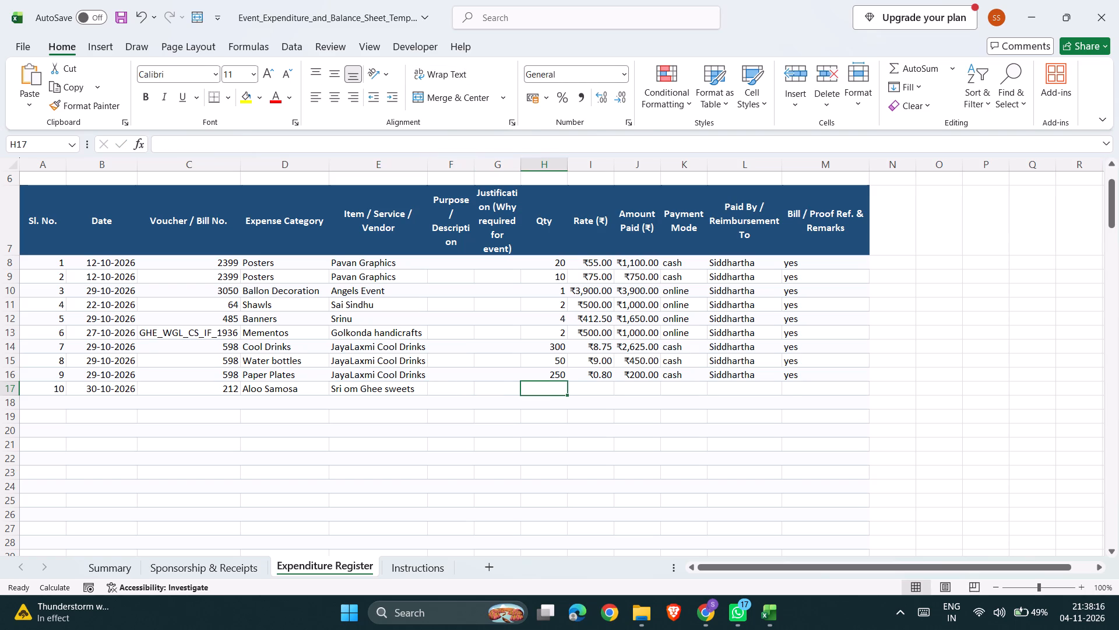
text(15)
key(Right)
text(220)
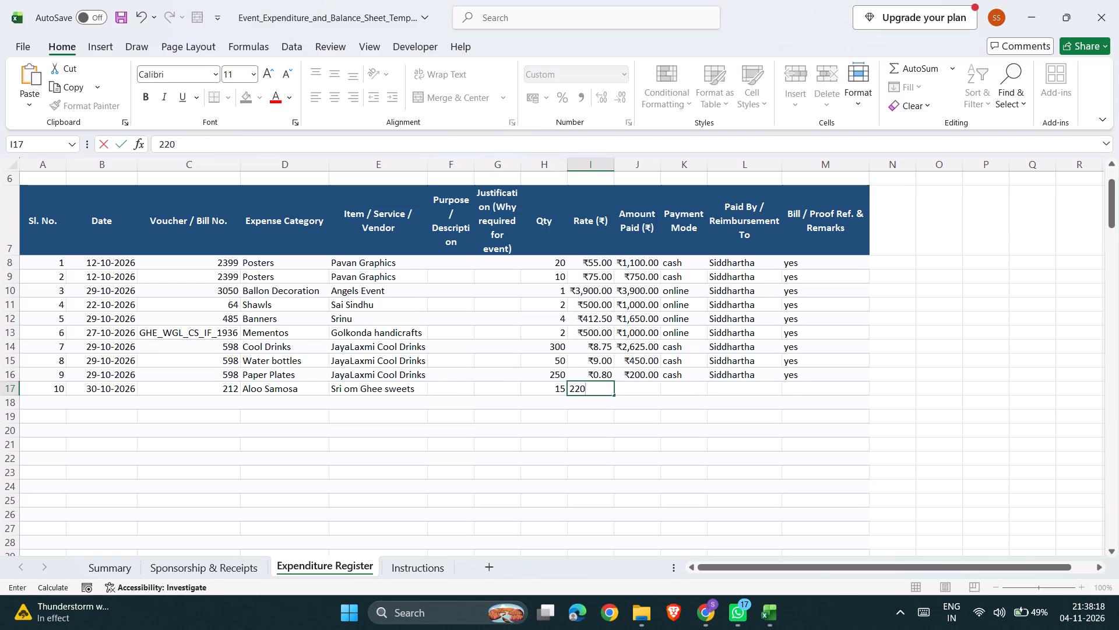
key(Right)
Complete entry 10's payment details with mode online, paid by Sridhar Sir, and yes for the bill proof.
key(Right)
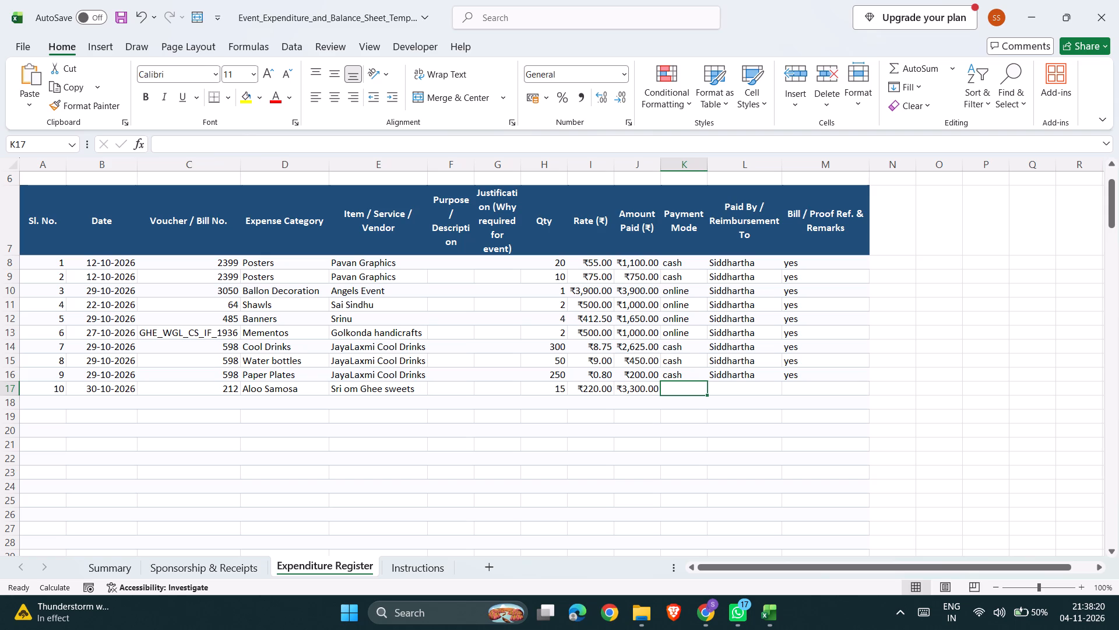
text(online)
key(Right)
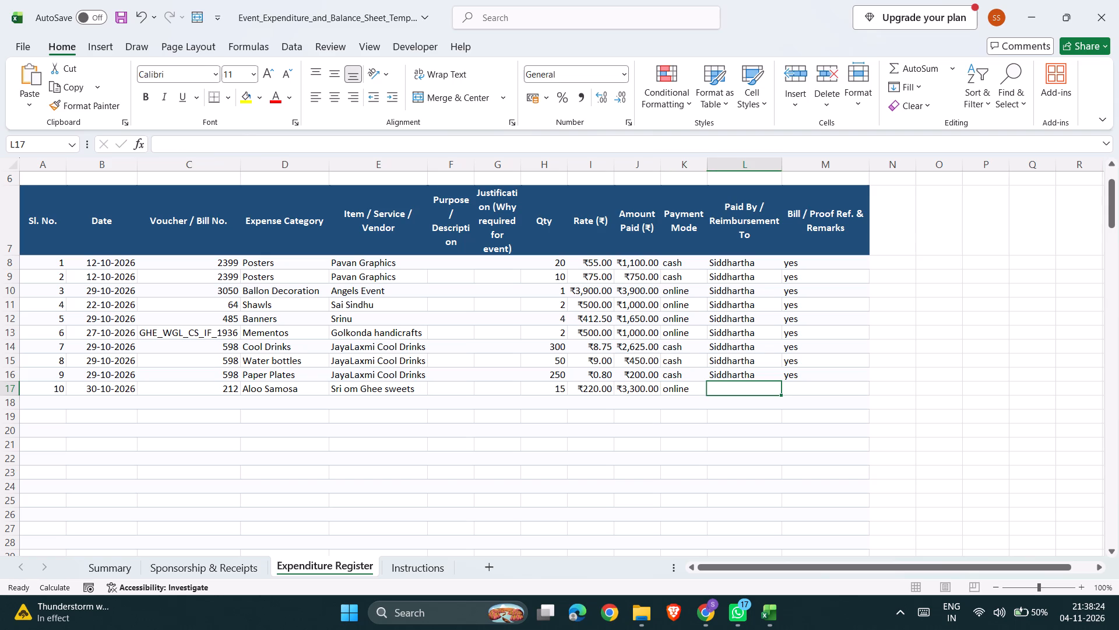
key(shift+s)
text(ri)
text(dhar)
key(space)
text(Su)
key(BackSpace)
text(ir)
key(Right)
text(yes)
Start entry 11 in the row below entry 10, with date 28-10-2026 and bill number 4128.
click(50, 399)
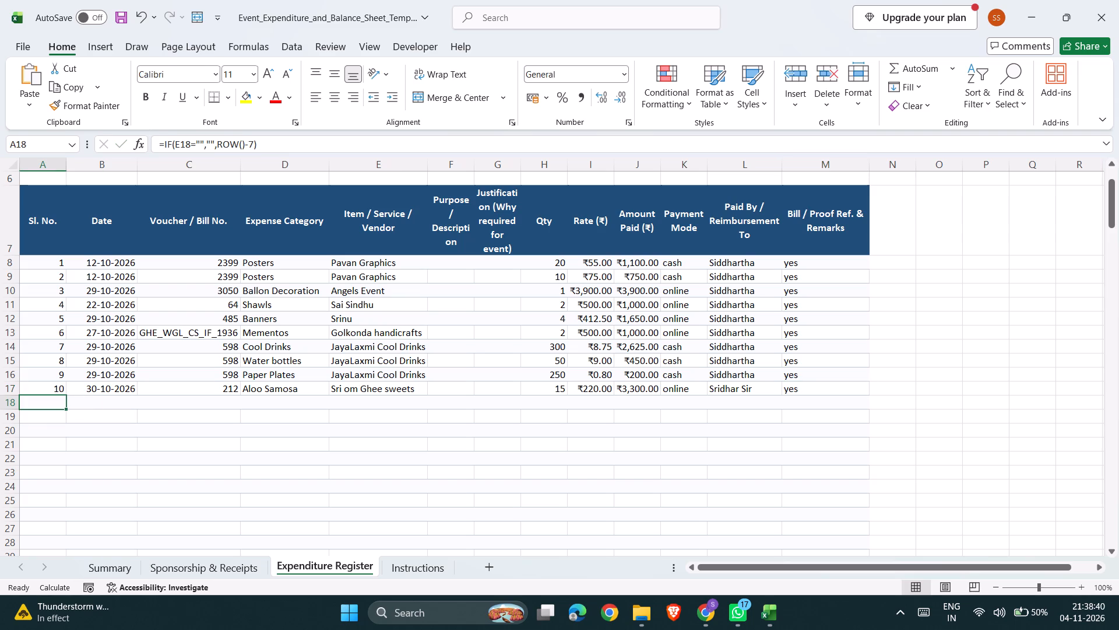
text(11)
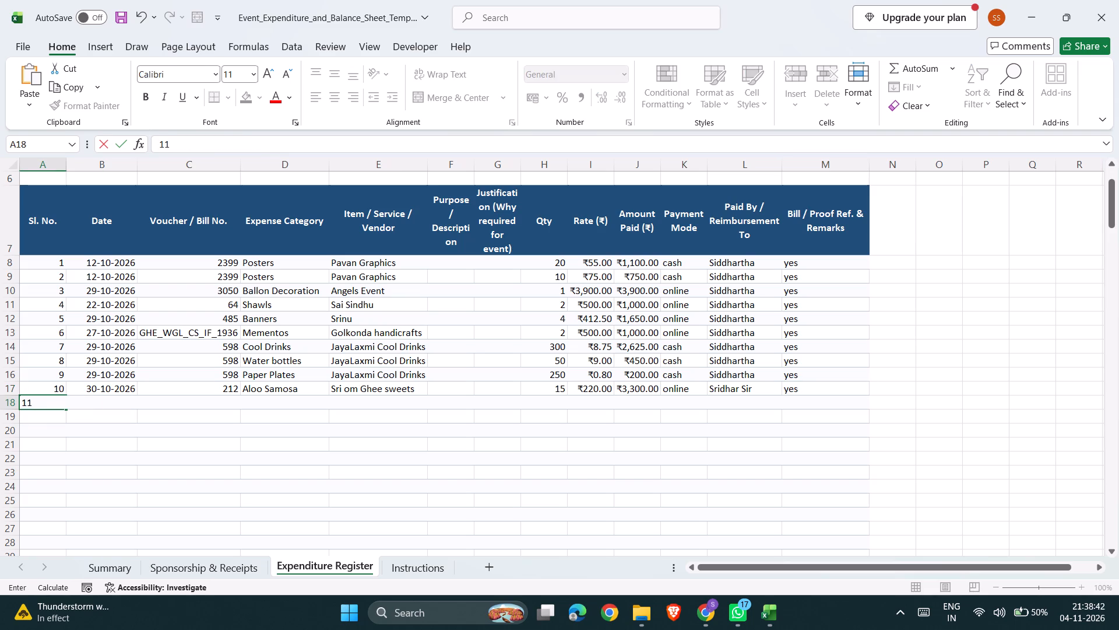
key(Right)
text(4128)
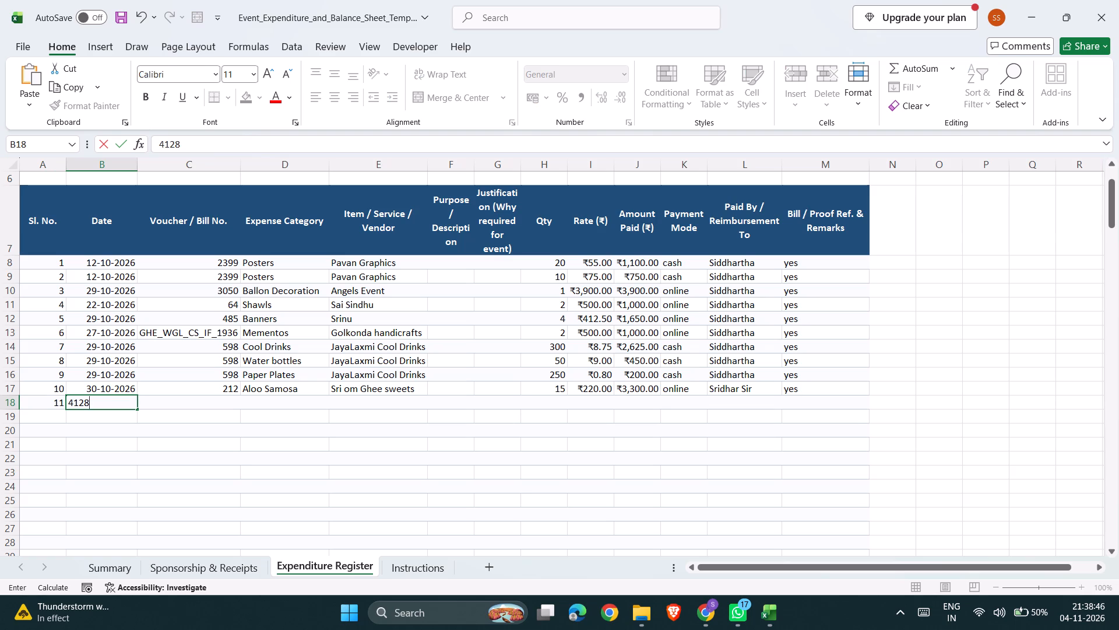
key(BackSpace)
key(BackSpace)
key(BackSpace)
key(BackSpace)
text(28-)
text(10)
key(minus)
text(20)
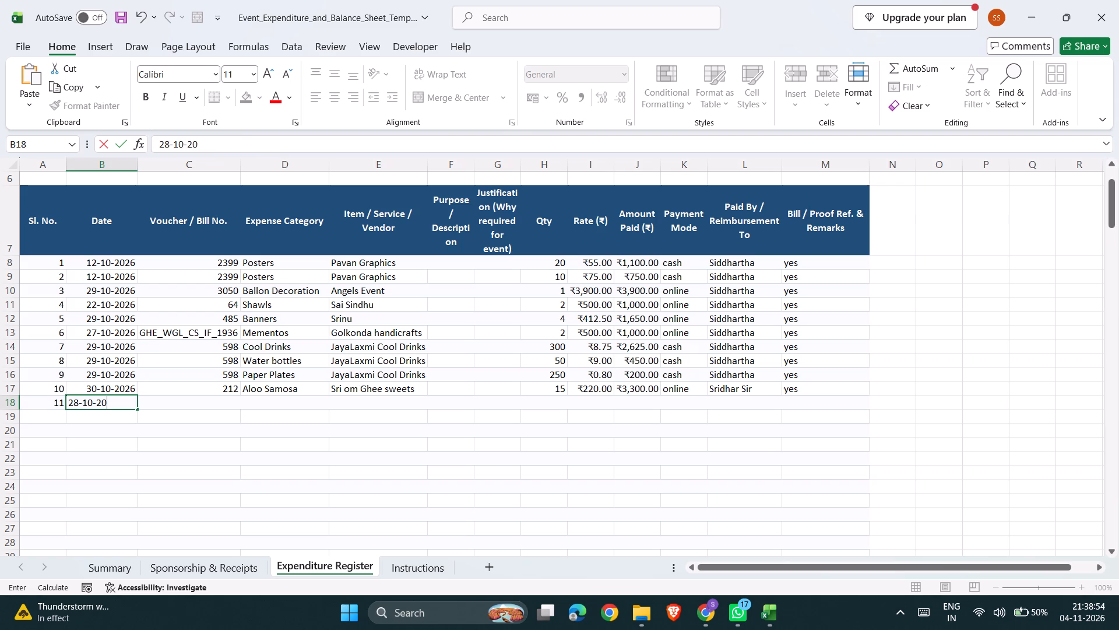
text(26)
key(Right)
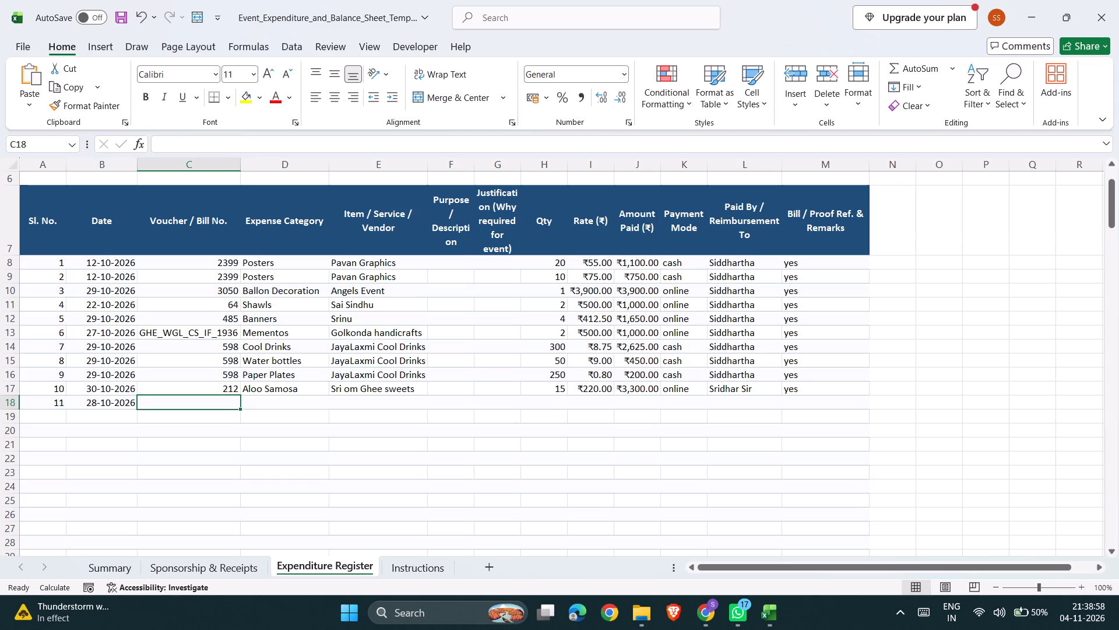
text(4128)
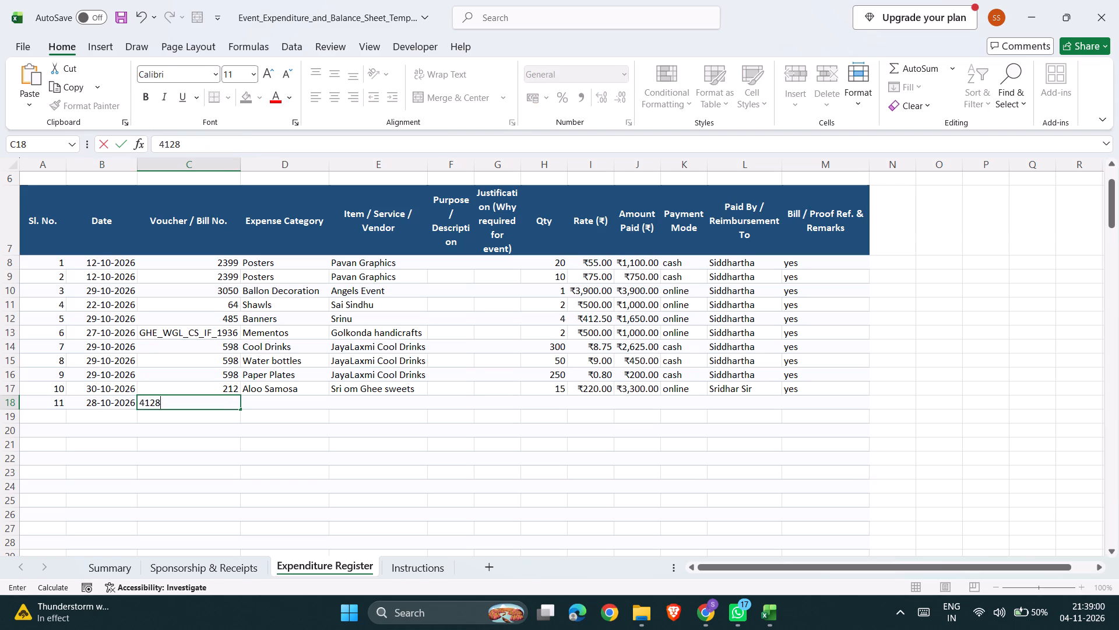
key(Right)
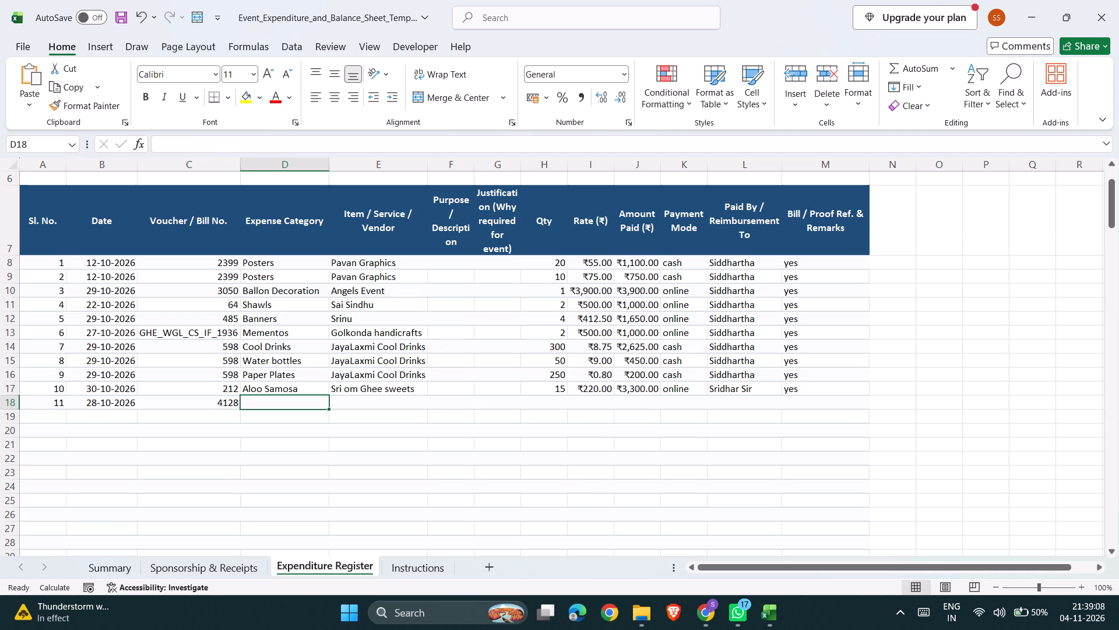
Enter L folders as entry 11's expense category.
key(shift+l)
key(space)
text(f)
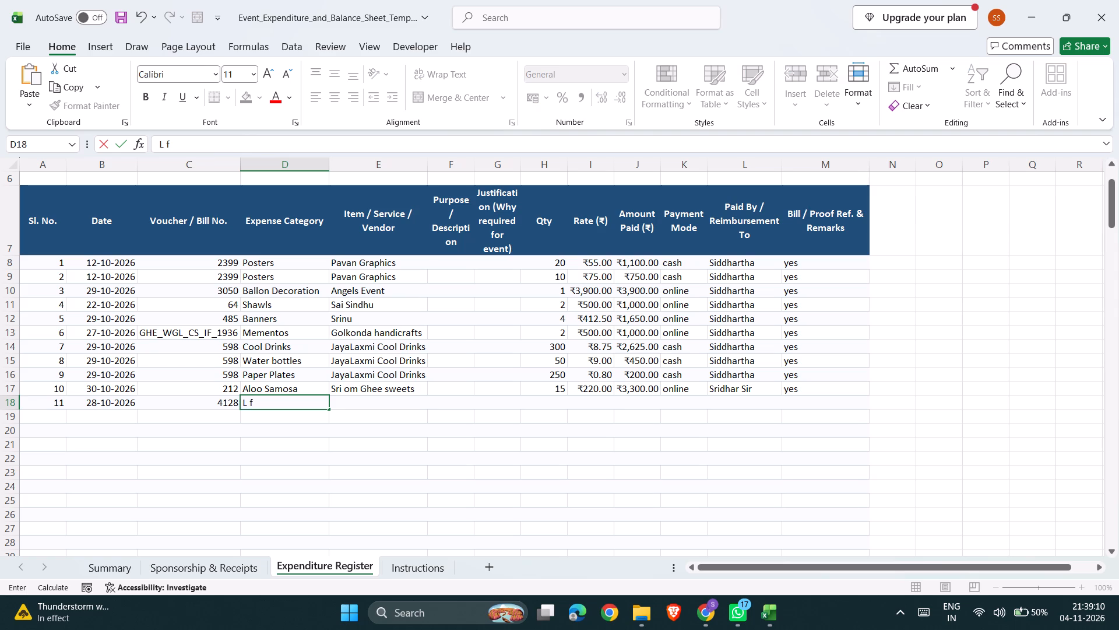
text(older)
key(s)
key(Right)
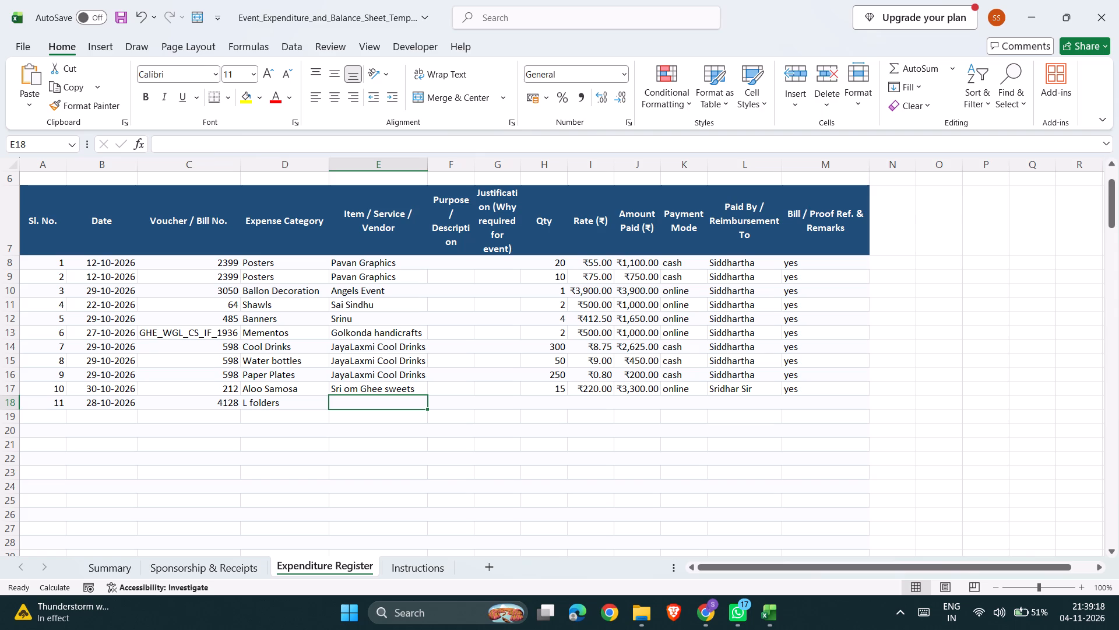
Enter Chintala Narsimhulu & co as entry 11's vendor.
text(Chint)
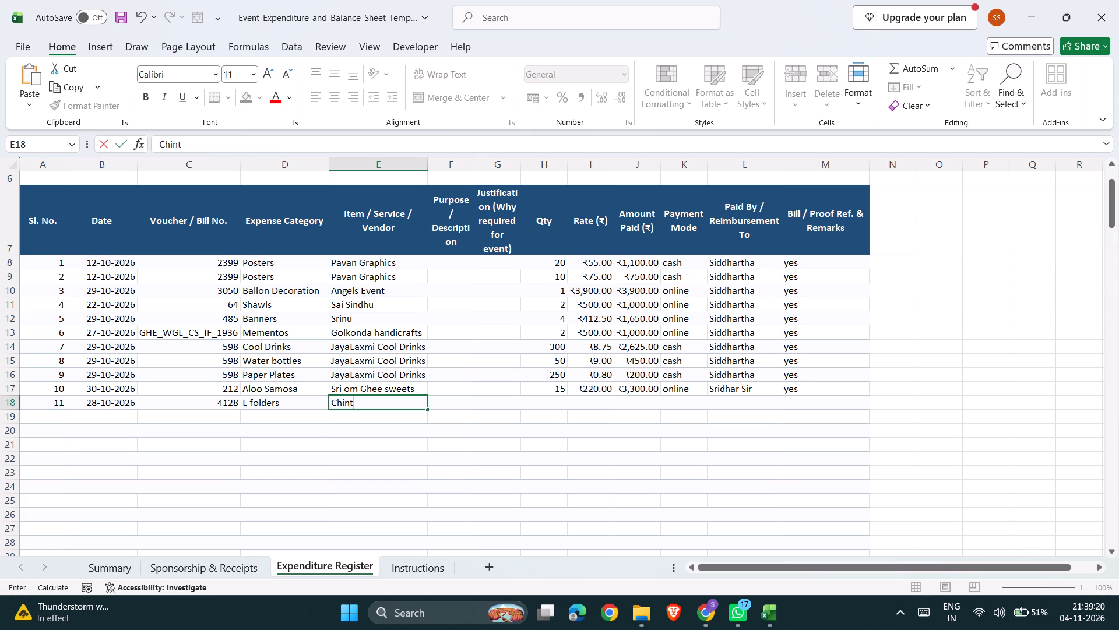
text(ala)
key(space)
key(shift+n)
key(a)
key(r)
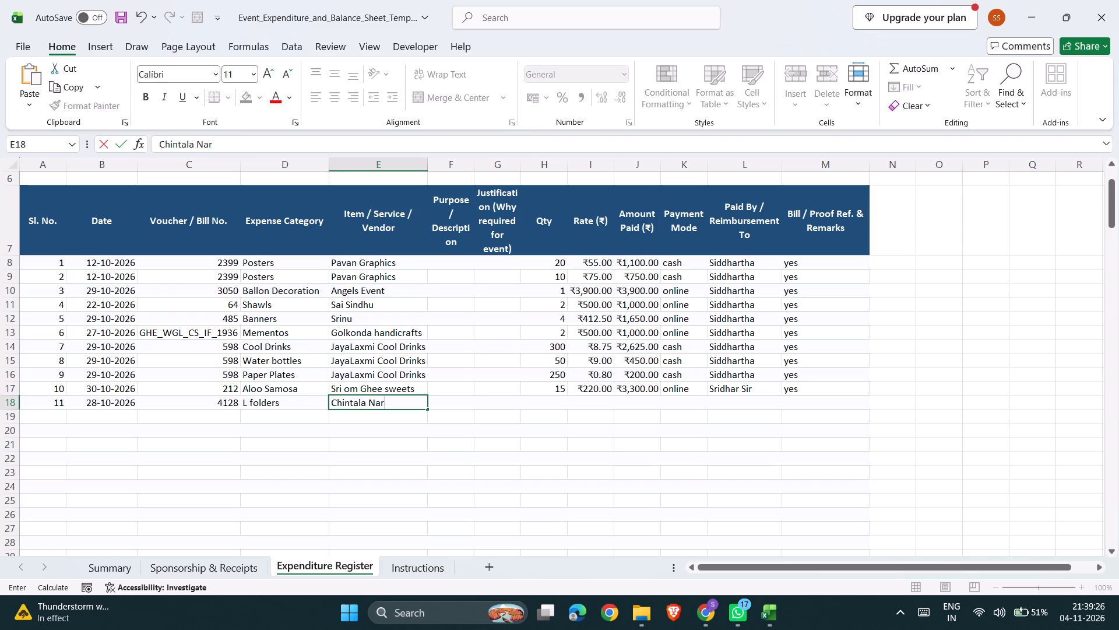
text(sim)
text(hulu)
key(space)
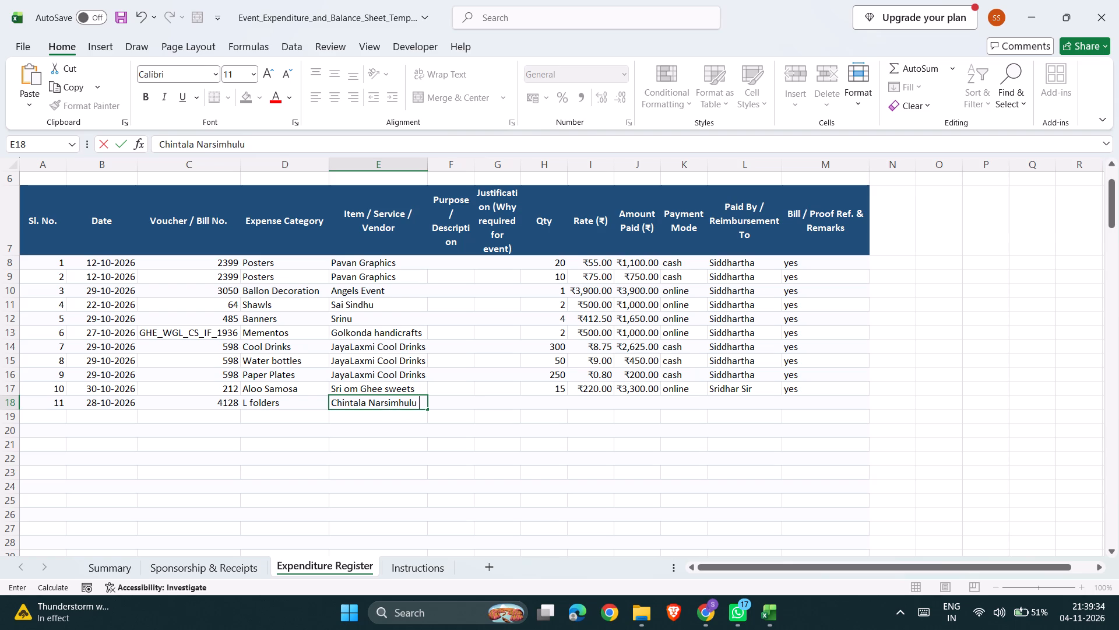
key(shift+ampersand)
key(space)
text(co)
Widen the Item / Service / Vendor column slightly to fit entry 11's vendor name.
click(414, 171)
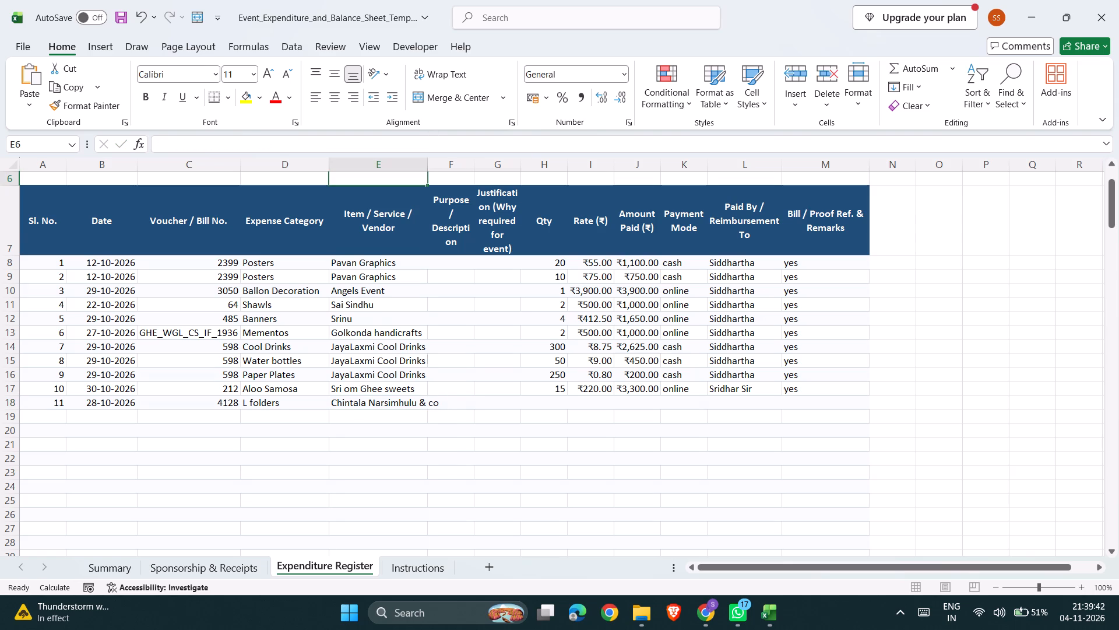
drag(428, 169, 442, 170)
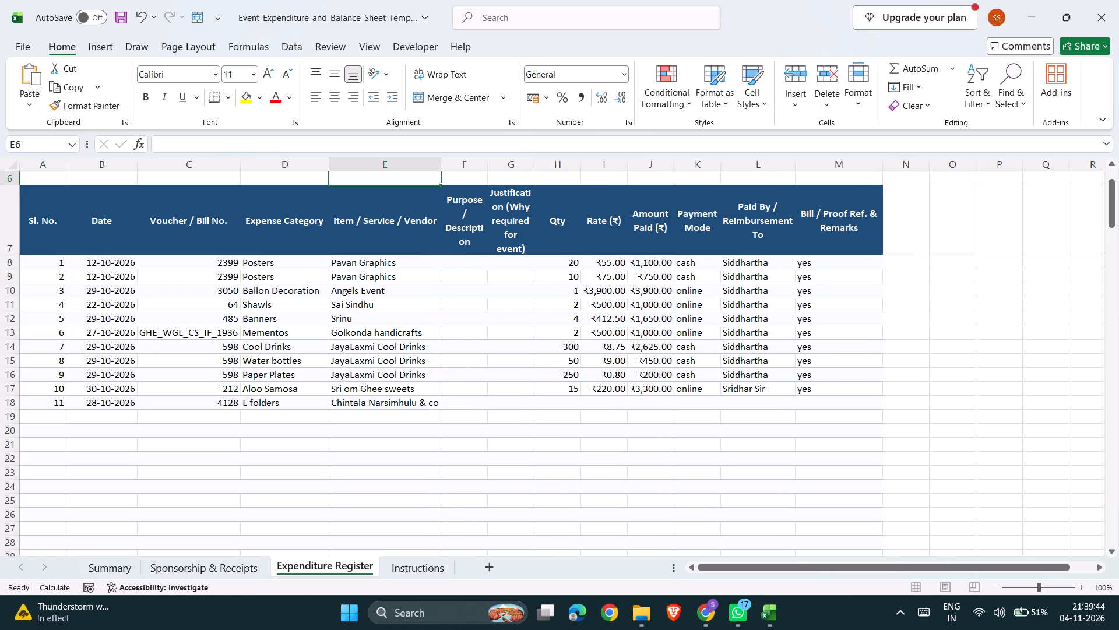
Enter a quantity of 1 and a rate of 170 for entry 11's L folders.
click(558, 406)
key(1)
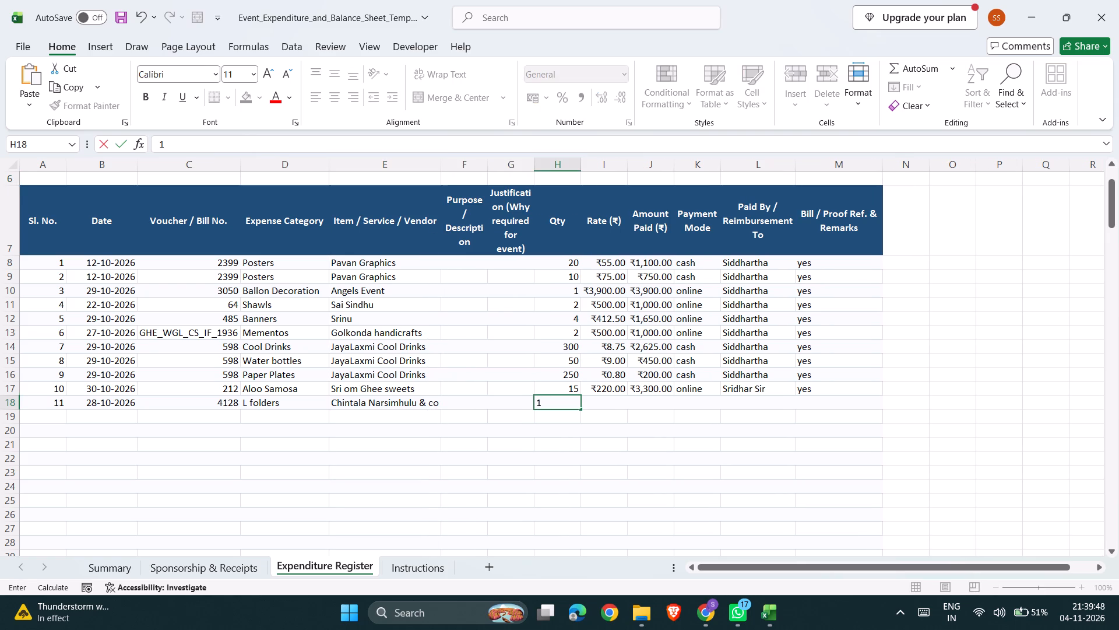
key(Right)
text(170)
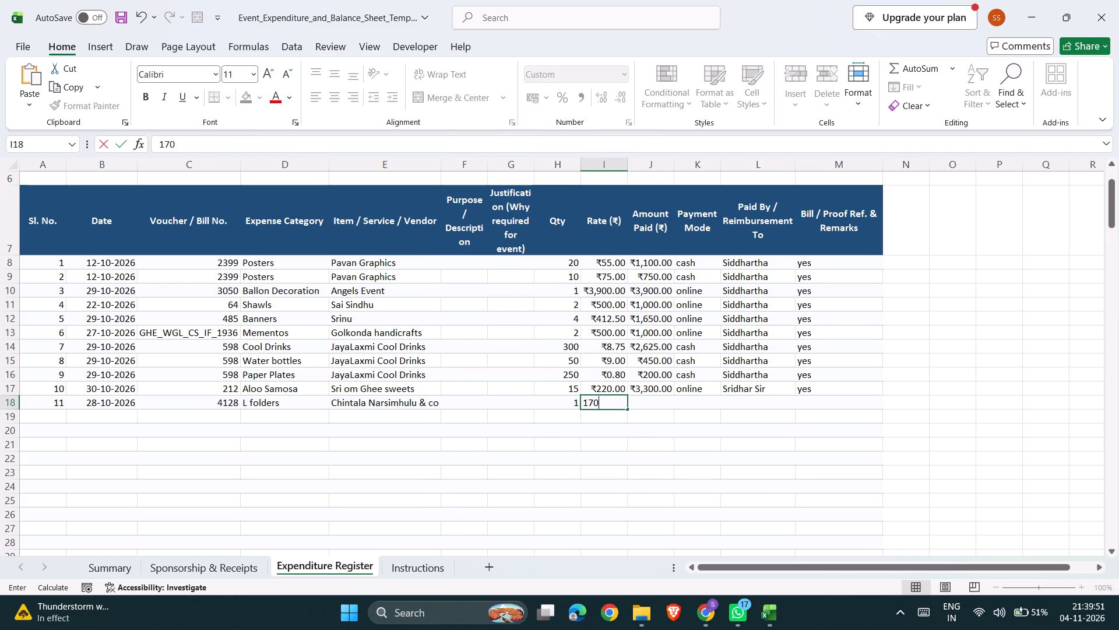
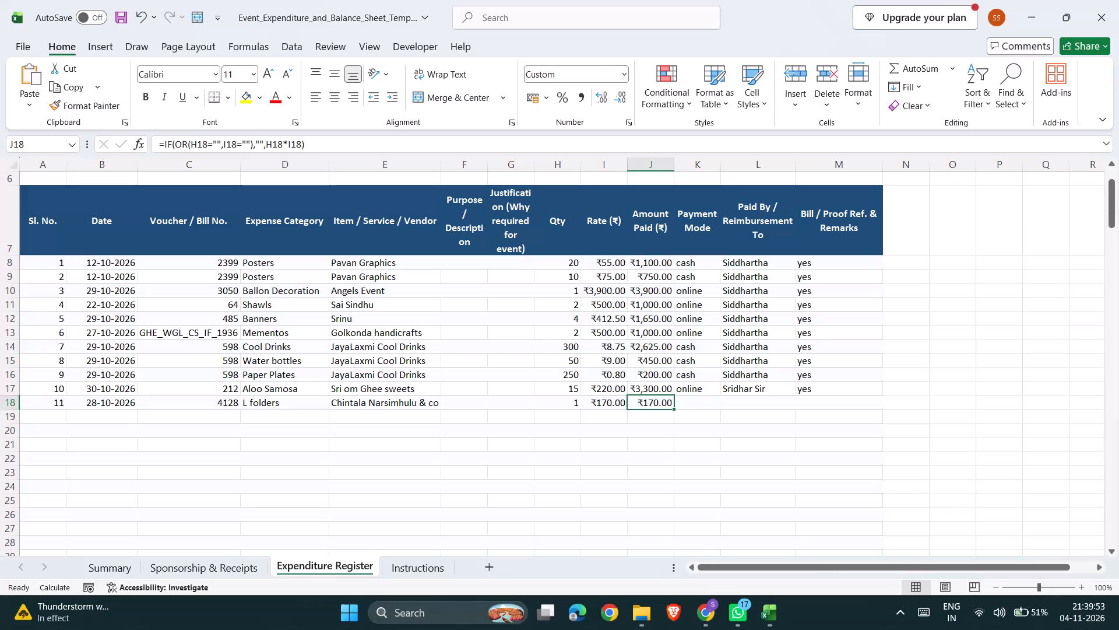
Complete entry 11 with payment mode online, Siddhartha as the payer and yes for bill proof.
key(Right)
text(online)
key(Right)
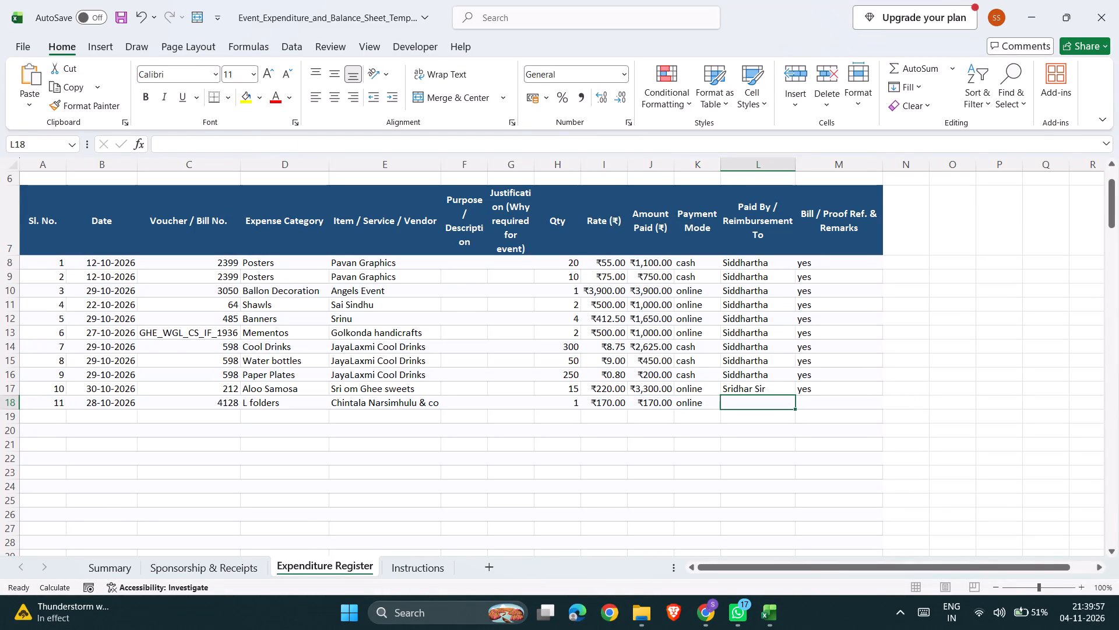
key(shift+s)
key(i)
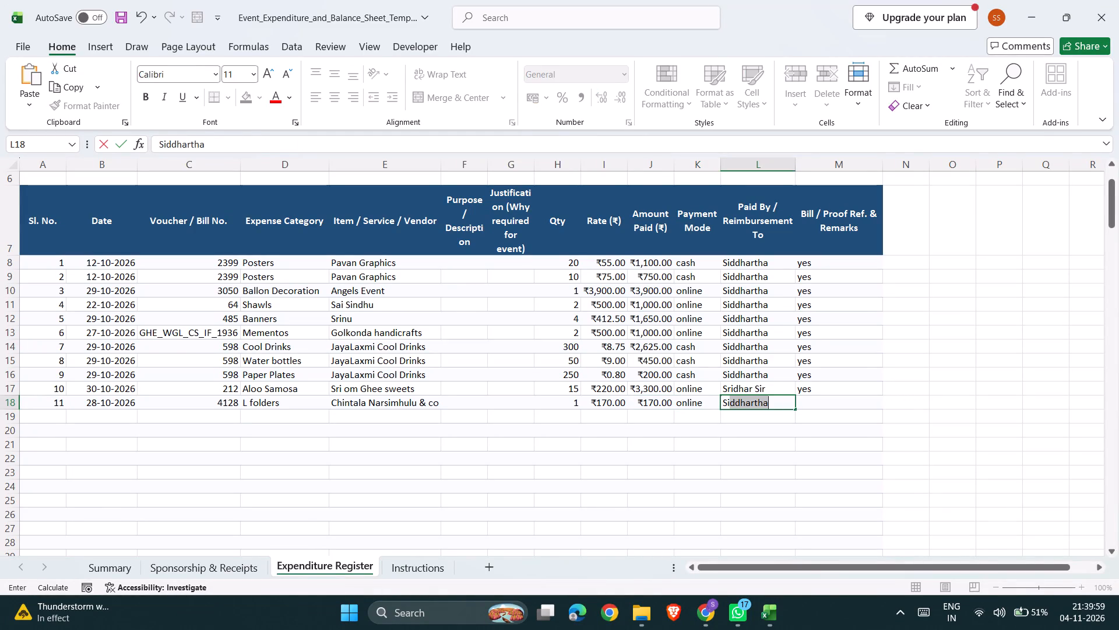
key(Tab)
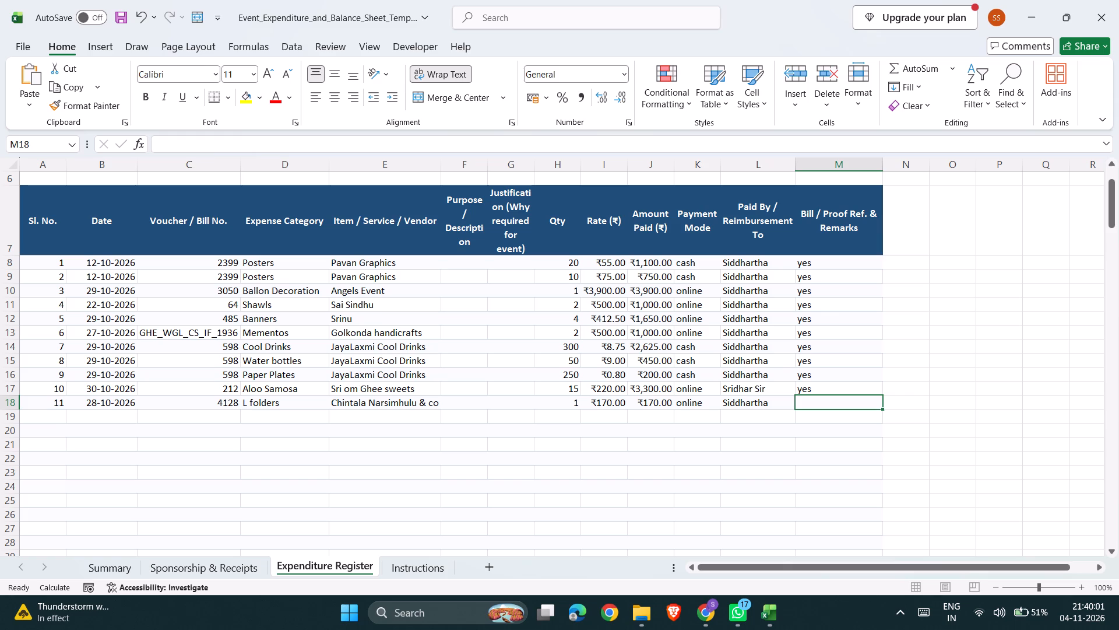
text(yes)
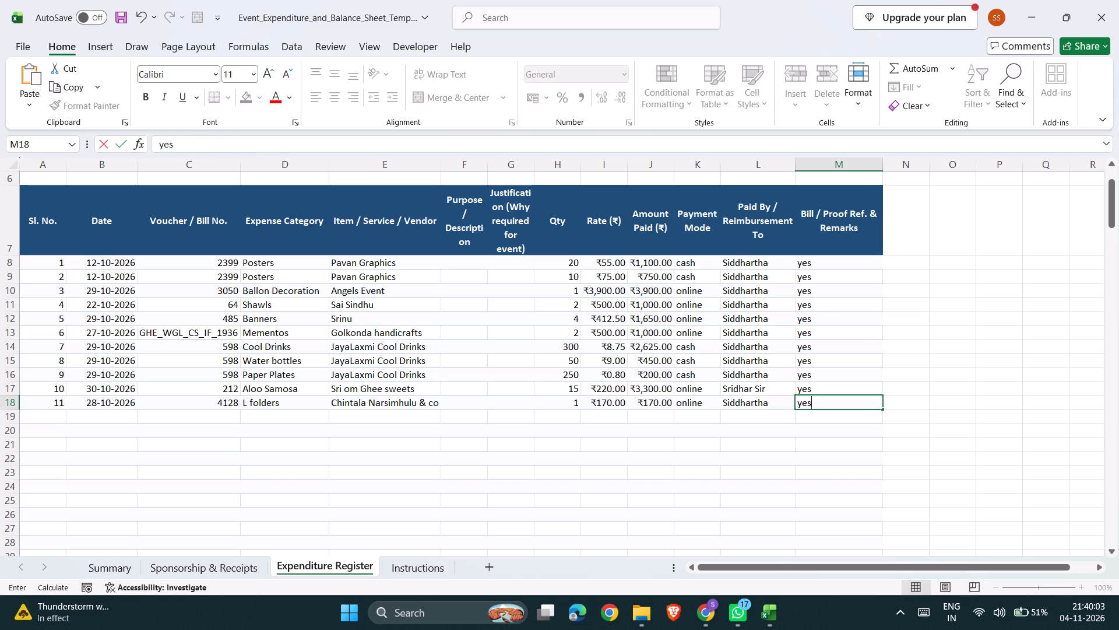
Start the next register row with serial number 12, date 28-10-2026 and voucher number 1895.
click(57, 418)
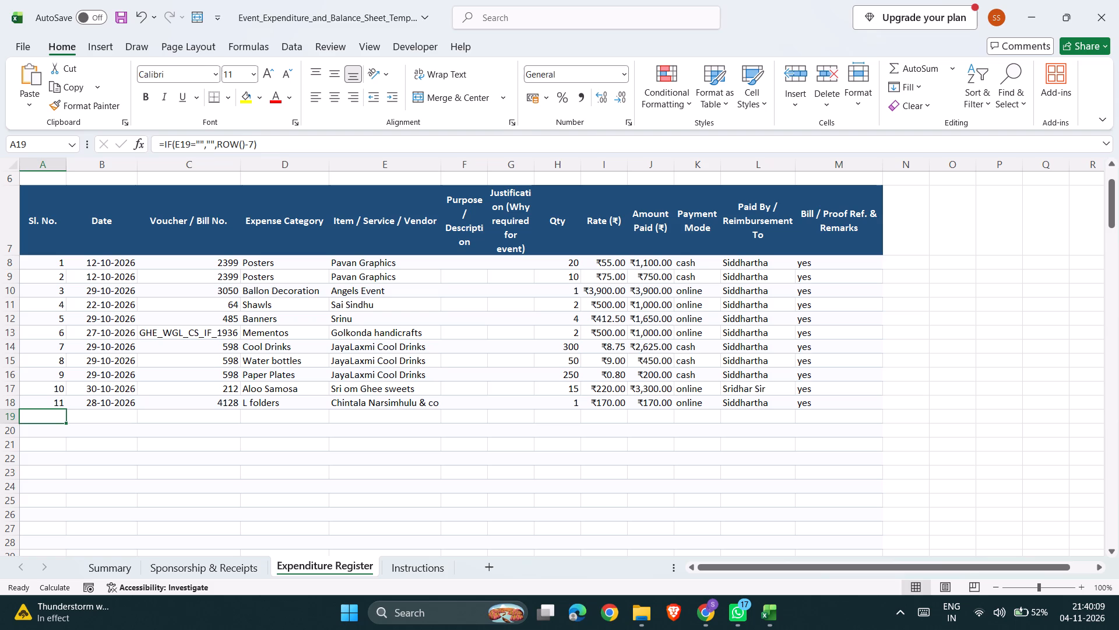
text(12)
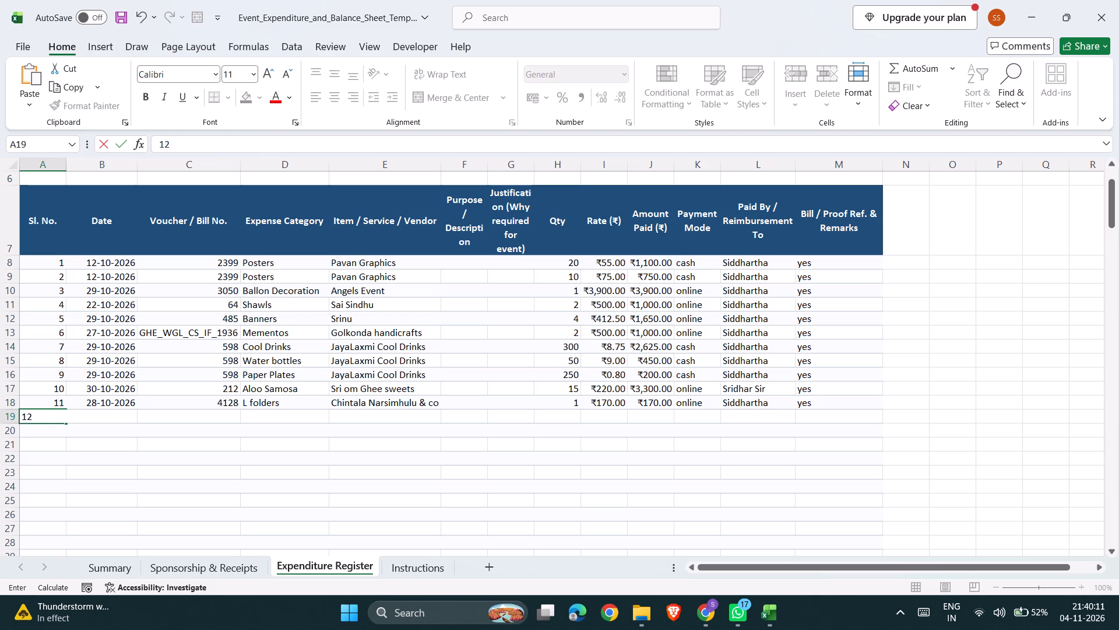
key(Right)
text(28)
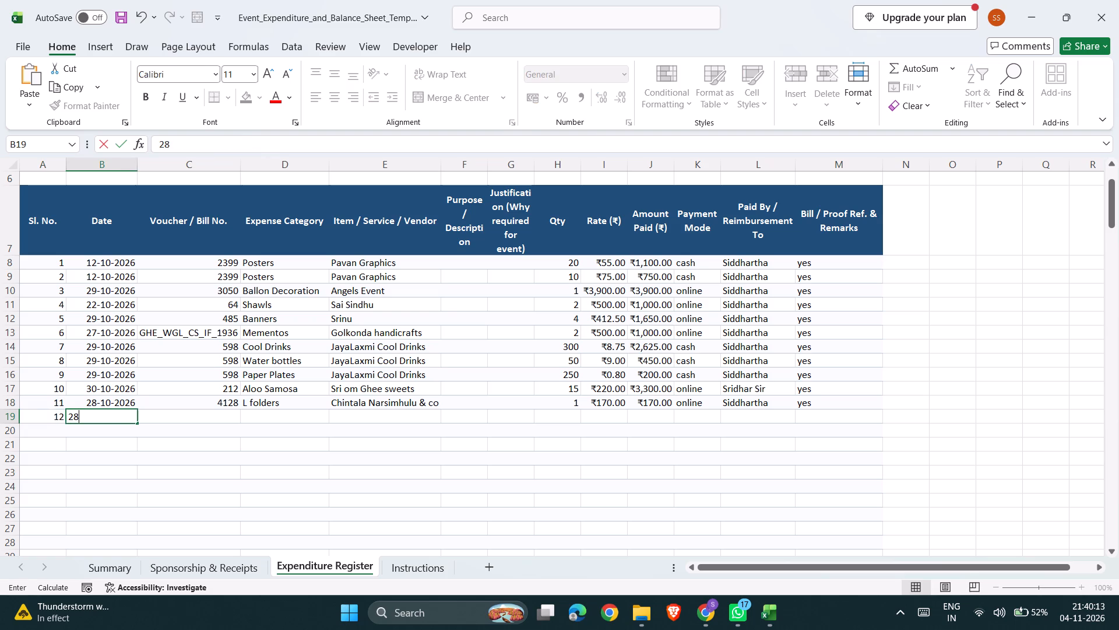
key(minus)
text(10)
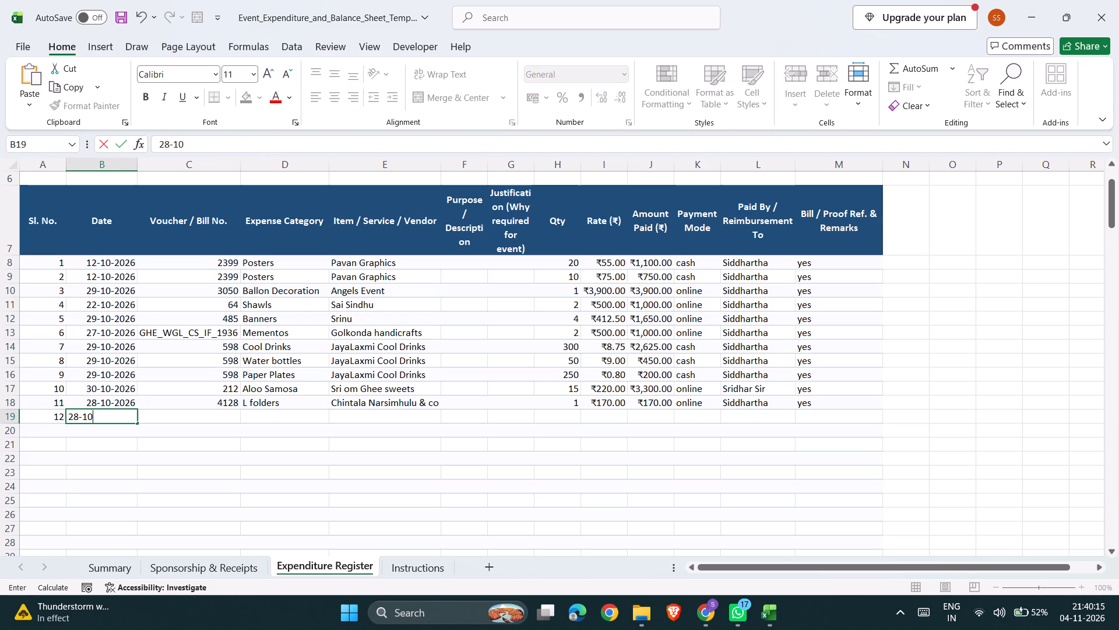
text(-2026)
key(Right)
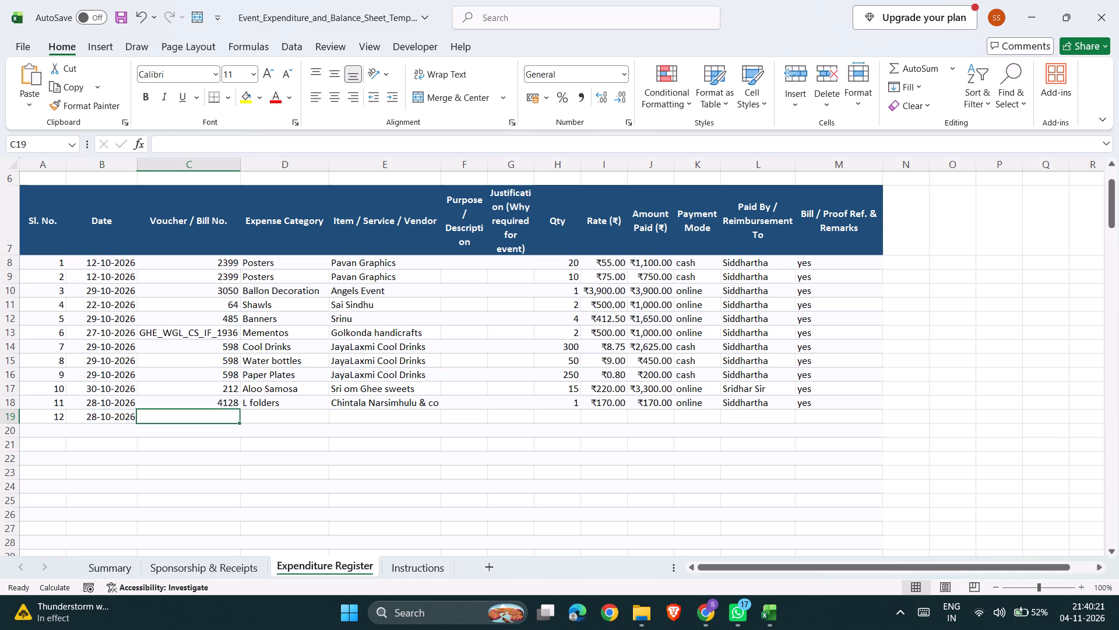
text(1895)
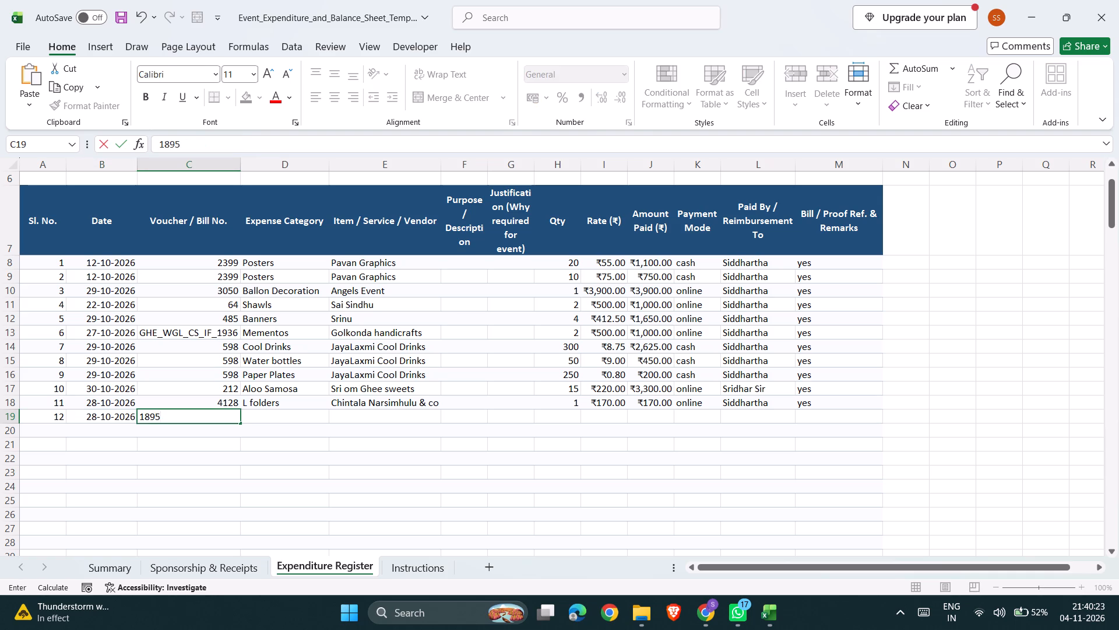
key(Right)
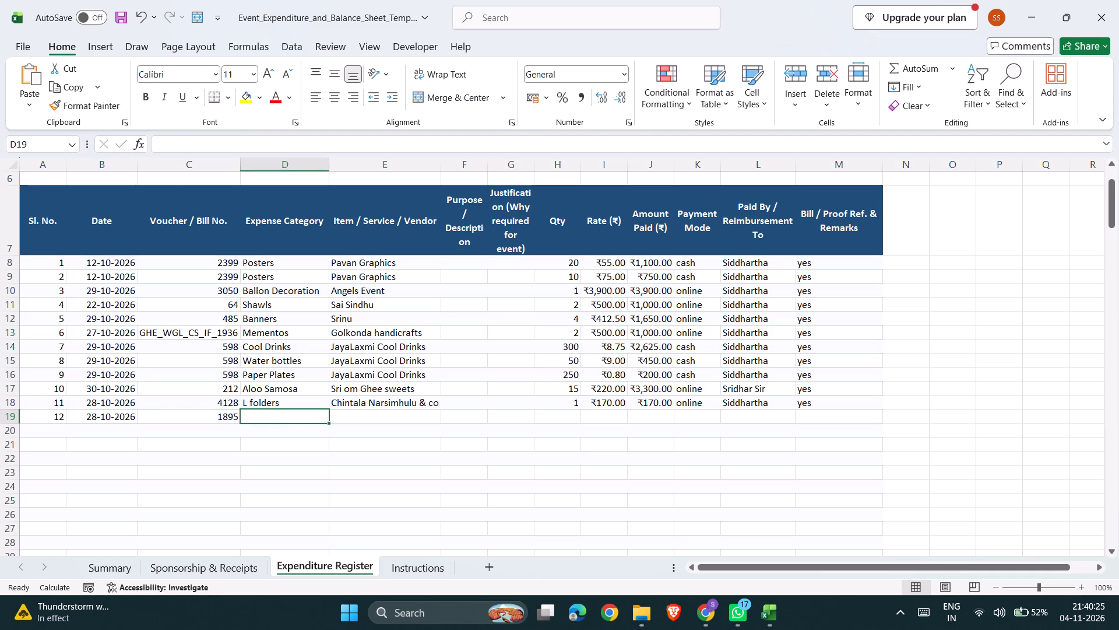
Enter sheild prints as entry 12's expense category and Reddy Graphics as its vendor.
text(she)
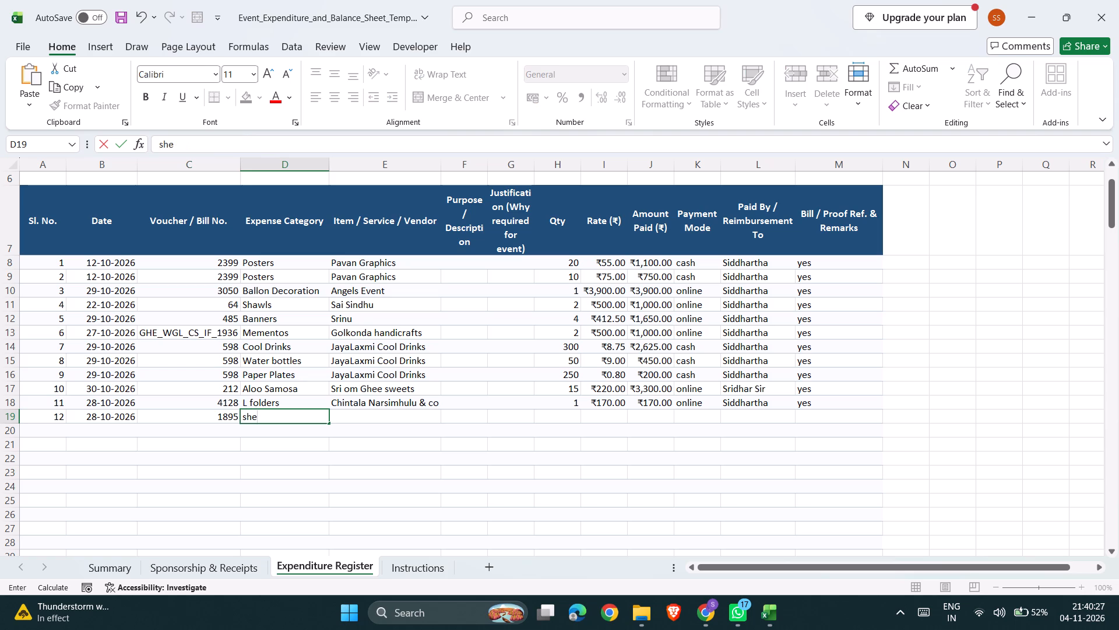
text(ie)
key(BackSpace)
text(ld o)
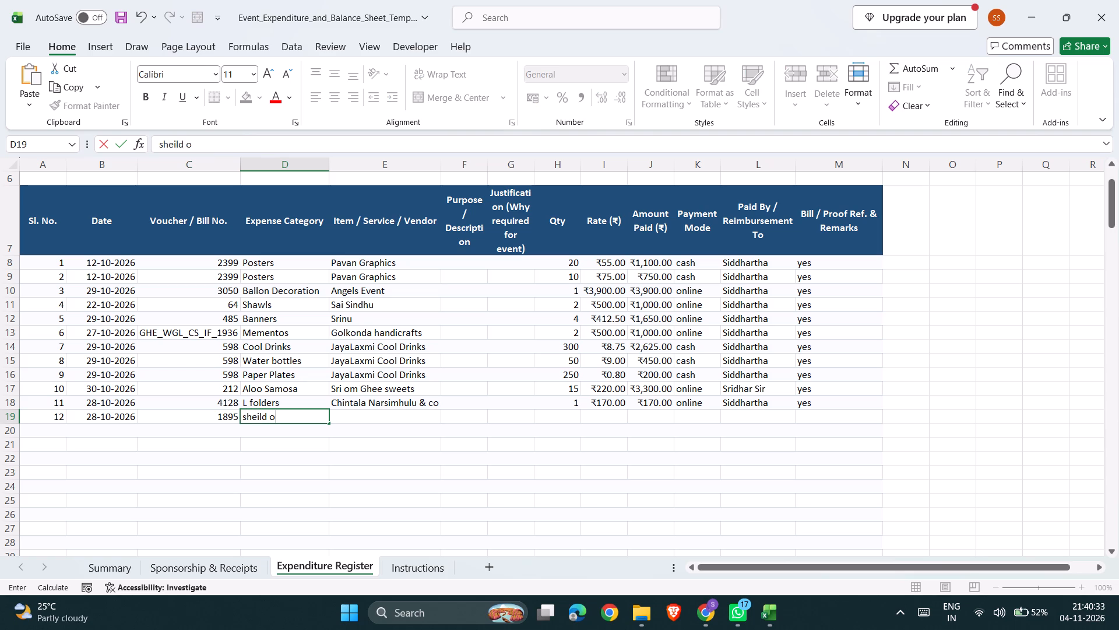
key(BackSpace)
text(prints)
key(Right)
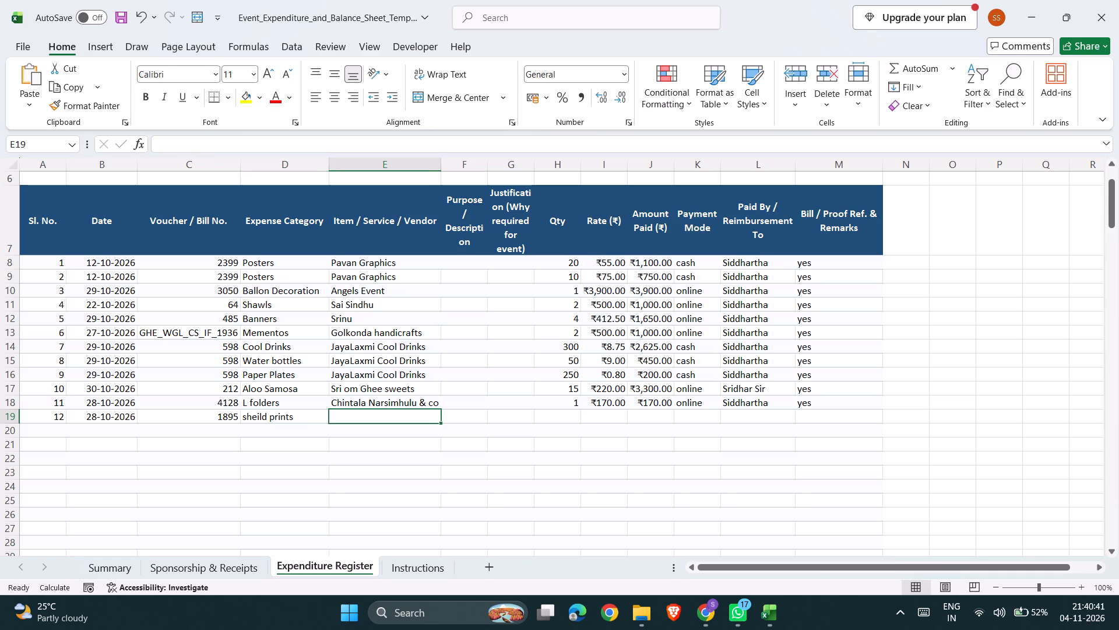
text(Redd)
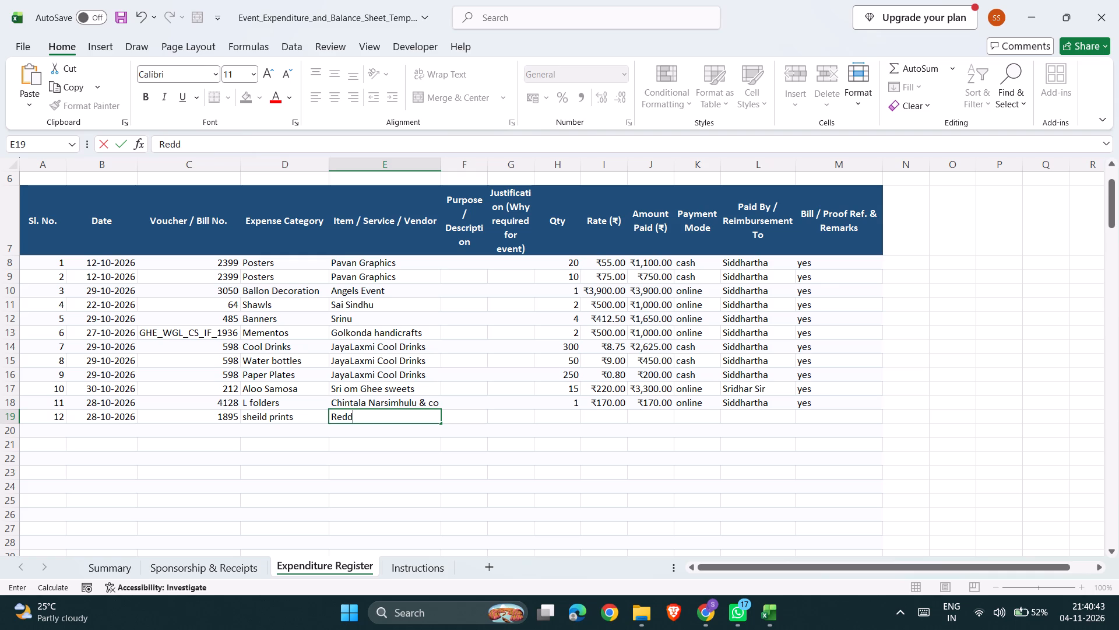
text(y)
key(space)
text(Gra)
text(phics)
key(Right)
Enter a quantity of 2 and a rate of 200 for entry 12's sheild prints.
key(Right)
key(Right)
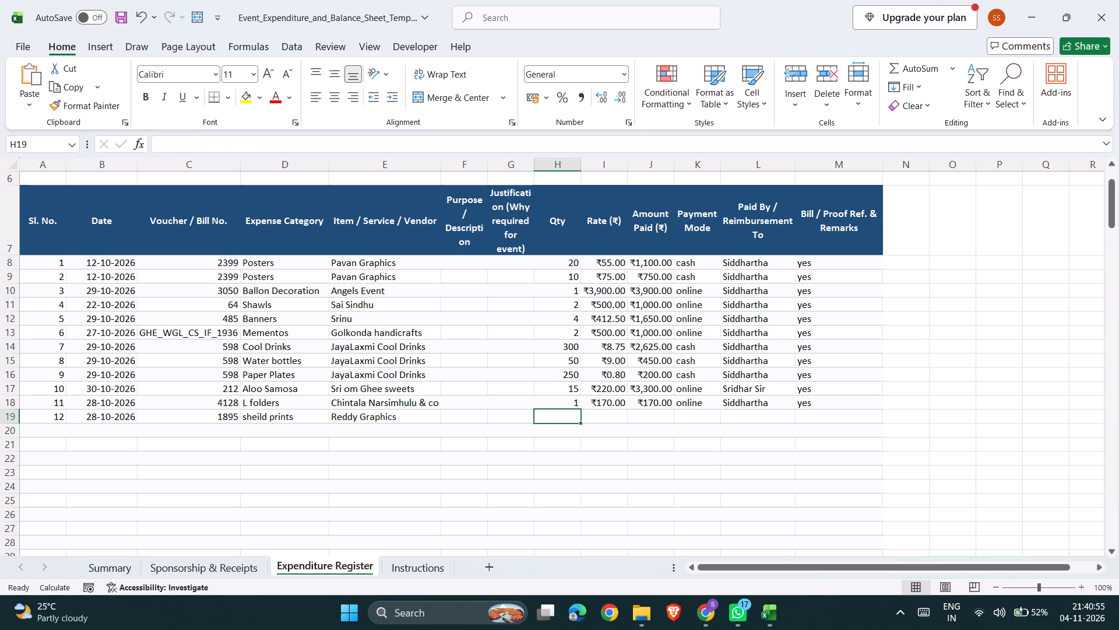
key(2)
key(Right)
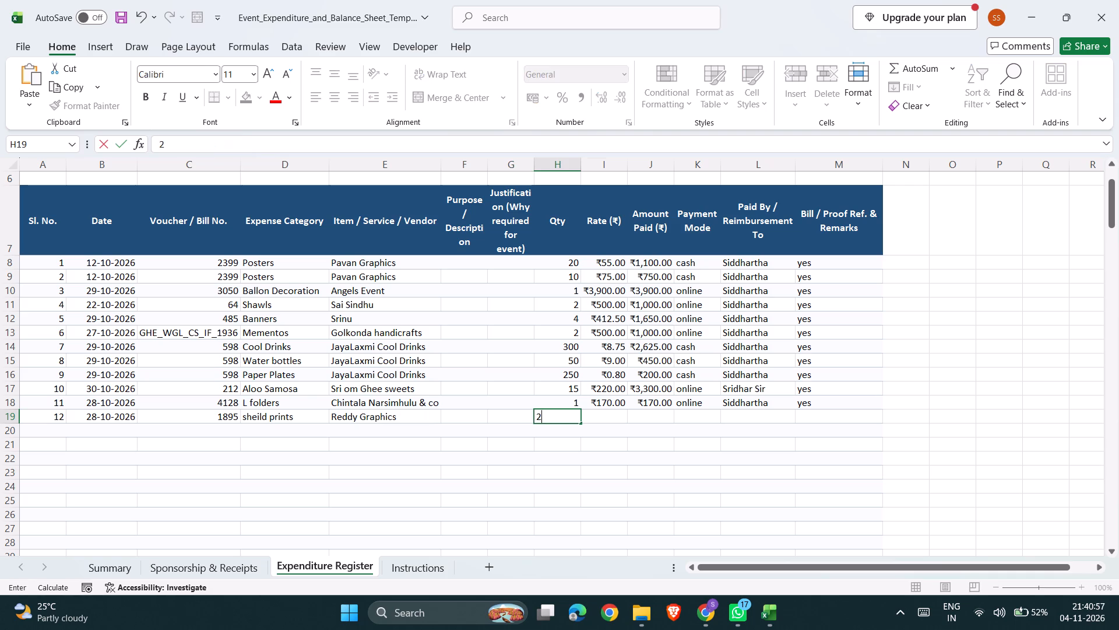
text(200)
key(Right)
Complete entry 12 with payment mode online, Siddhartha as the payer and yes for bill proof.
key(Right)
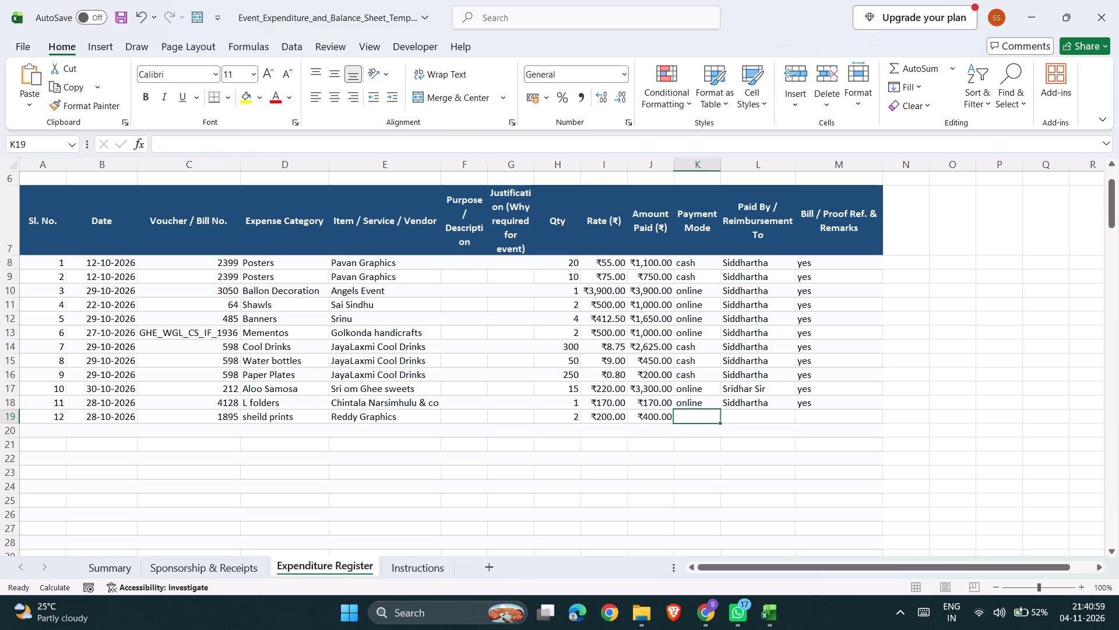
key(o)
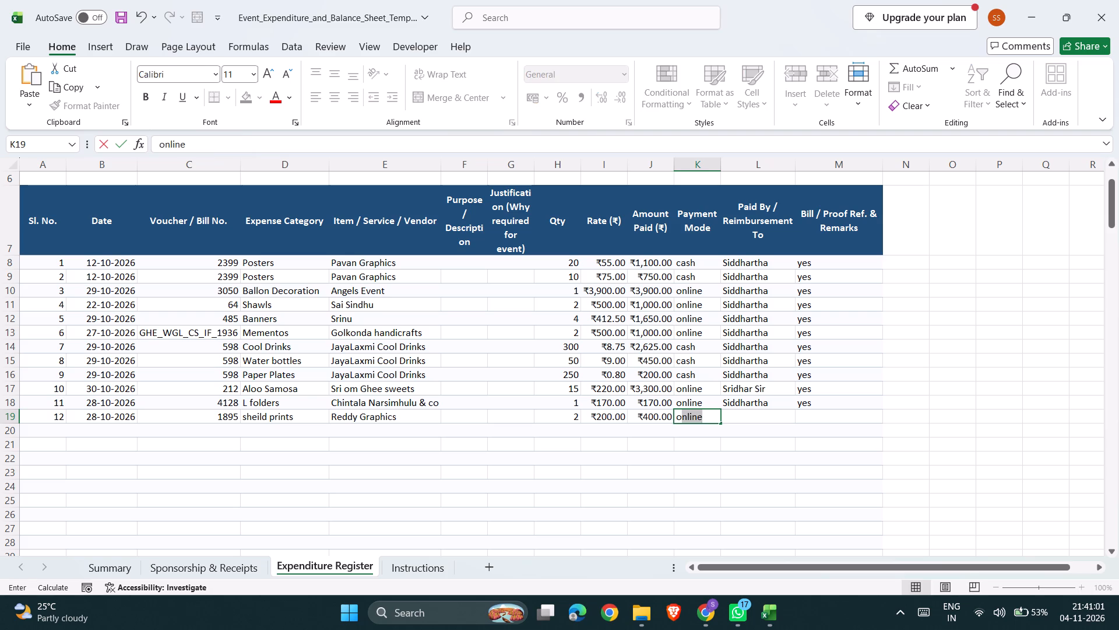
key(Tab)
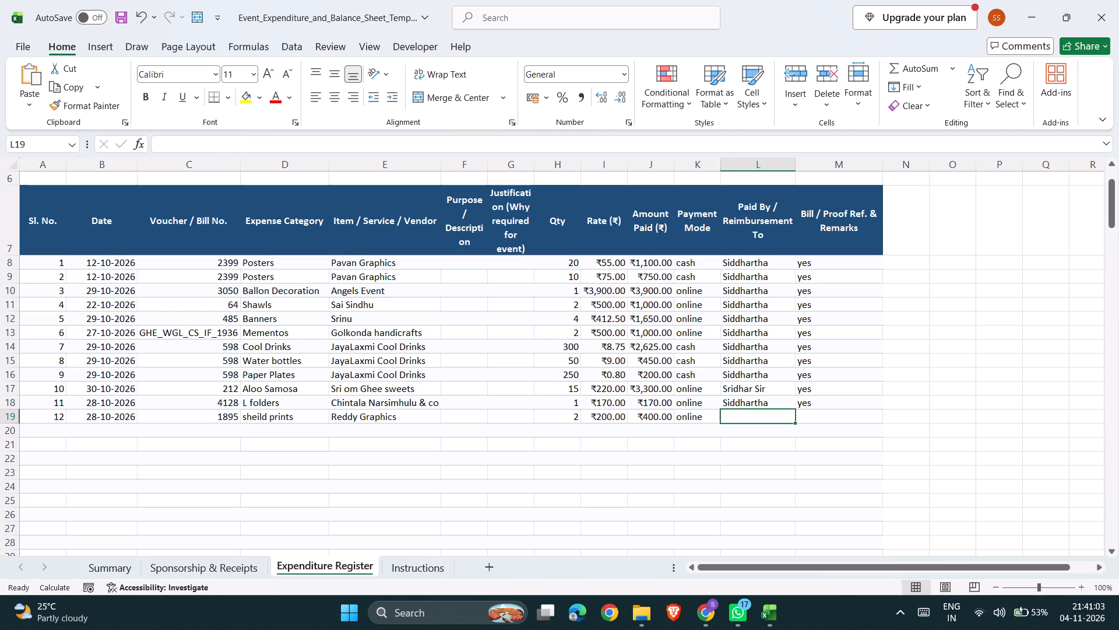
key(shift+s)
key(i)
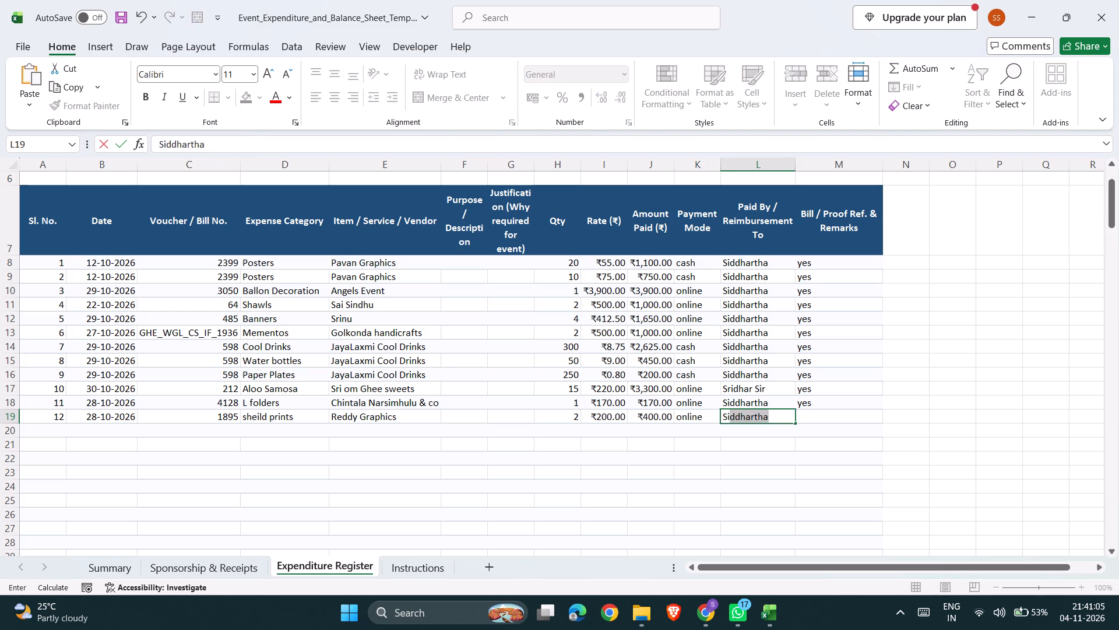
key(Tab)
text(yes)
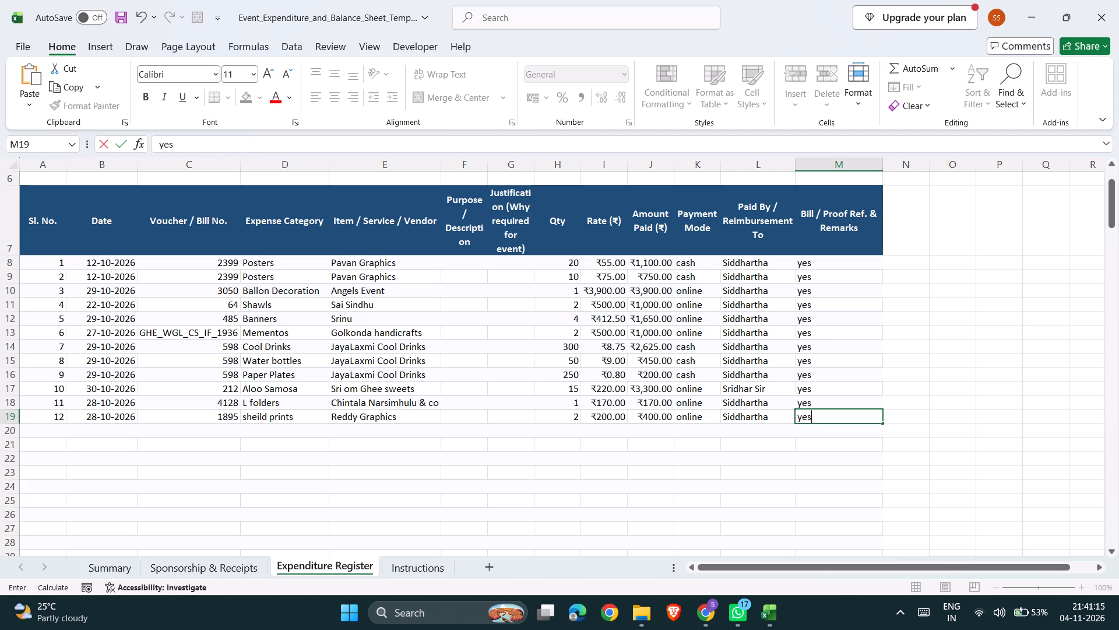
Start the next register row with serial number 13, date 28-10-2026 and voucher number 2458.
click(51, 432)
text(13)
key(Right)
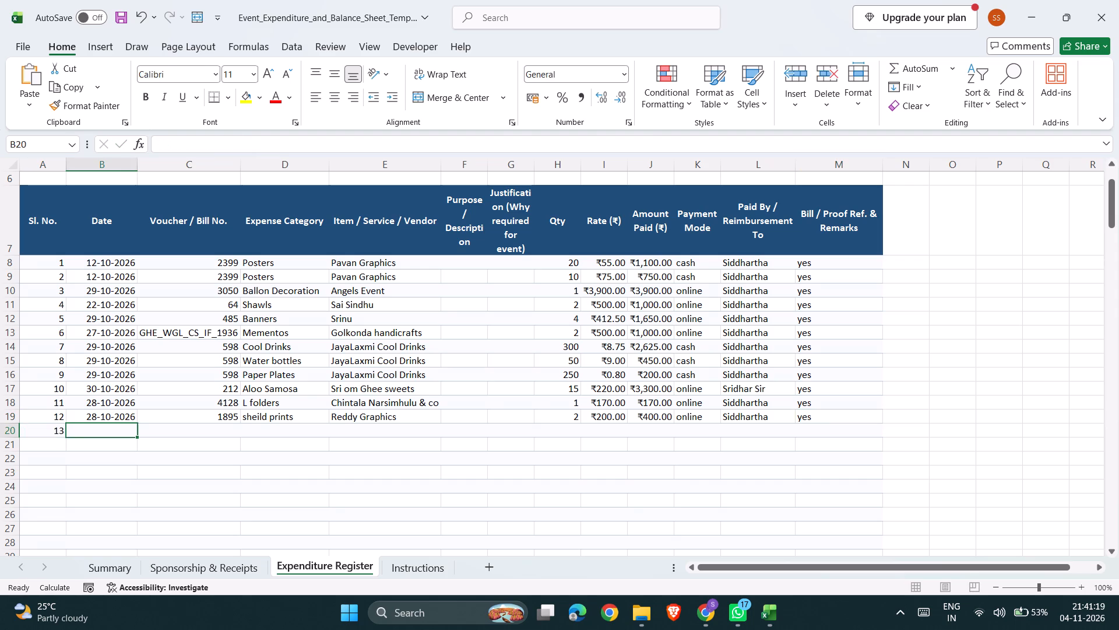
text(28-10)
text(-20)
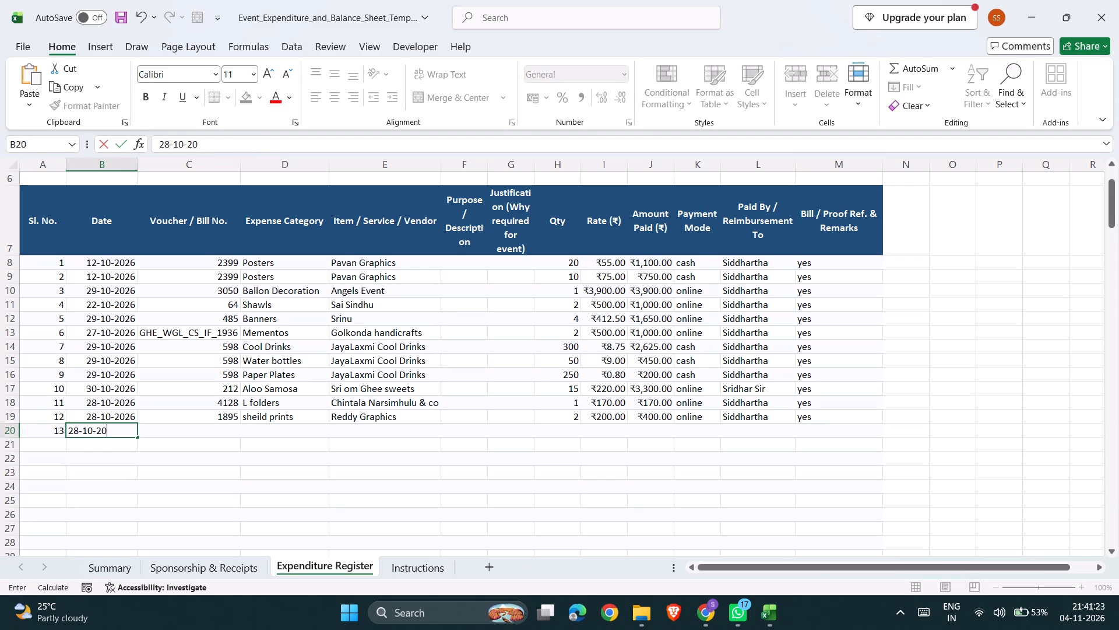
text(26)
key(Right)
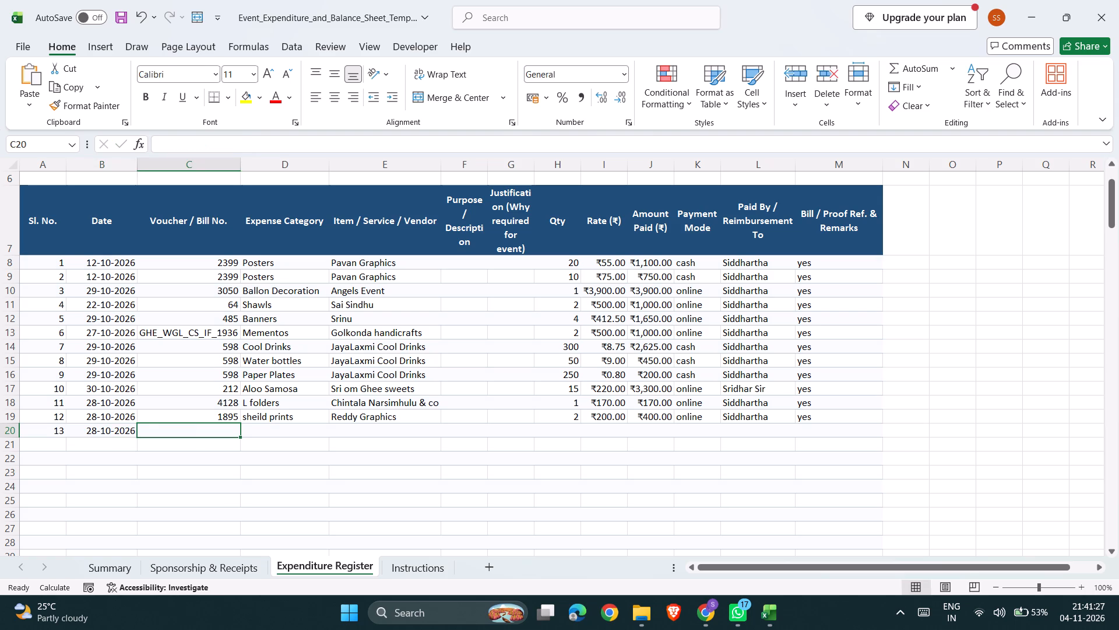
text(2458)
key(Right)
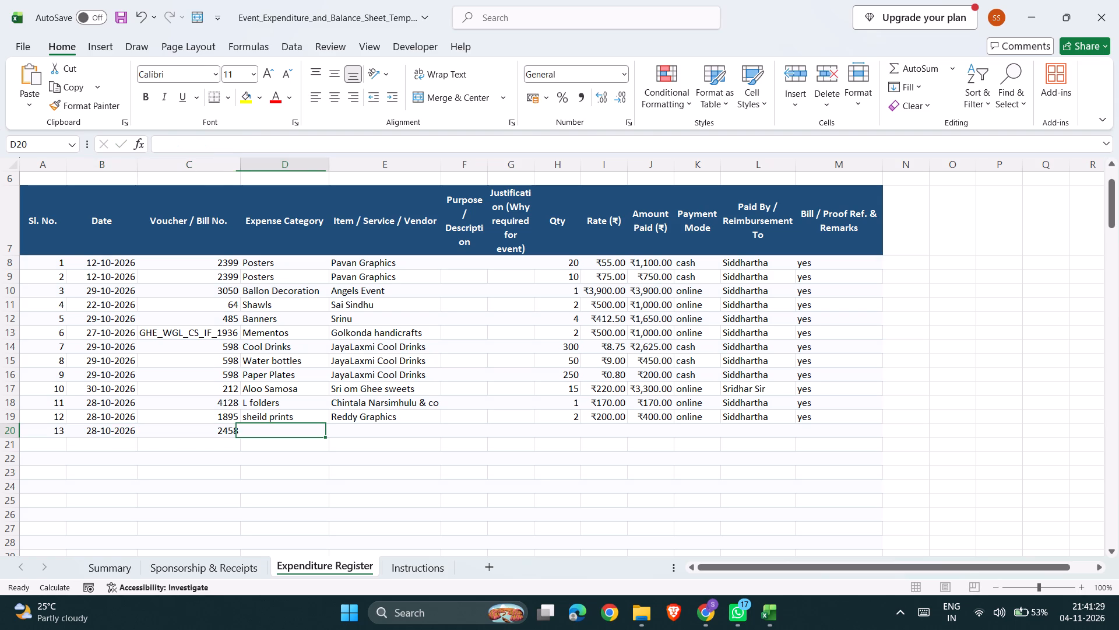
Enter stickers & prints as entry 13's expense category and Pavan Graphics as its vendor.
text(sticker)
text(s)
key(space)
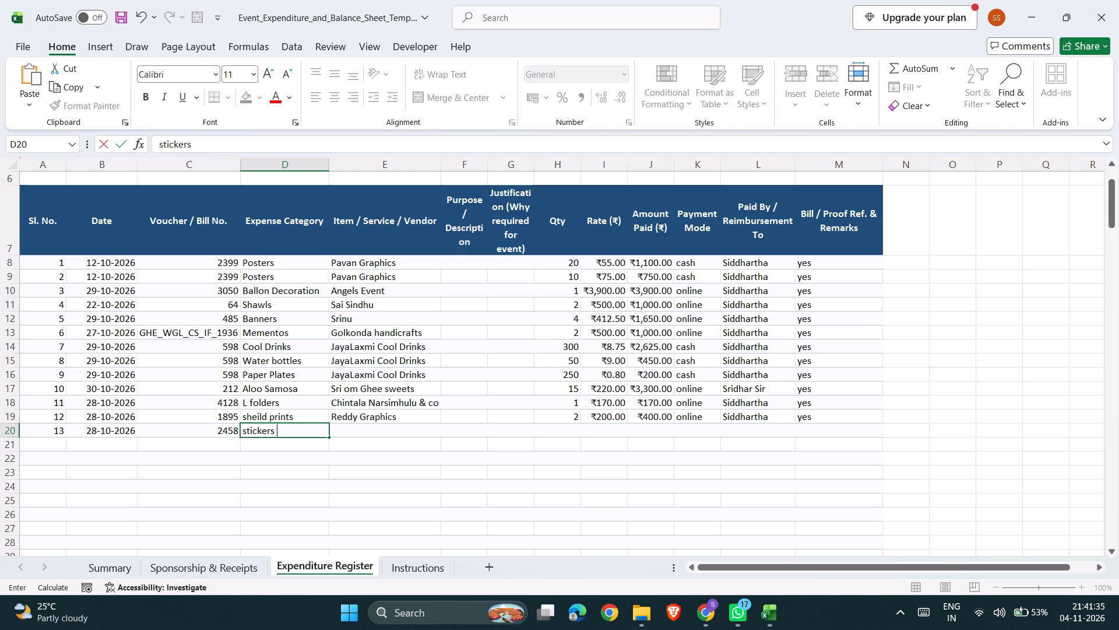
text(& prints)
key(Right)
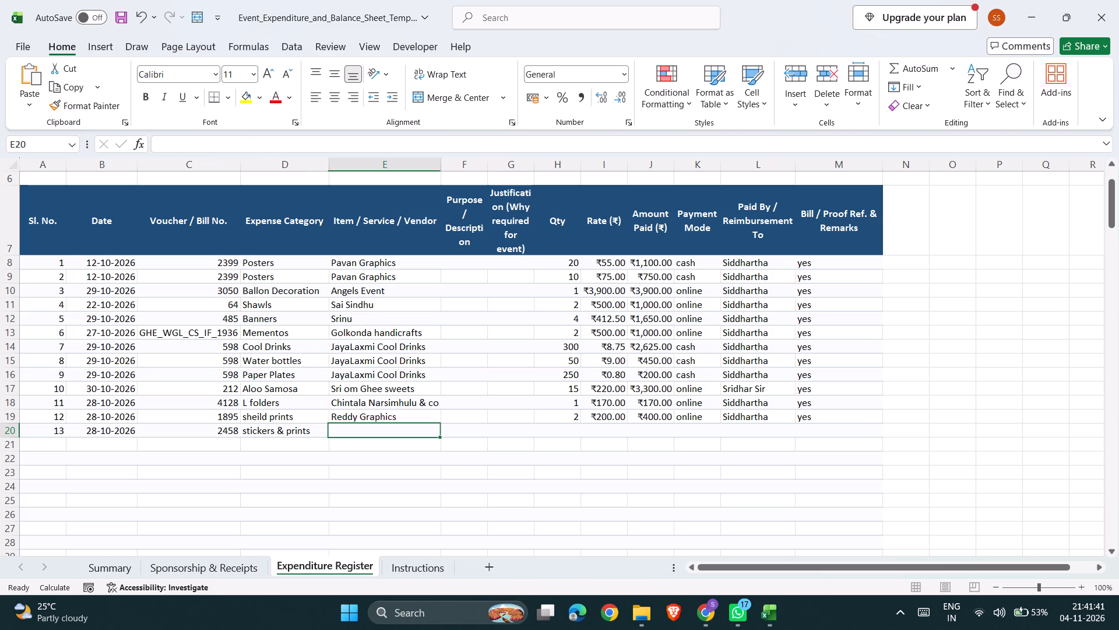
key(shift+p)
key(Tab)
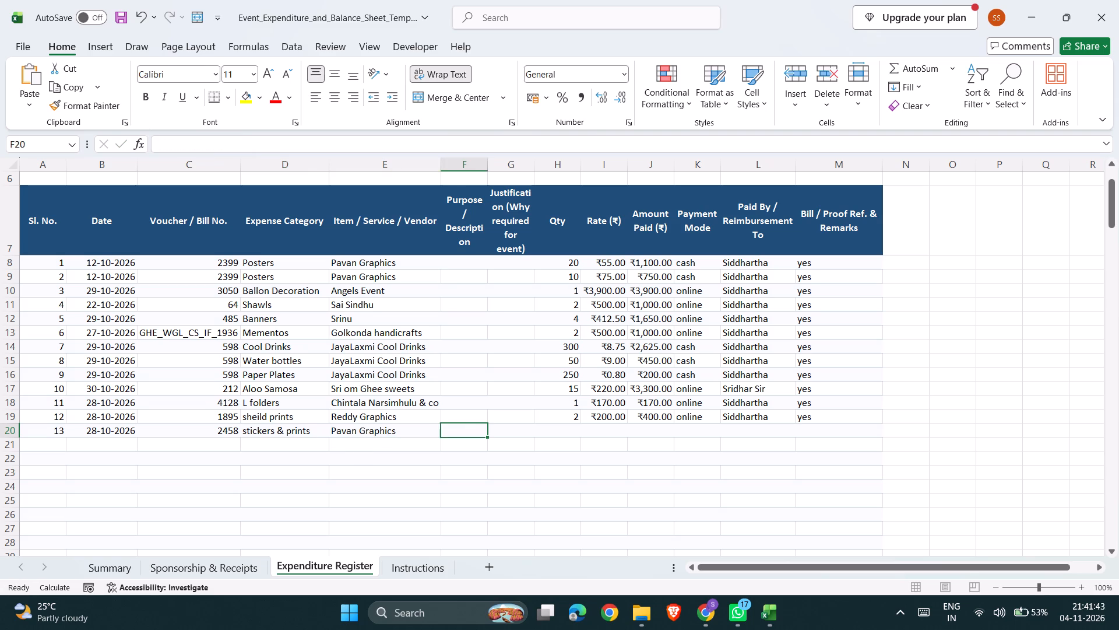
Enter a quantity of 3 and a rate of 200 for entry 13's stickers & prints.
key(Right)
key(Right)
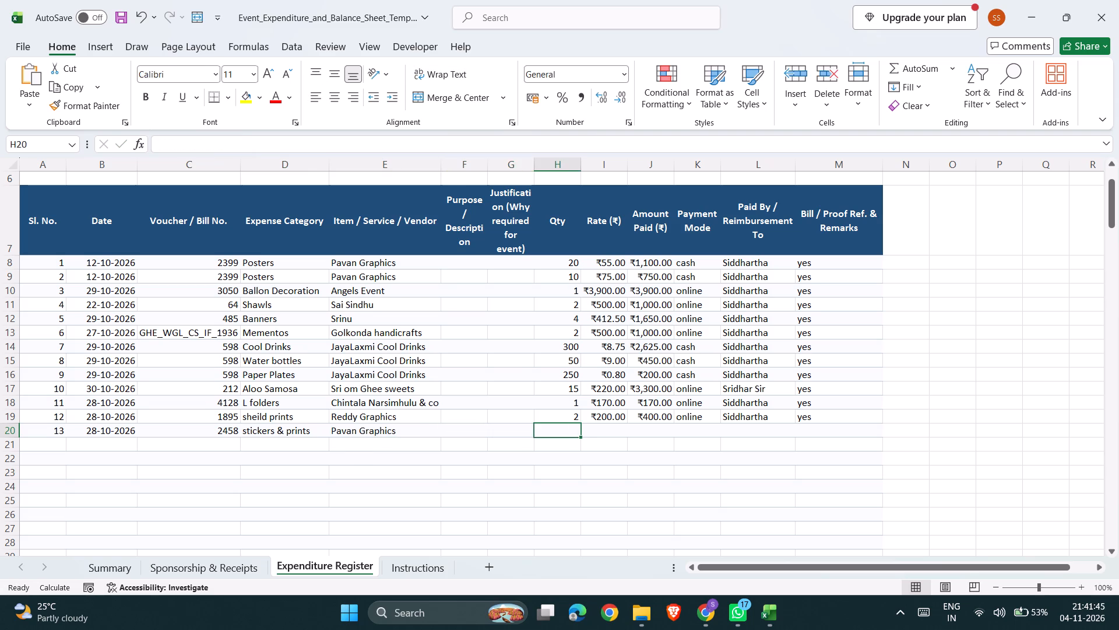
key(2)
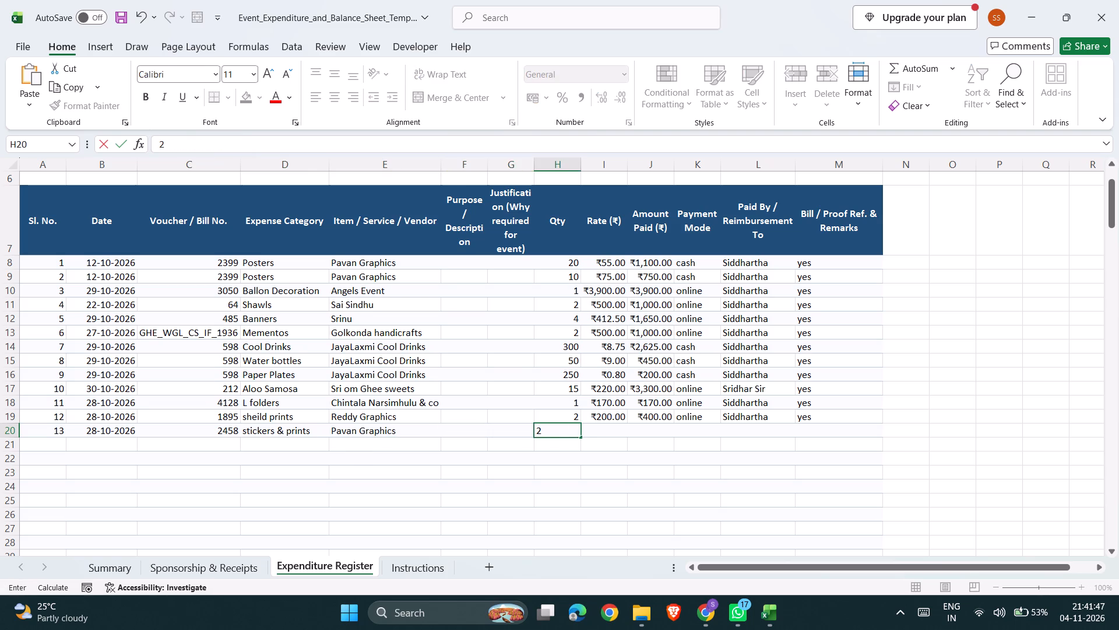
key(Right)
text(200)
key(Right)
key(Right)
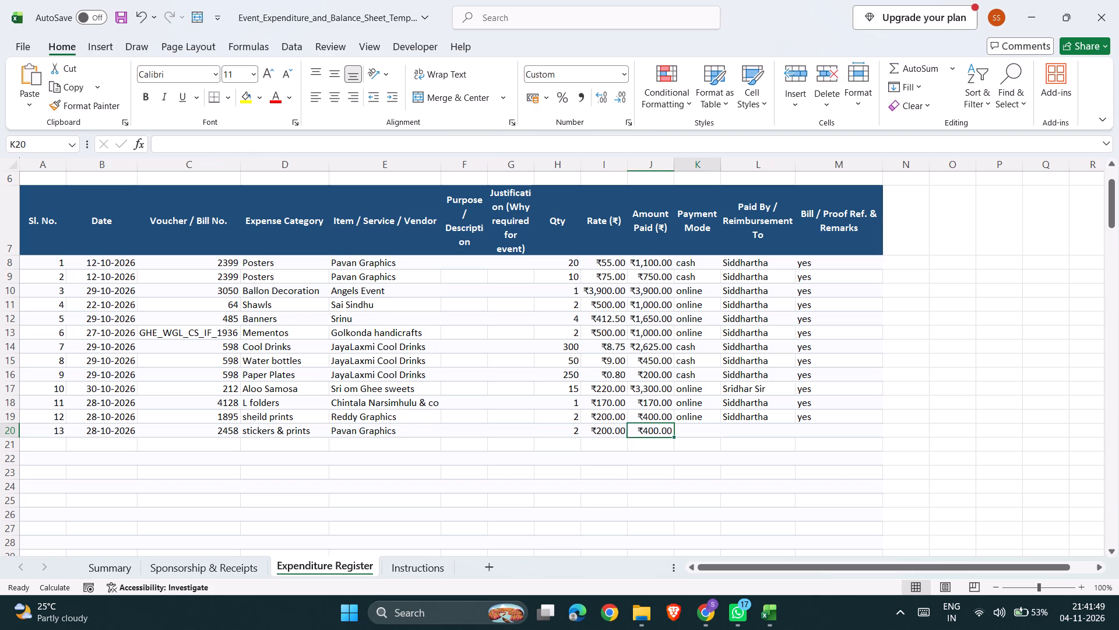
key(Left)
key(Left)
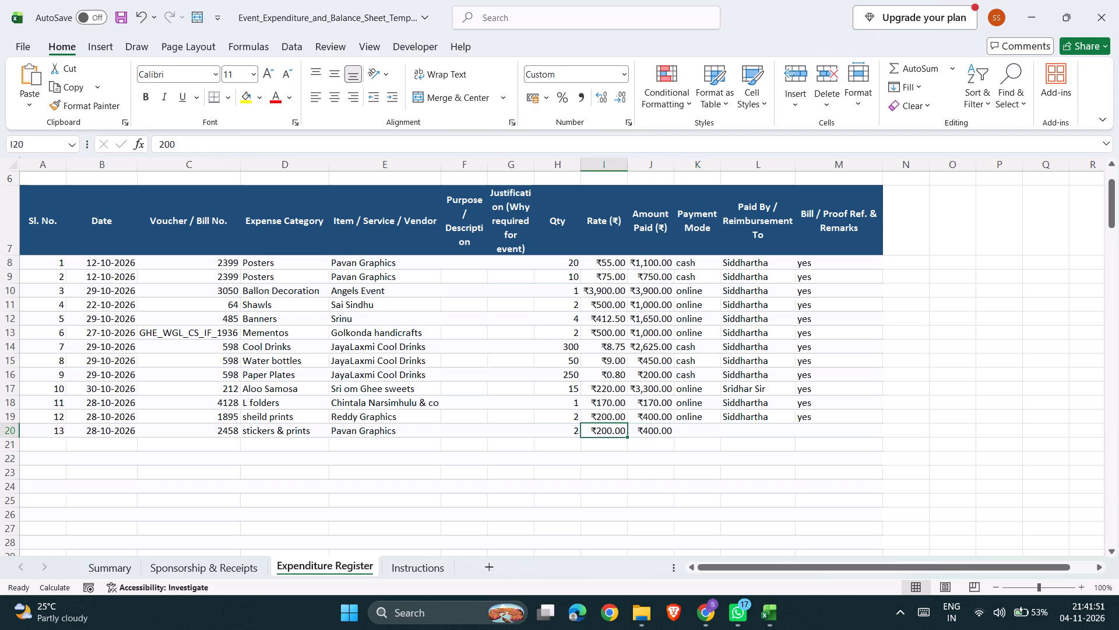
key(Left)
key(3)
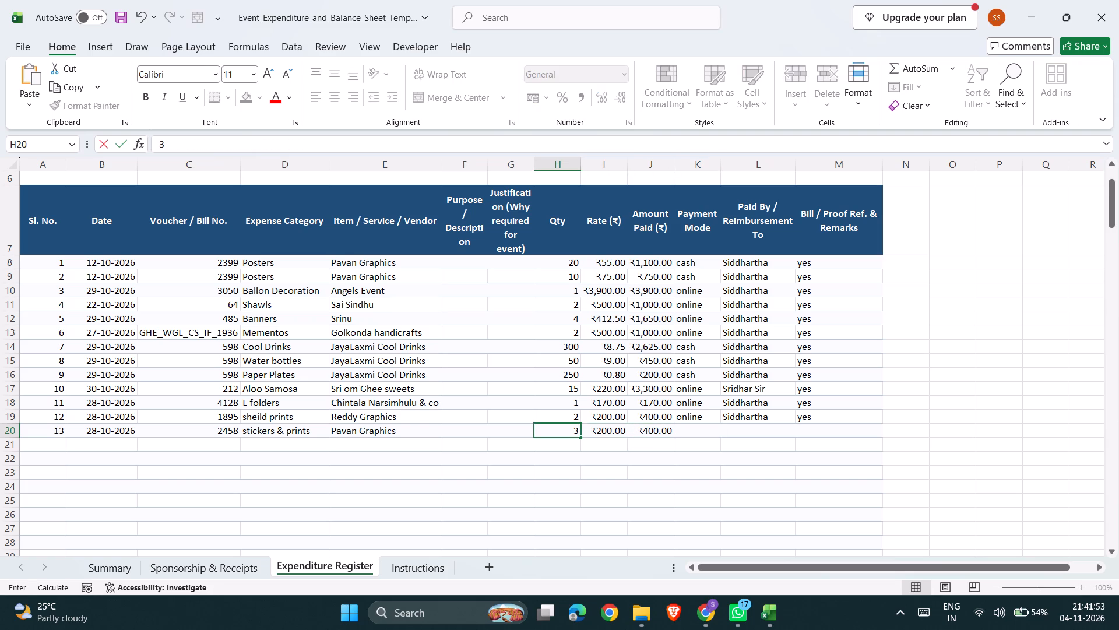
Complete entry 13 with payment mode online, Siddhartha as the payer and yes for bill proof.
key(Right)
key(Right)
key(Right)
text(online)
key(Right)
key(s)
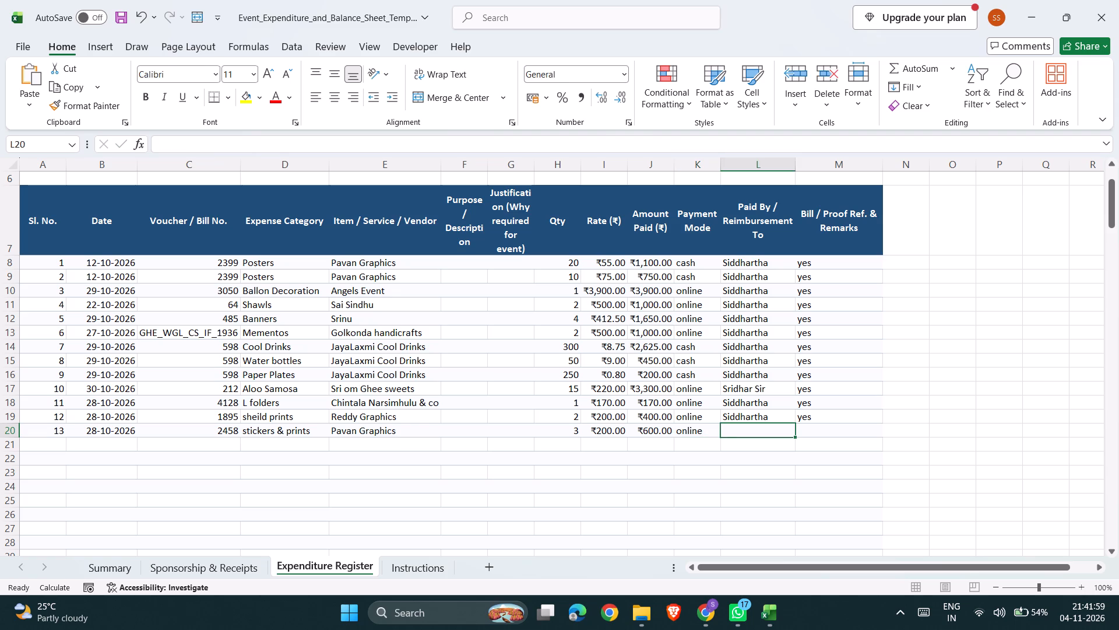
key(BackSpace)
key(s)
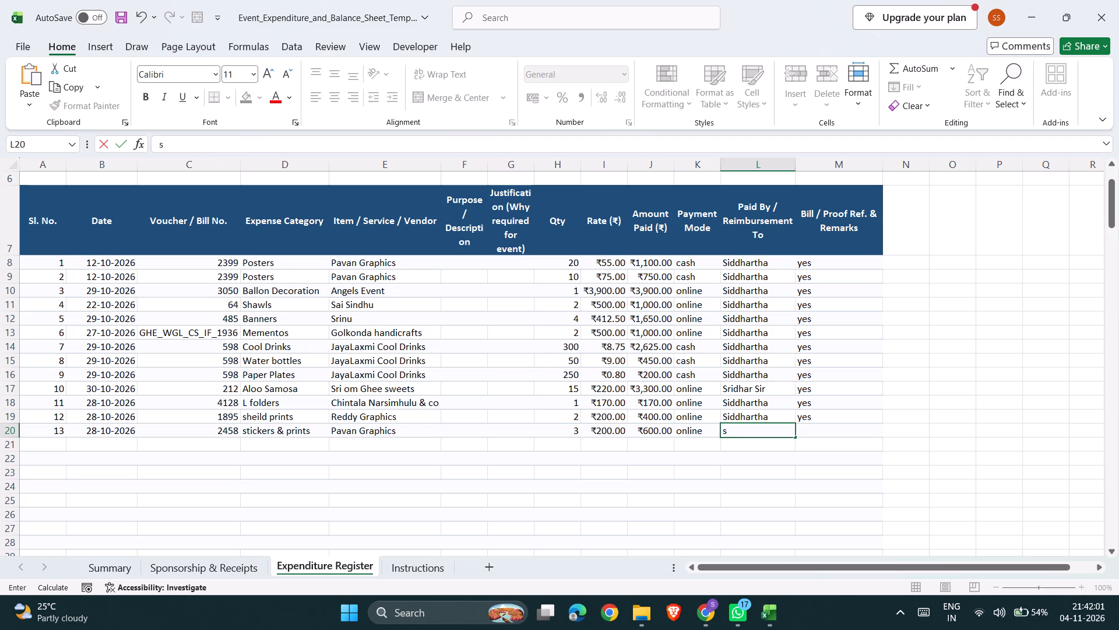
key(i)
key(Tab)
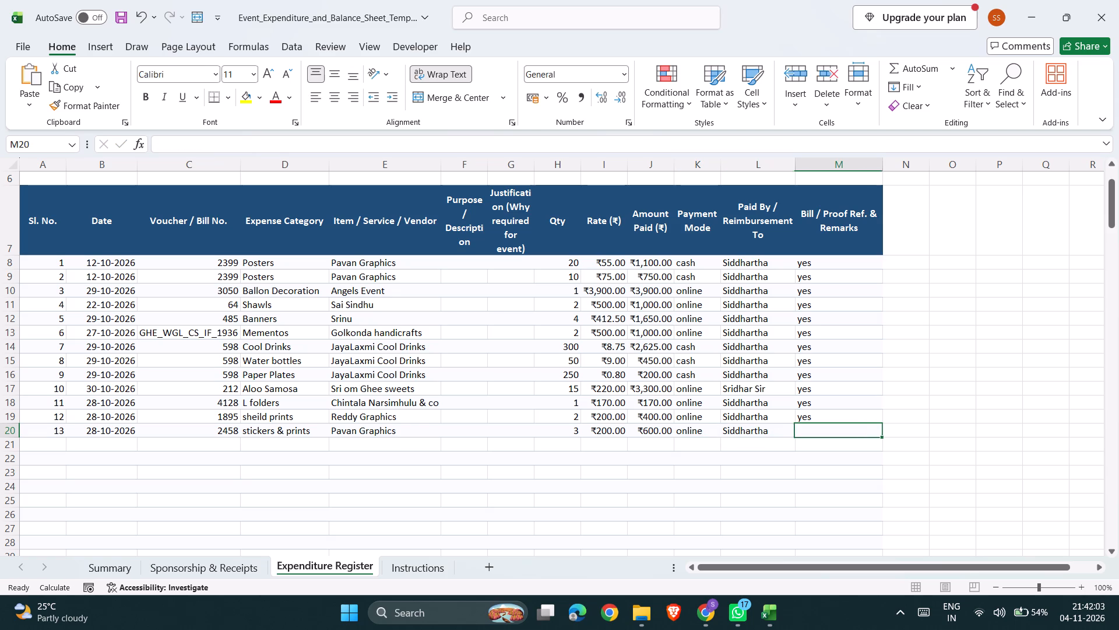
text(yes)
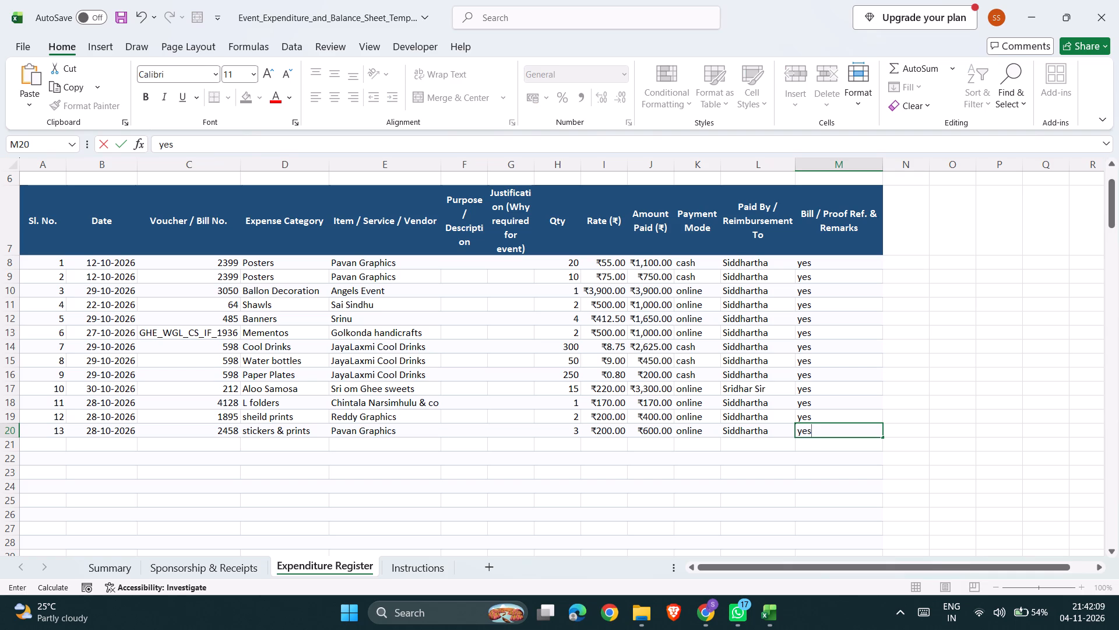
Start the next register row with serial number 14 and Petrol as its expense category.
click(55, 448)
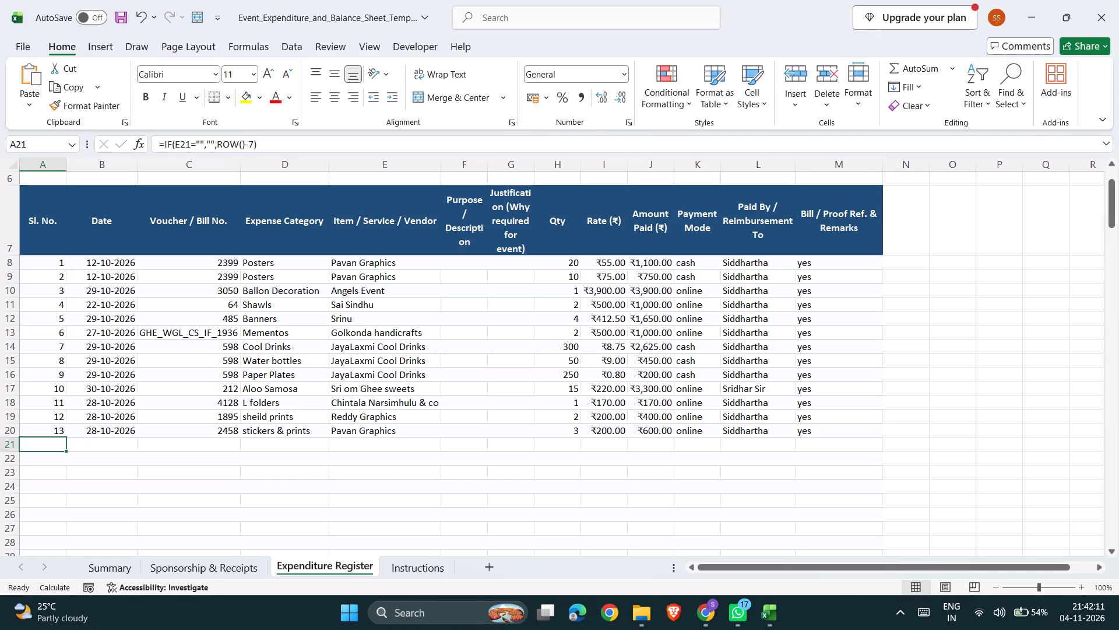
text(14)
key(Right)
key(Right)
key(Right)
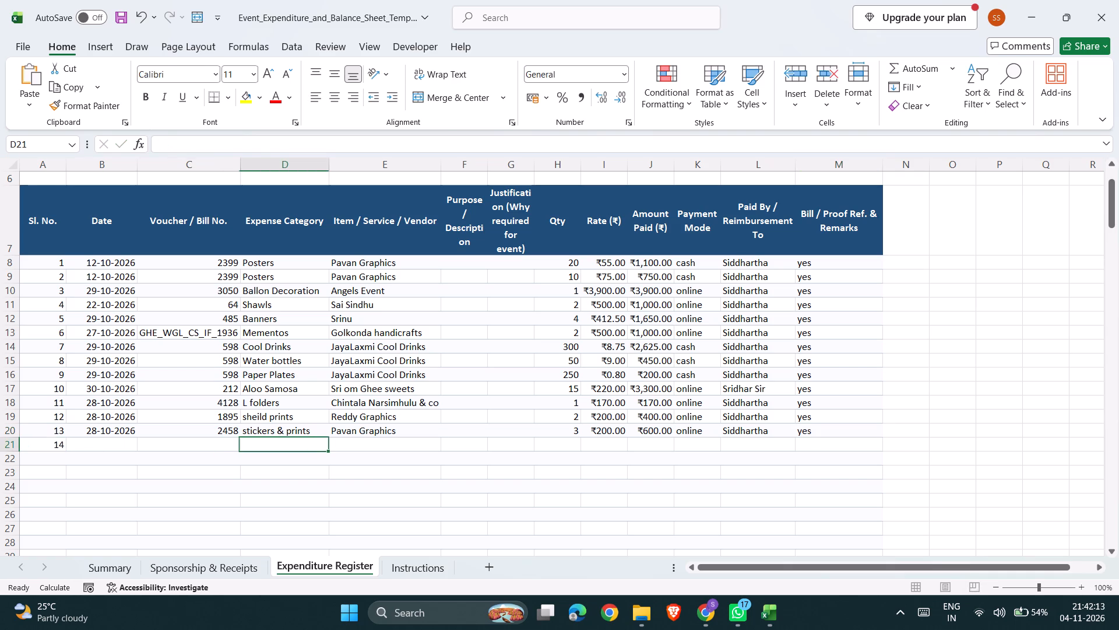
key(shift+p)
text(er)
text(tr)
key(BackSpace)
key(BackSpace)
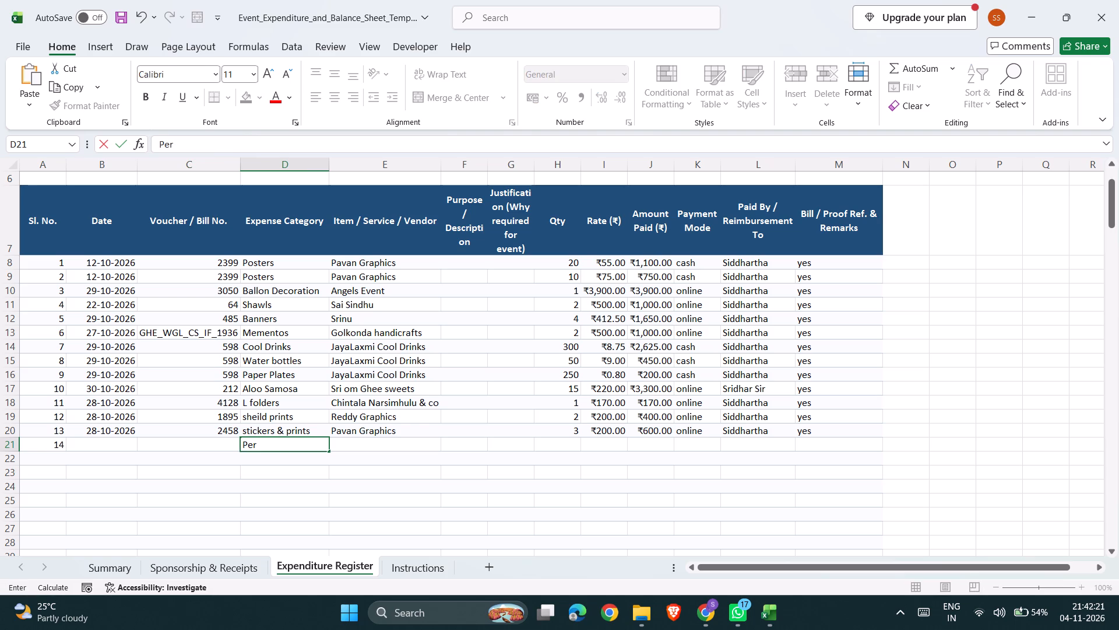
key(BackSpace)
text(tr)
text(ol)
Switch to Calculator and start a running sum of 3950, 100, 100, 100, 250, 100 and 50.
click(343, 607)
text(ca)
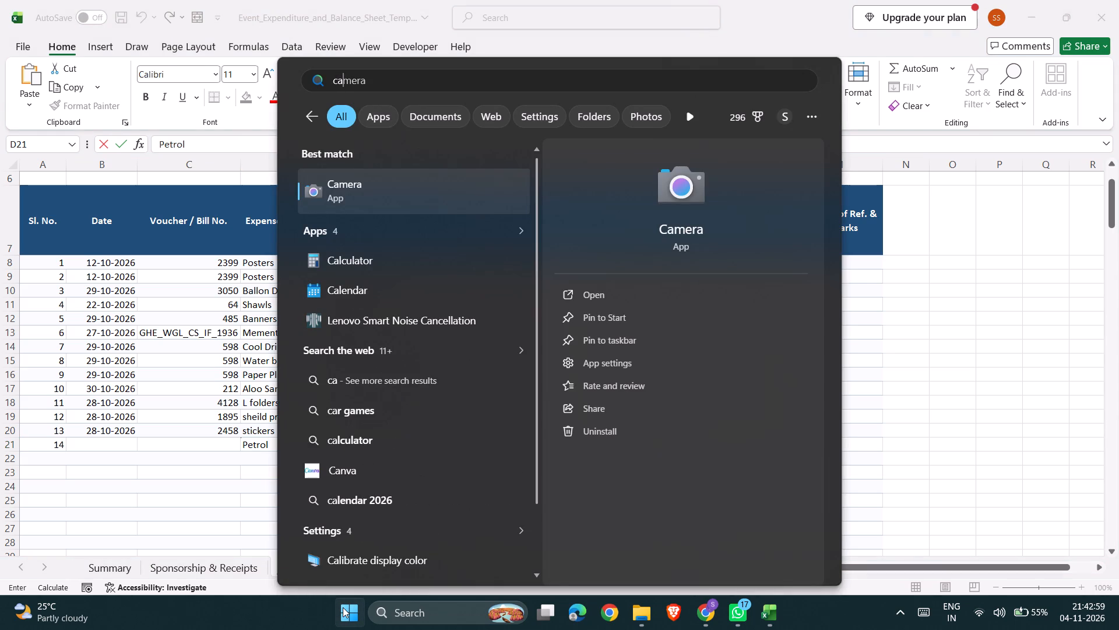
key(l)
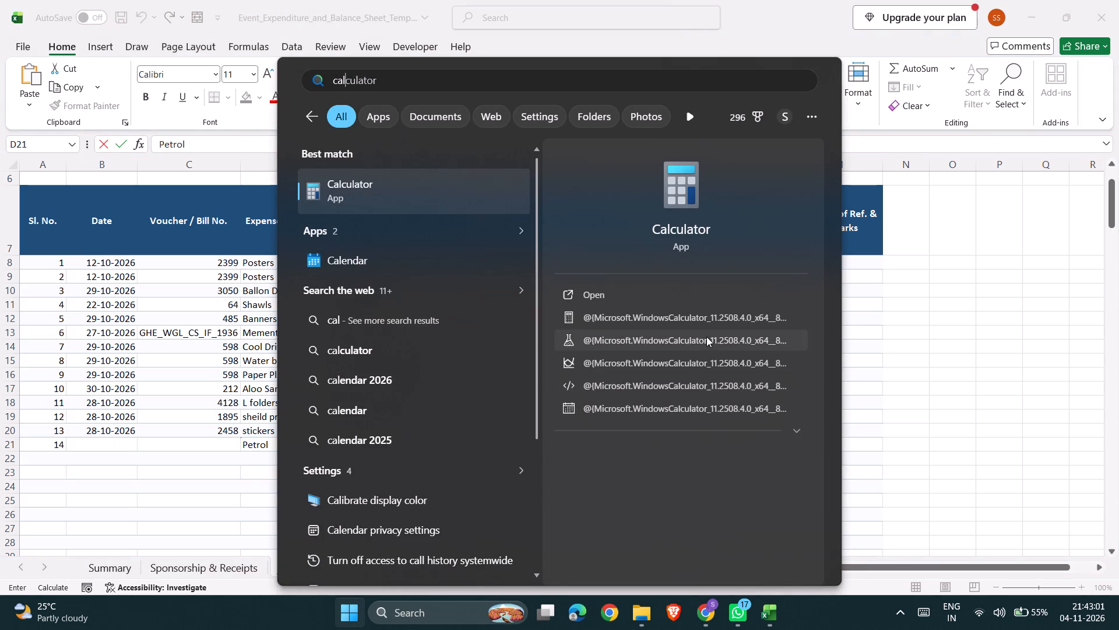
click(653, 299)
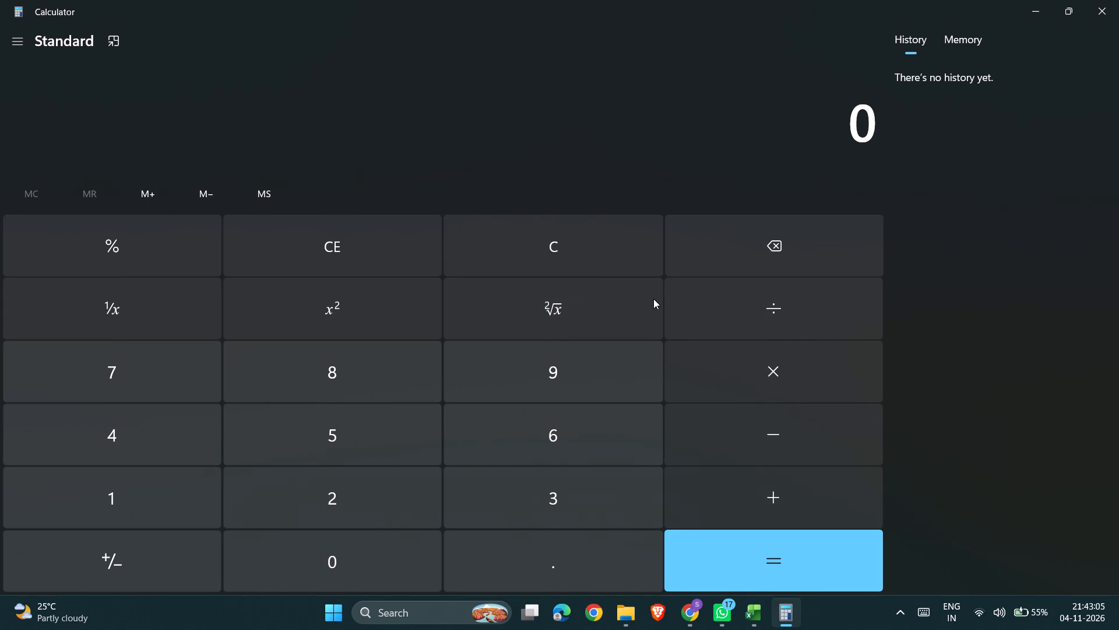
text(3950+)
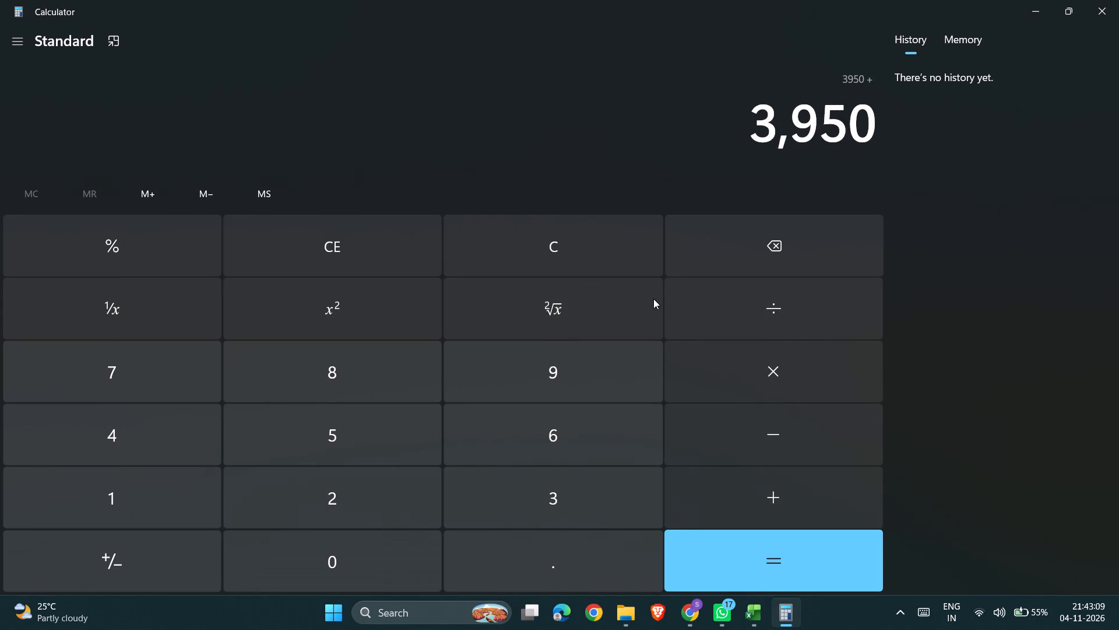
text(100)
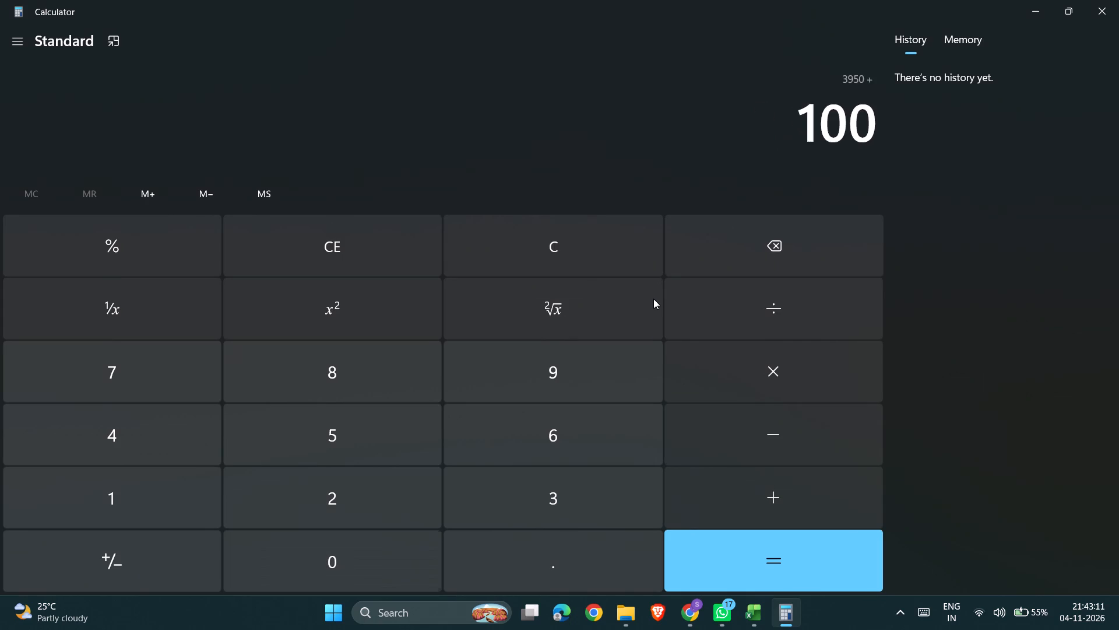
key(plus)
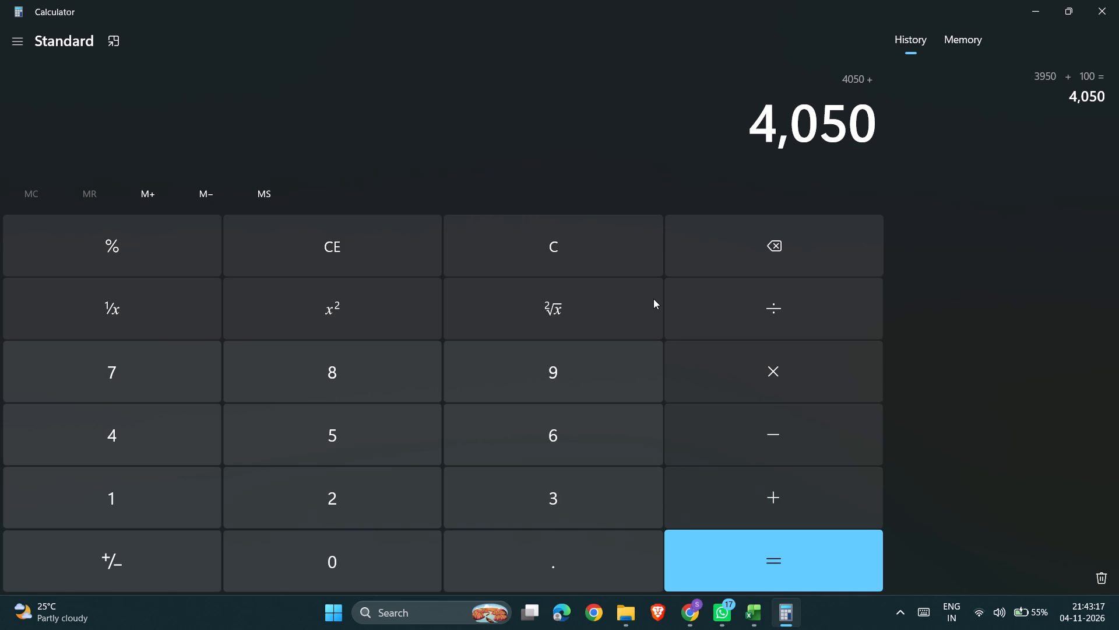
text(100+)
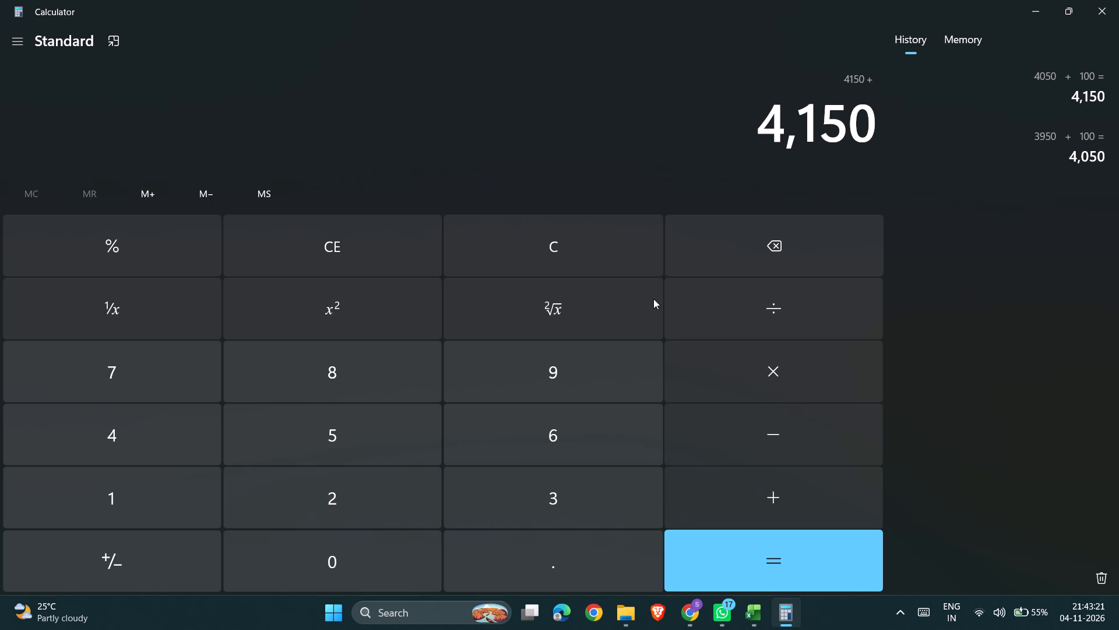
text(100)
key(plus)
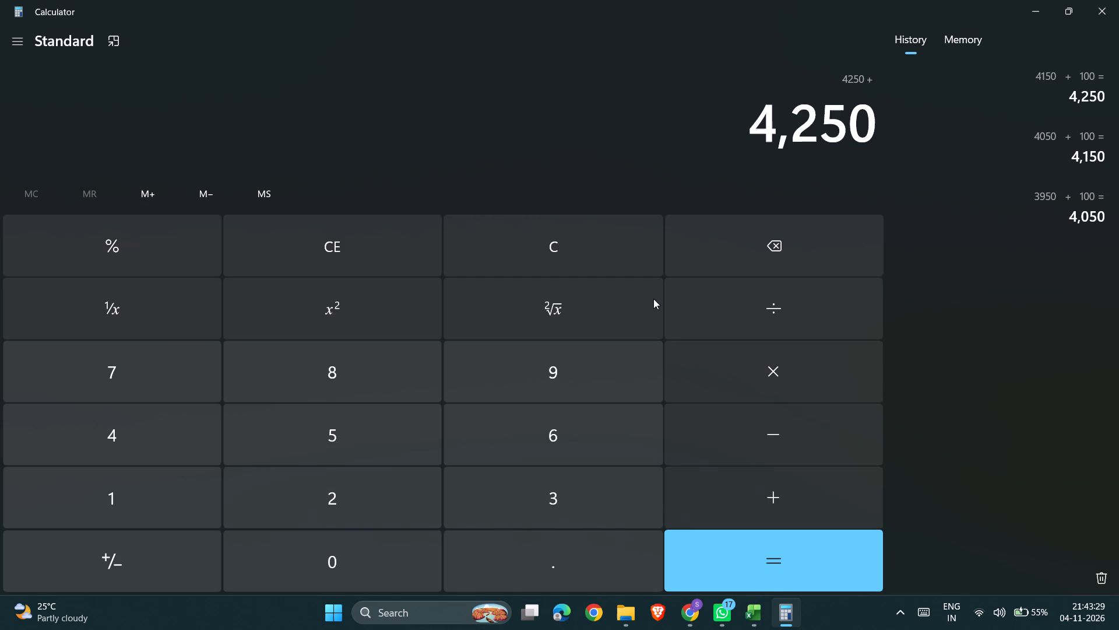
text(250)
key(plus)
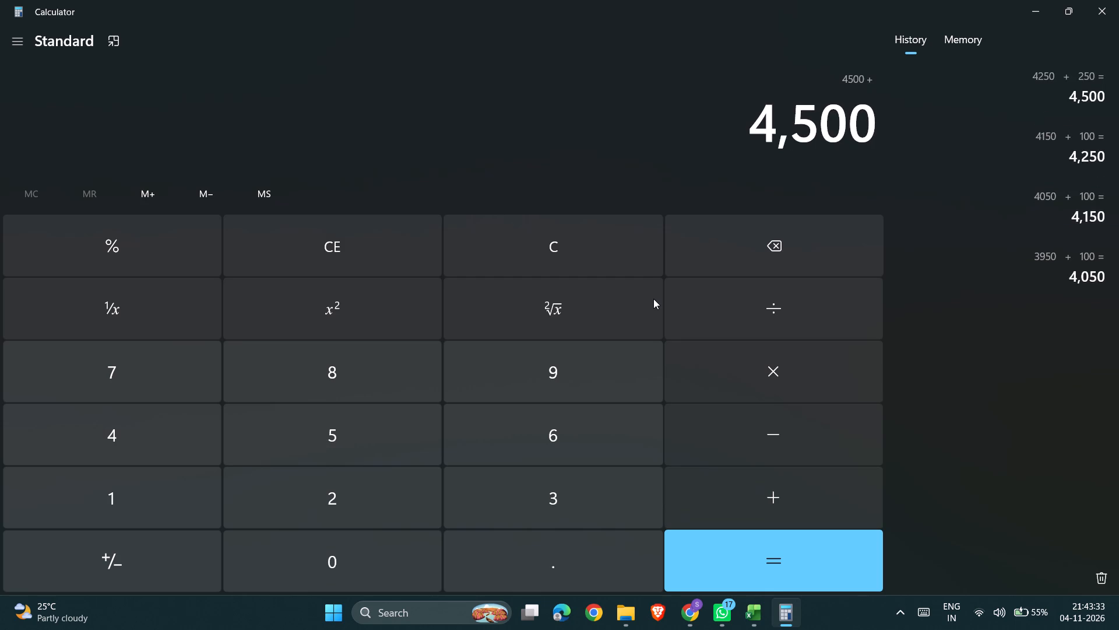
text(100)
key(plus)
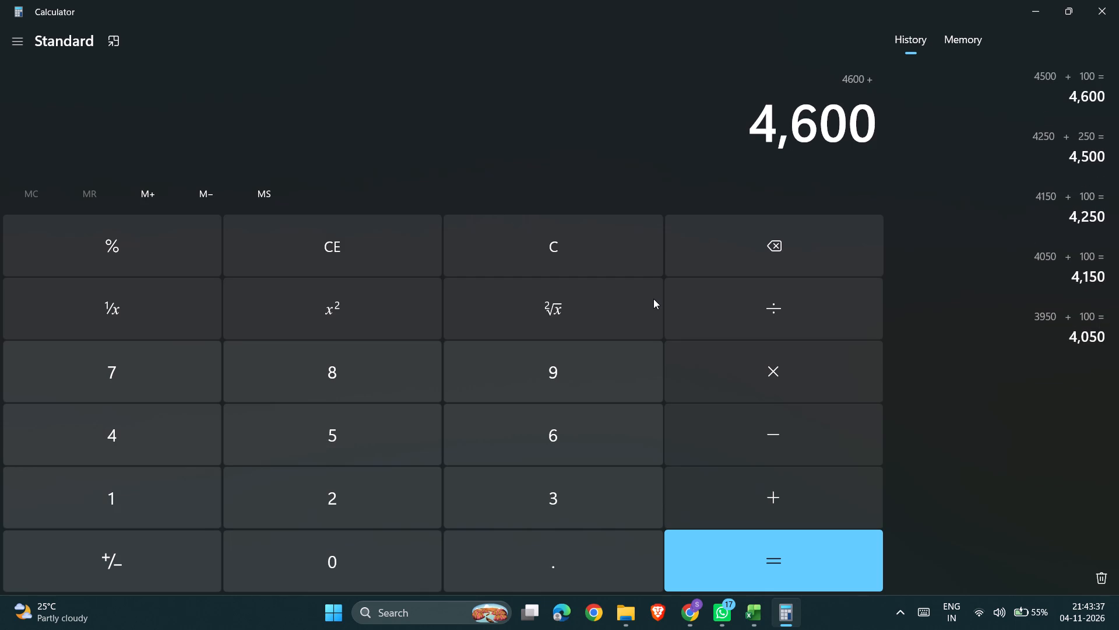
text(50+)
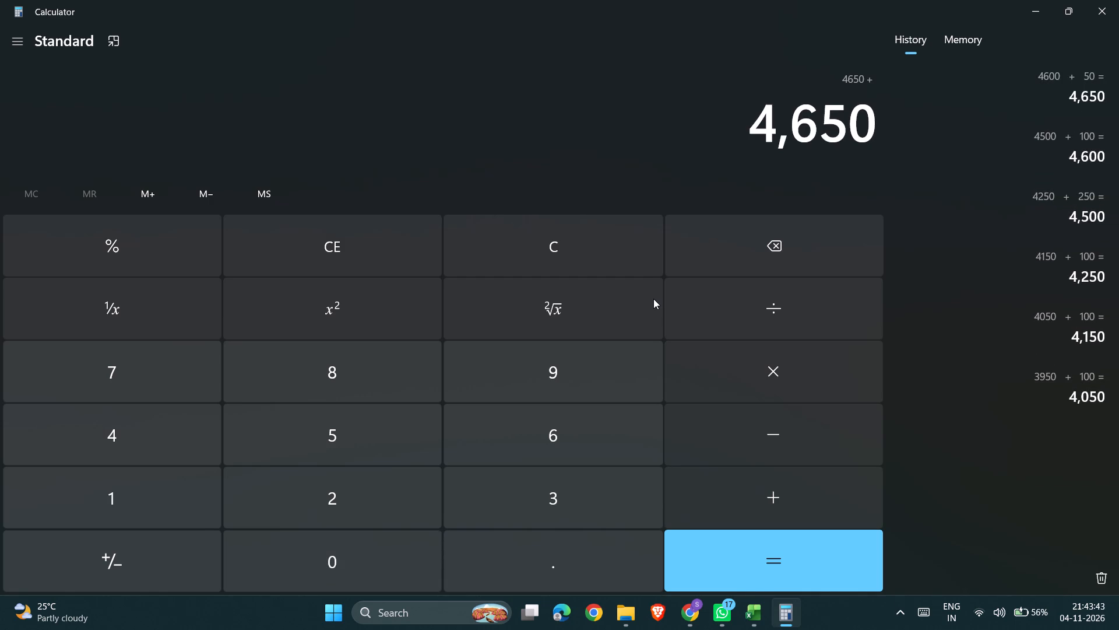
Continue the running sum by adding 200, 211, 150, five amounts of 100 and 370, and total it.
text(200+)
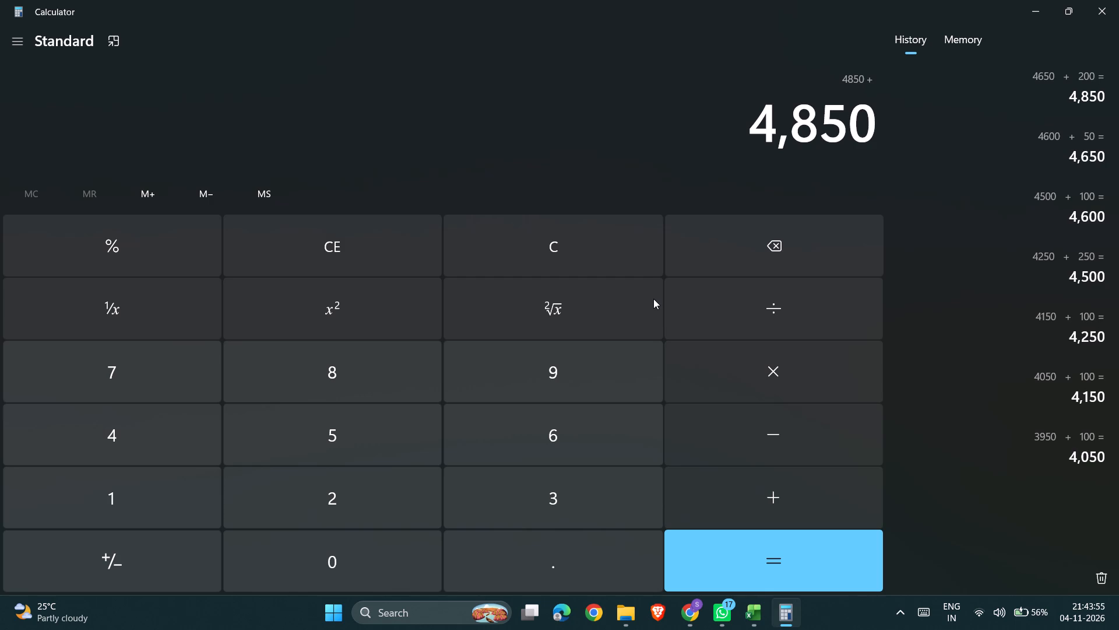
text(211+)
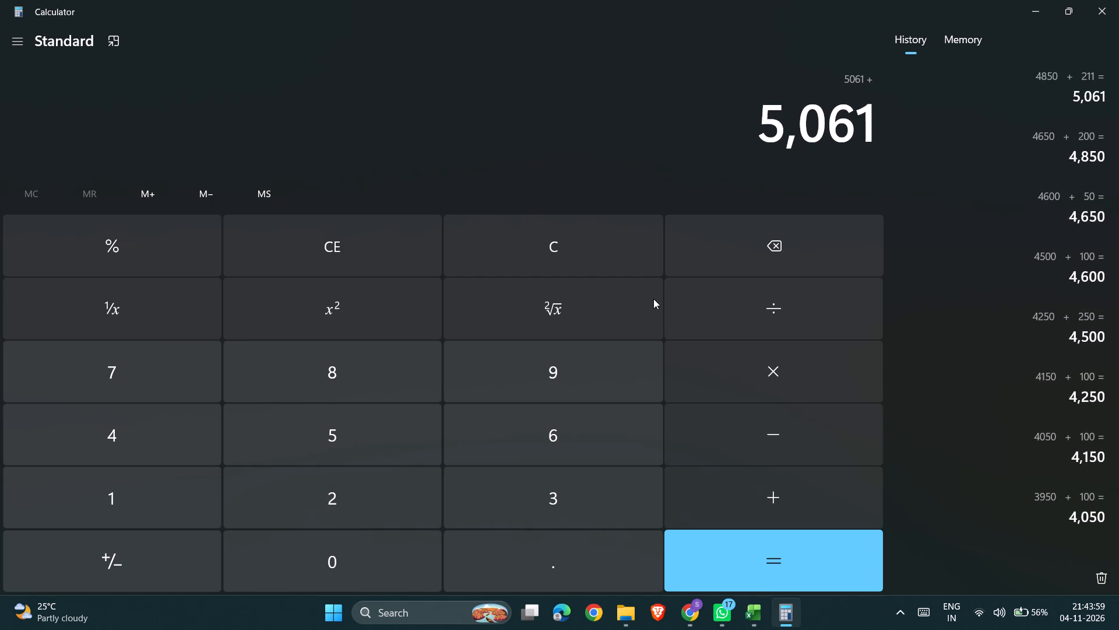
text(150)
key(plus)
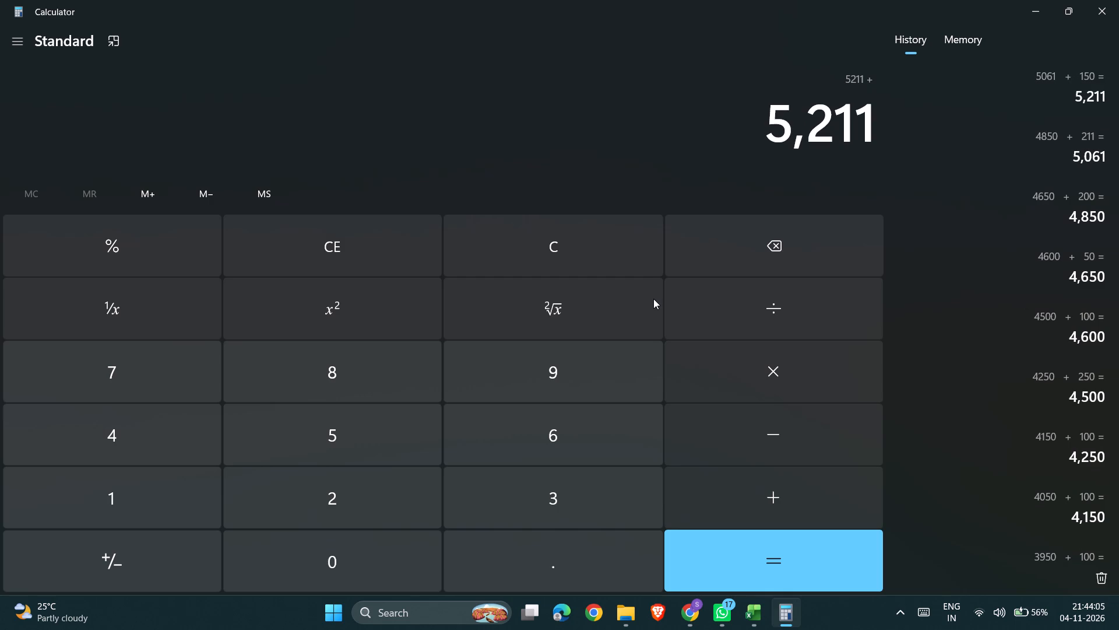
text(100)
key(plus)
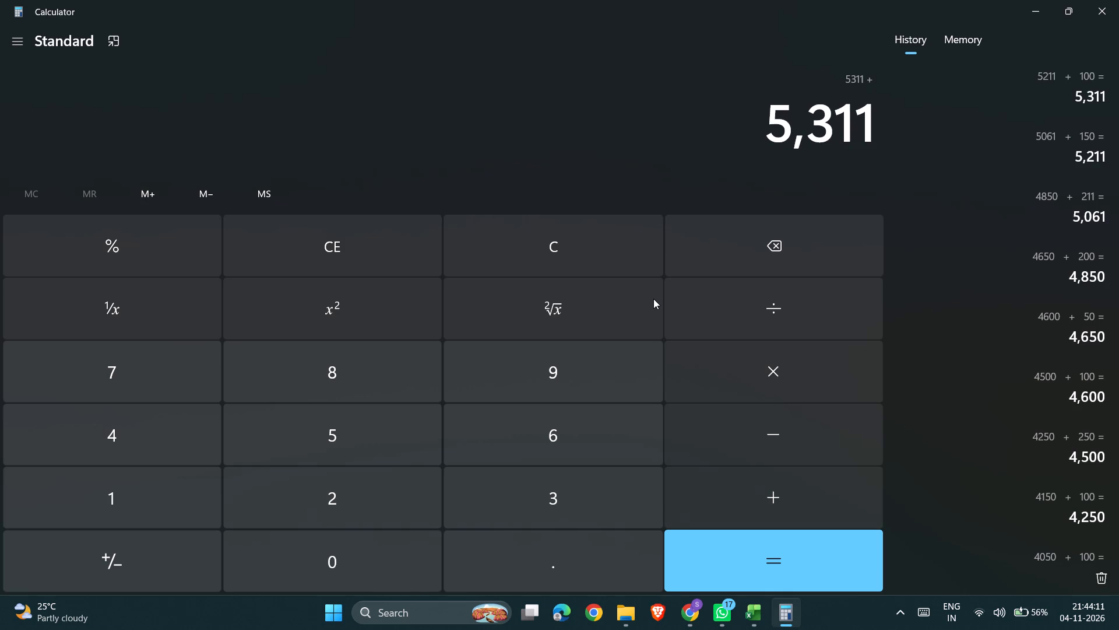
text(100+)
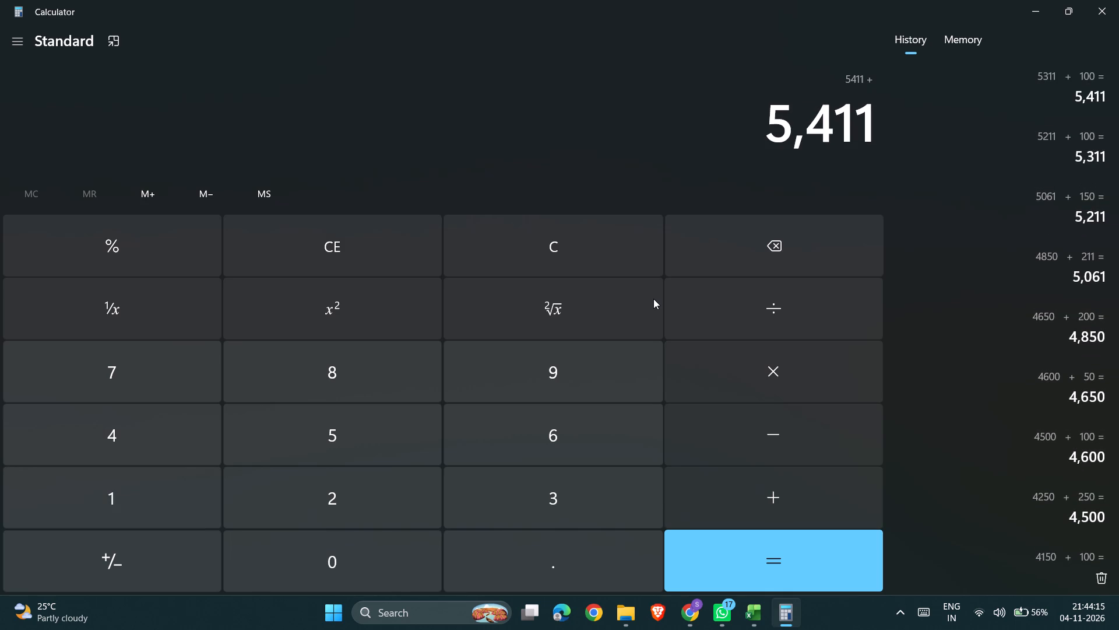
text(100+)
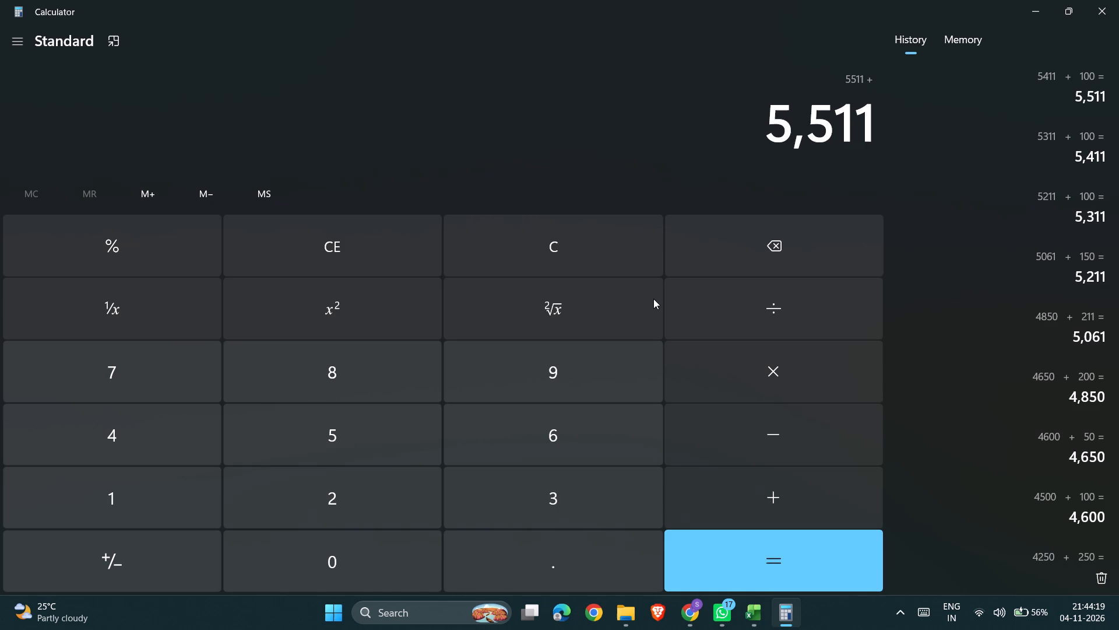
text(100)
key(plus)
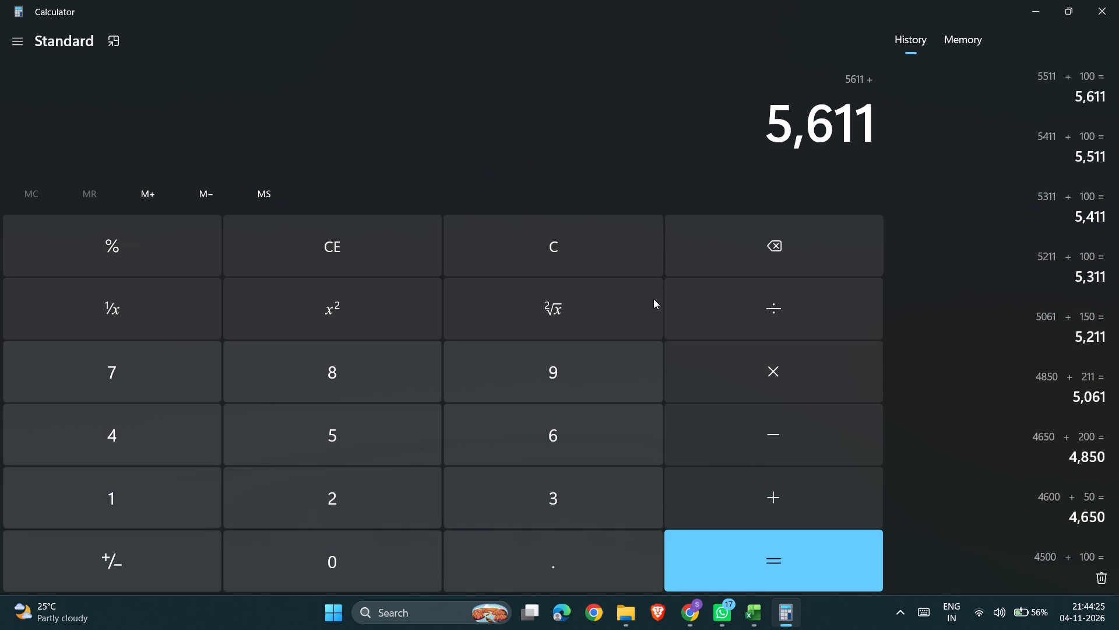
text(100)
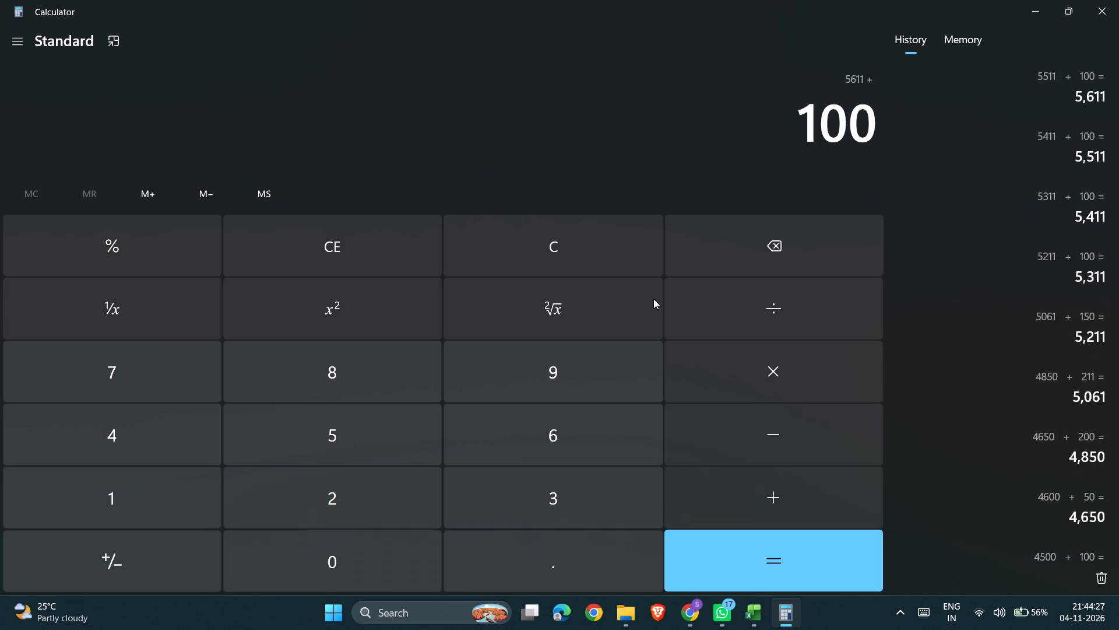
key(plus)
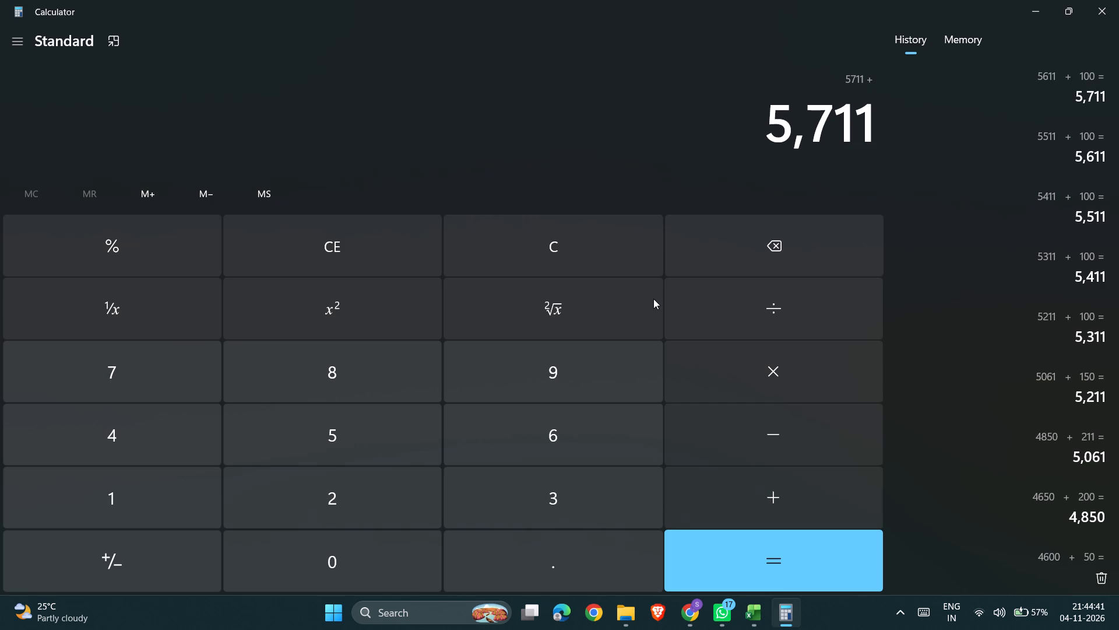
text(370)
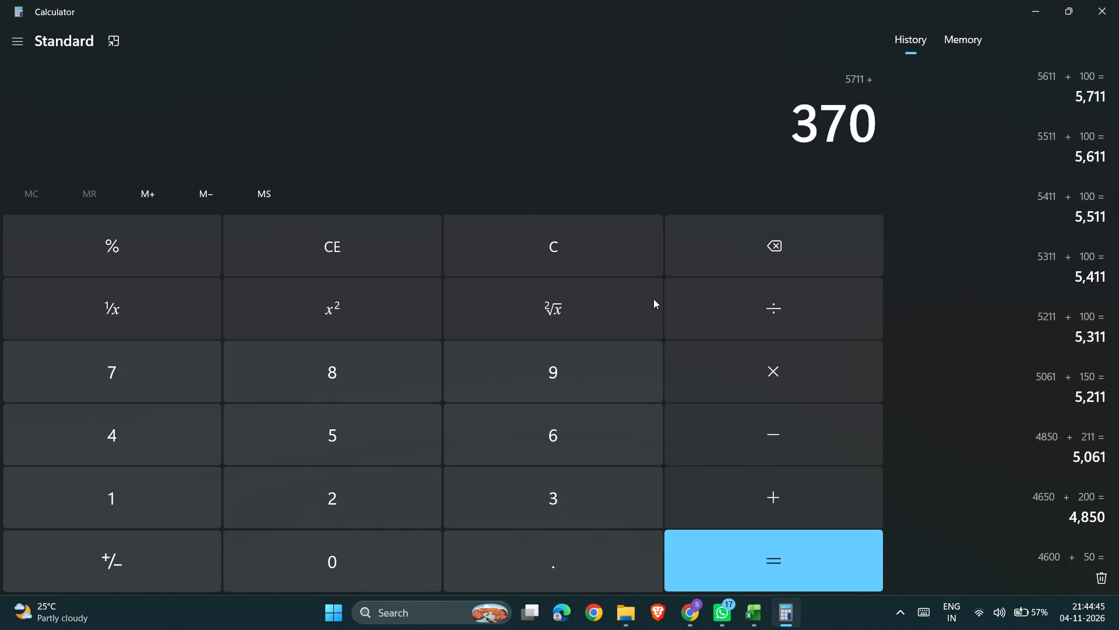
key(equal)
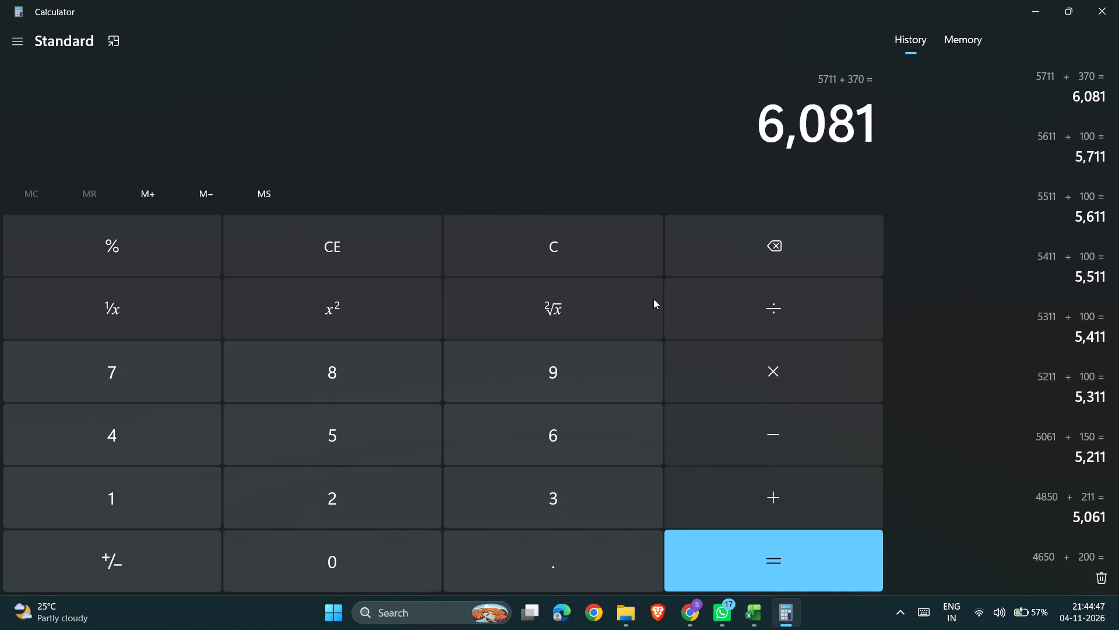
Switch back to Excel and enter a rate of 115.11 for entry 14, Petrol.
click(754, 600)
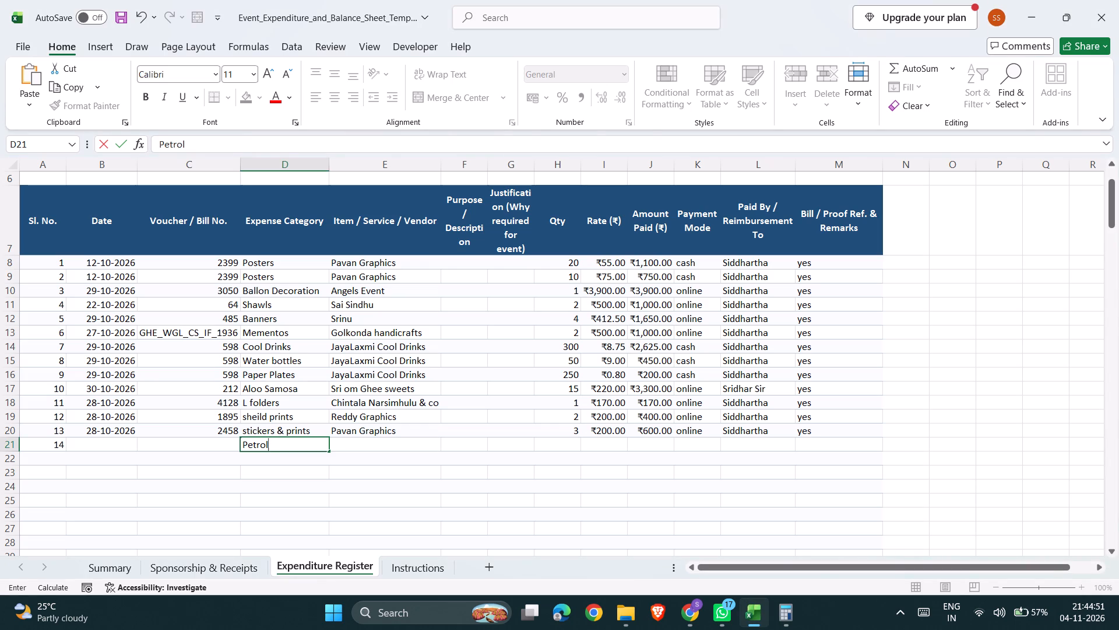
click(600, 447)
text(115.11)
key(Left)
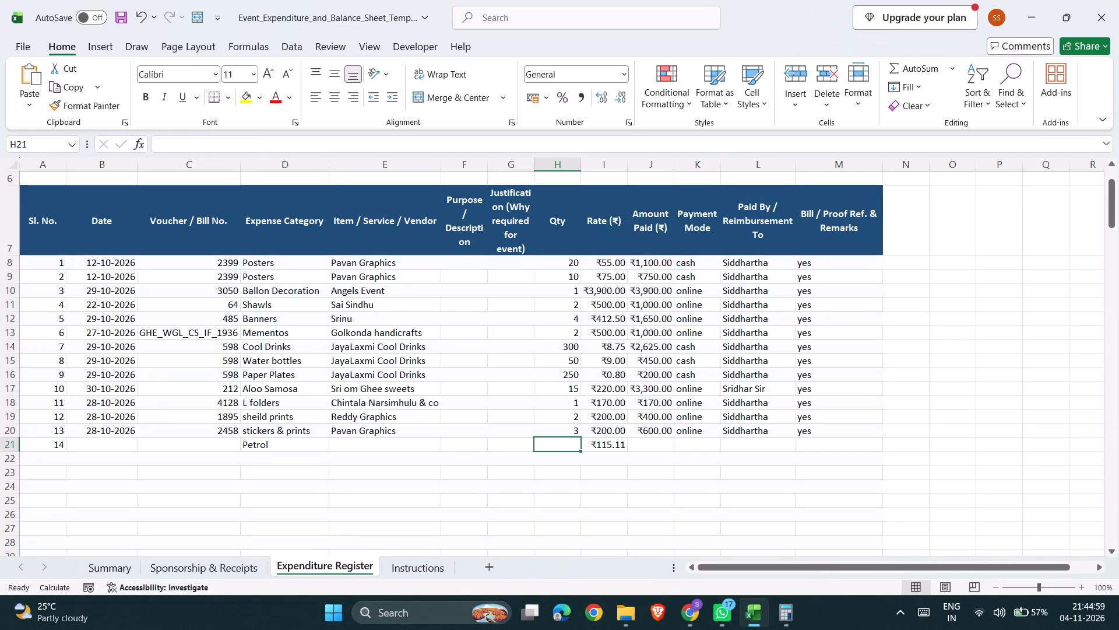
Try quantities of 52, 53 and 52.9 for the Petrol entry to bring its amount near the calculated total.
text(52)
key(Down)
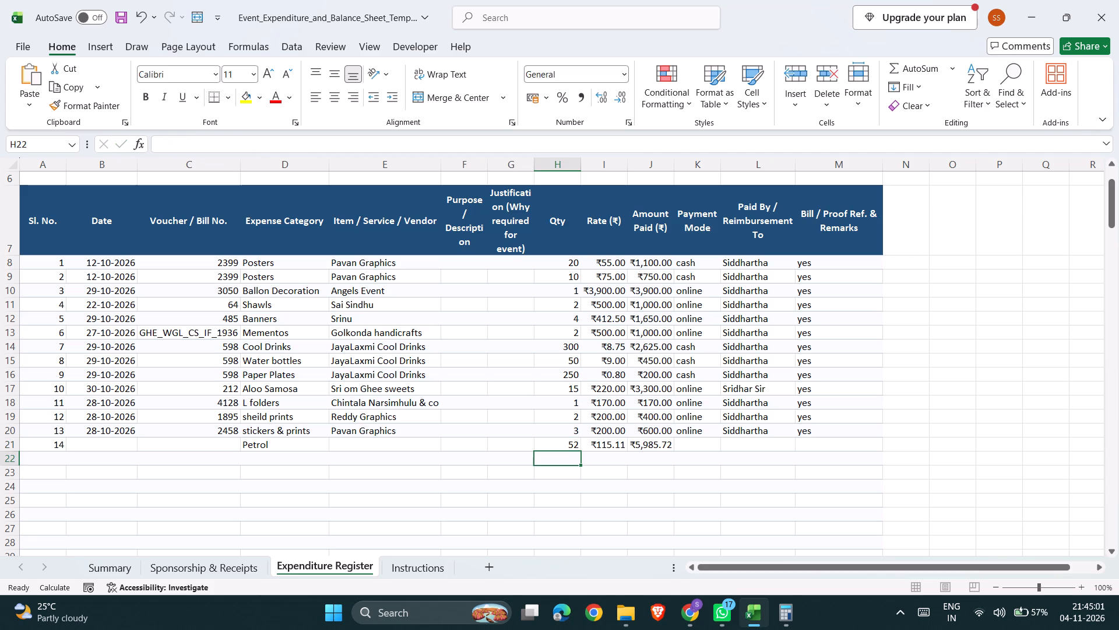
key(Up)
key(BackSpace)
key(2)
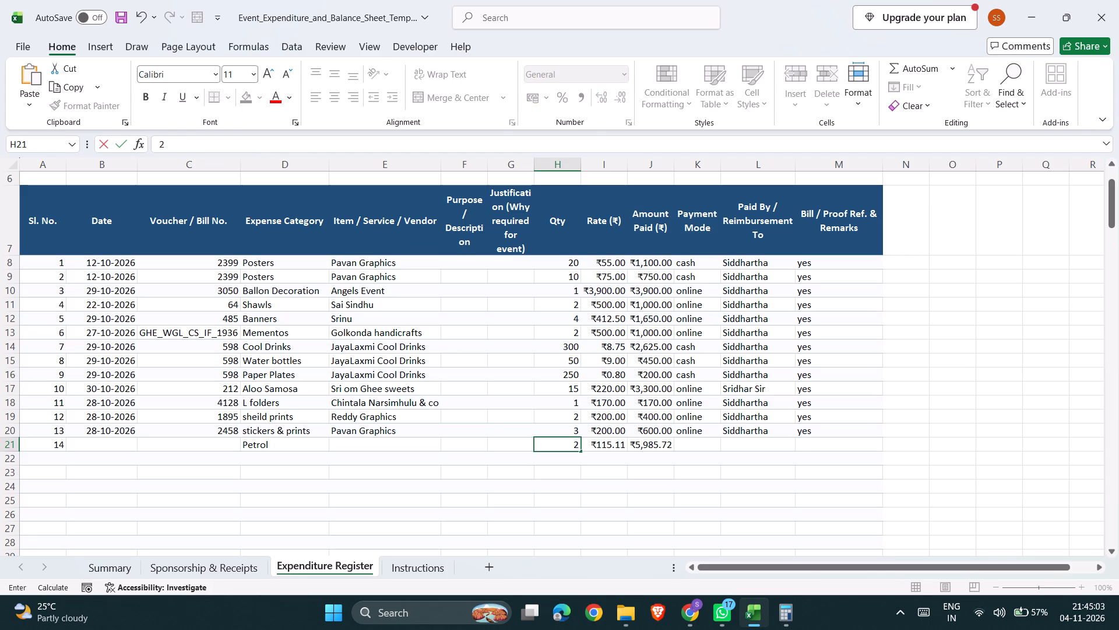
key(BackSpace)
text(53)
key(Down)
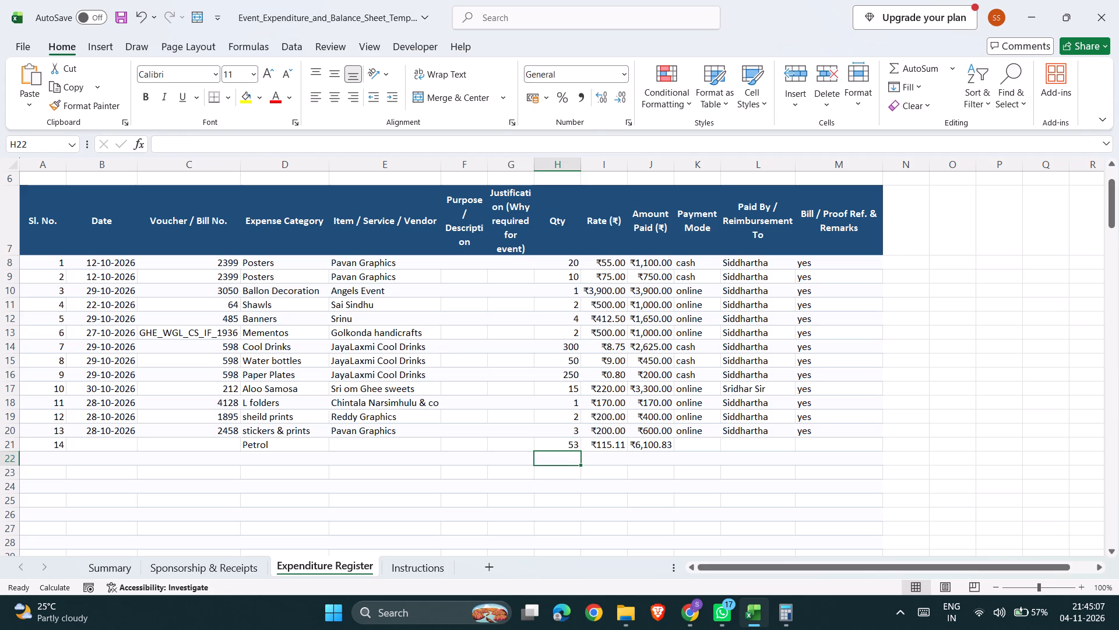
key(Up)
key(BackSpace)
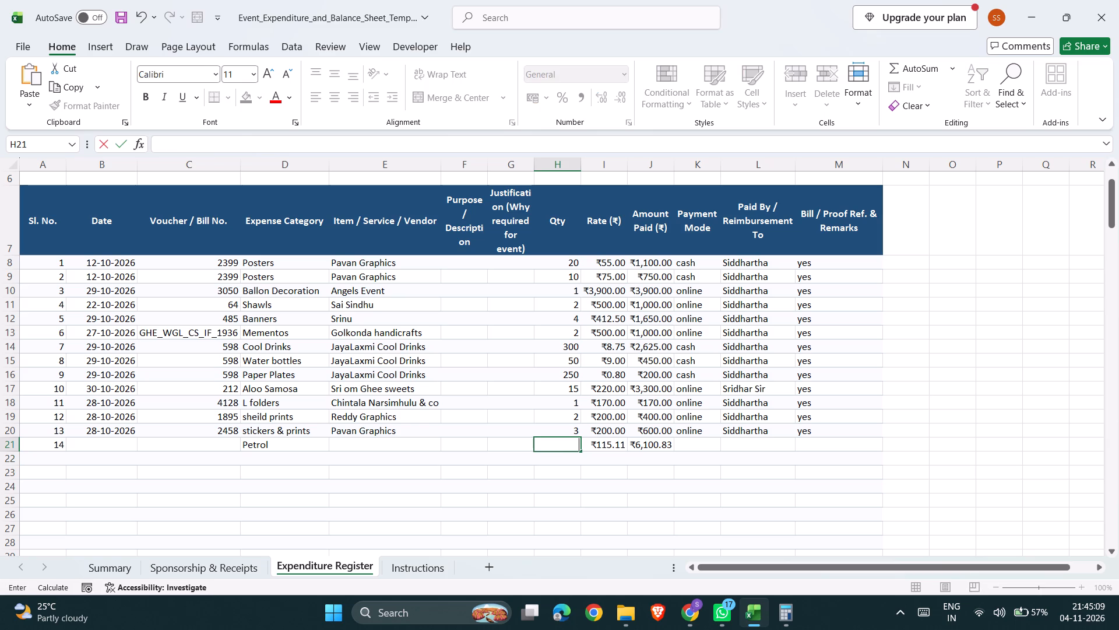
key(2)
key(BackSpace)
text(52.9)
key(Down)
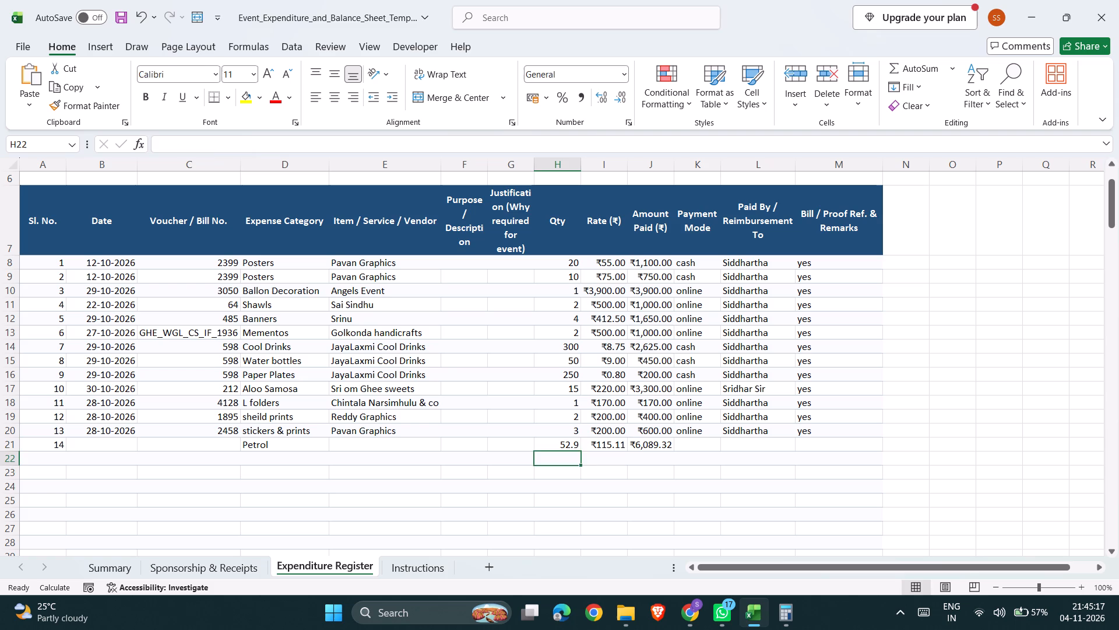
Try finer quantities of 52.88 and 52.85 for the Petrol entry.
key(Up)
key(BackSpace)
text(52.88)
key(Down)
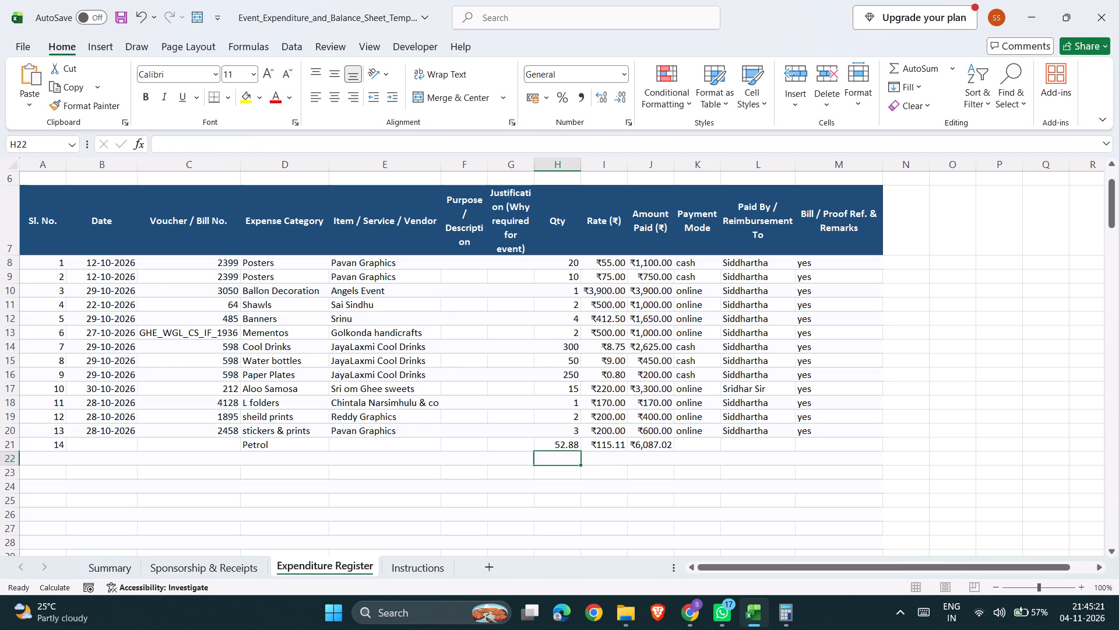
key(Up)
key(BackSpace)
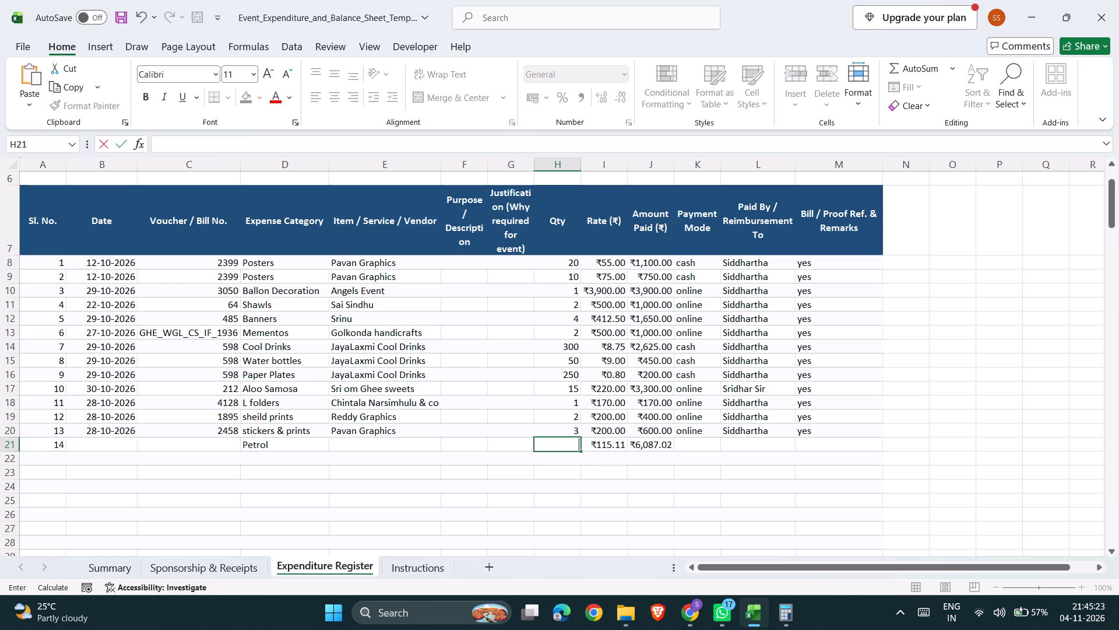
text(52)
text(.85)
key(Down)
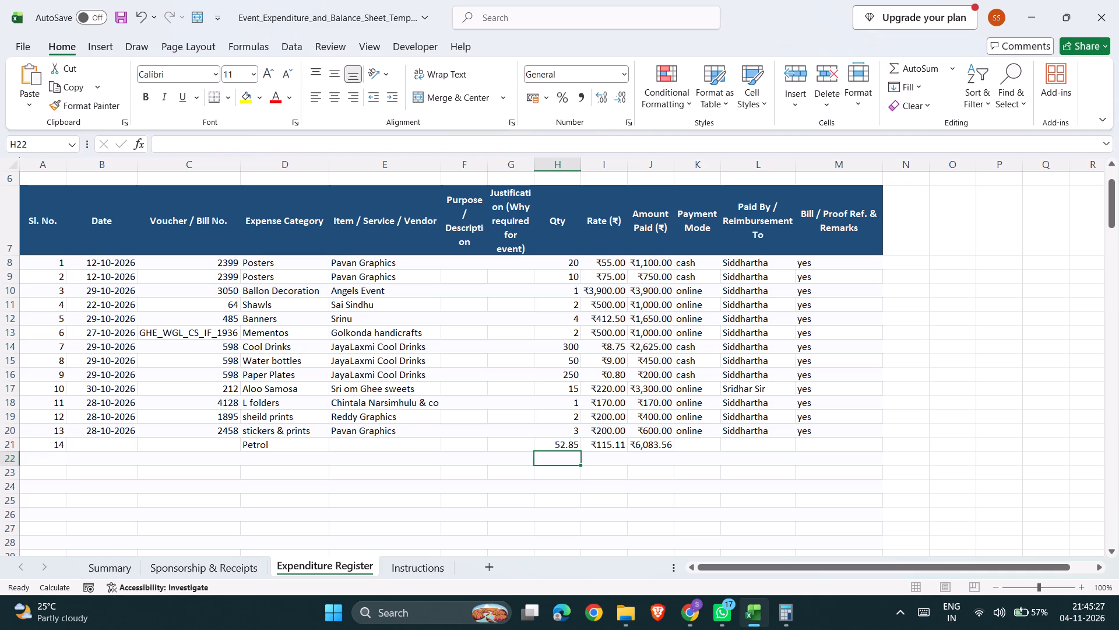
Set the Petrol entry's quantity to 52.83.
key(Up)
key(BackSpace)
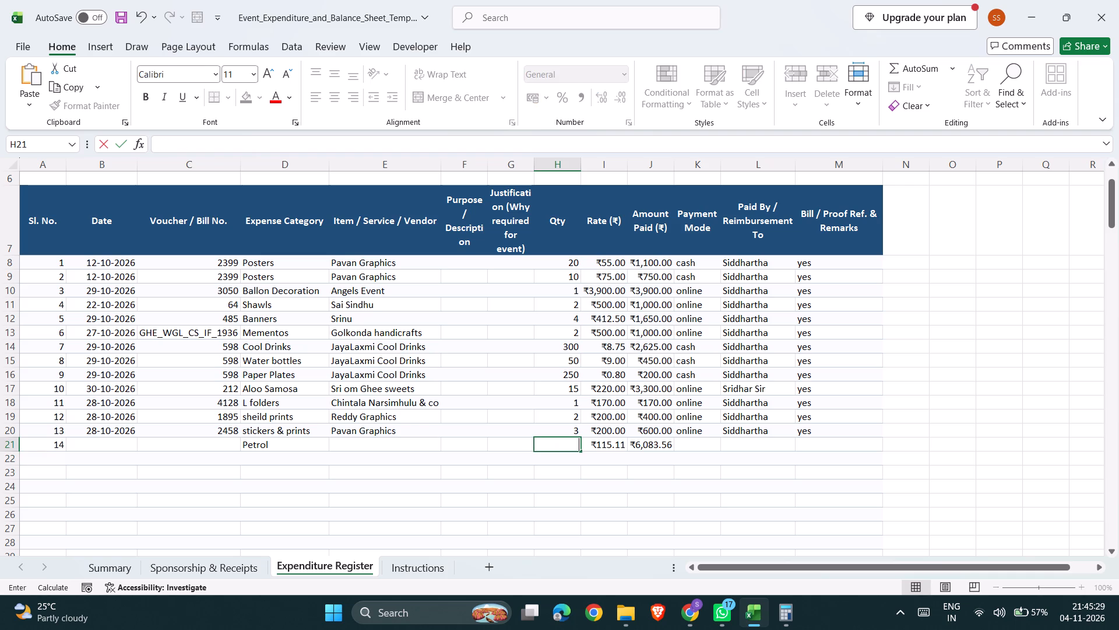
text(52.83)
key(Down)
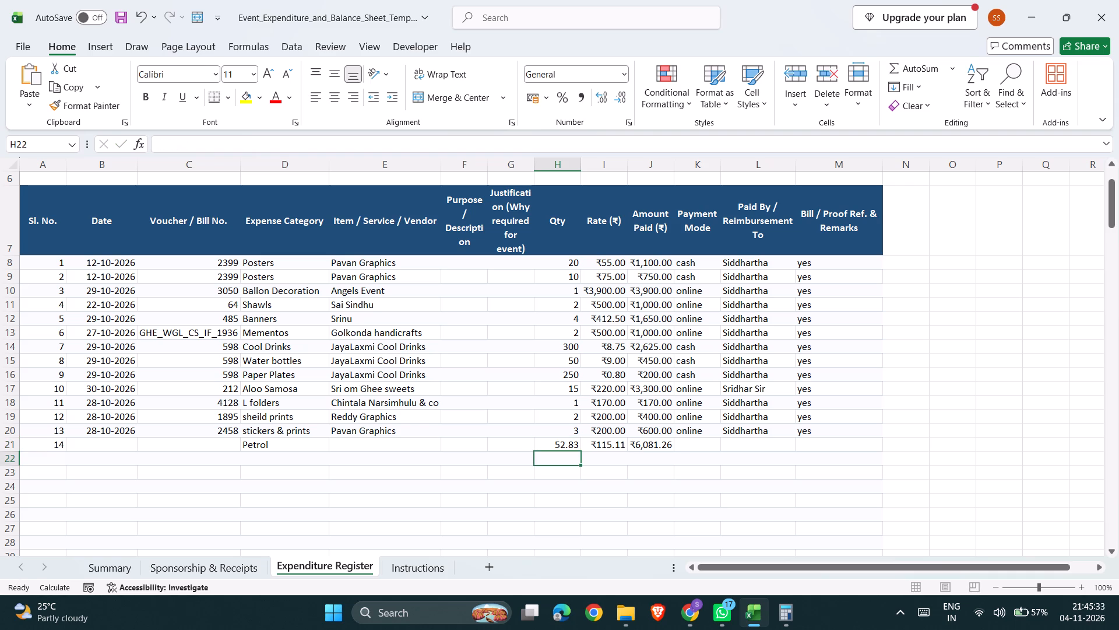
Enter online as the payment mode for entry 14, Petrol.
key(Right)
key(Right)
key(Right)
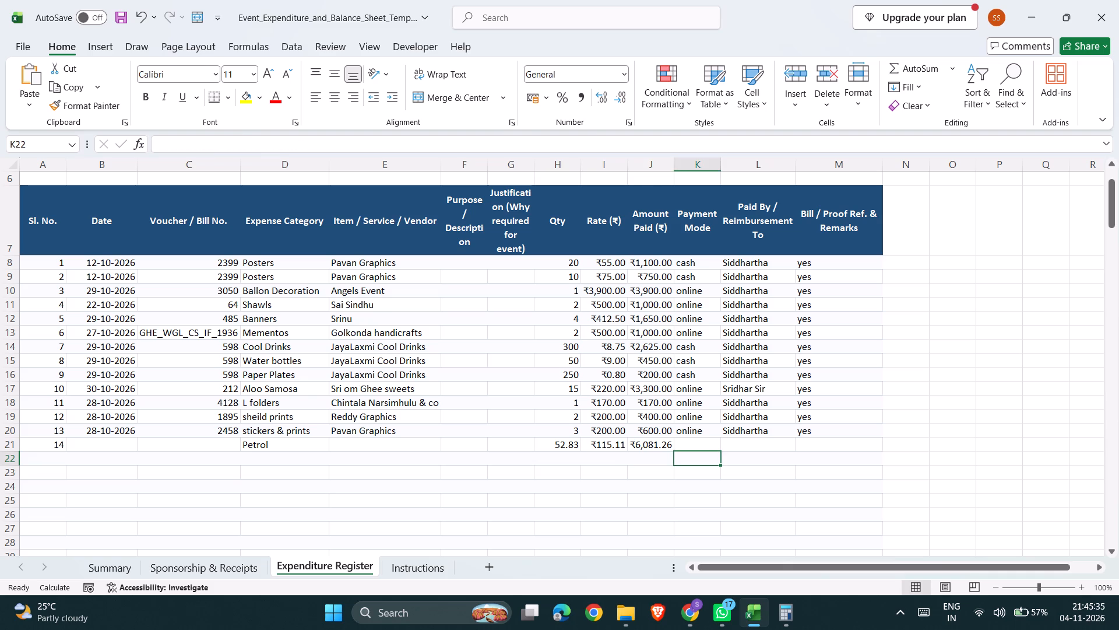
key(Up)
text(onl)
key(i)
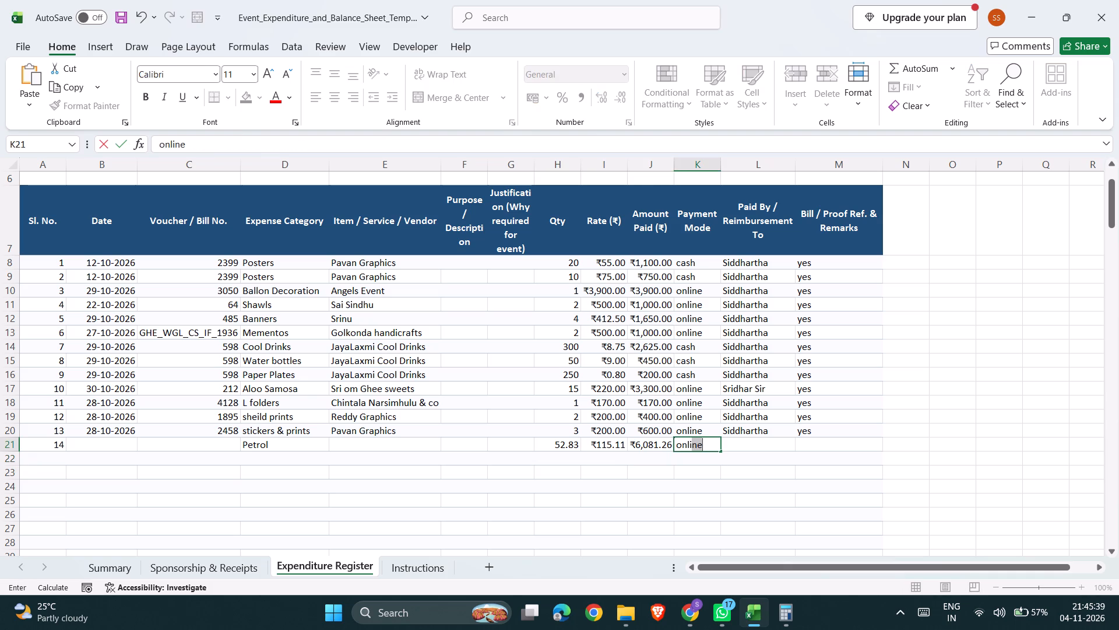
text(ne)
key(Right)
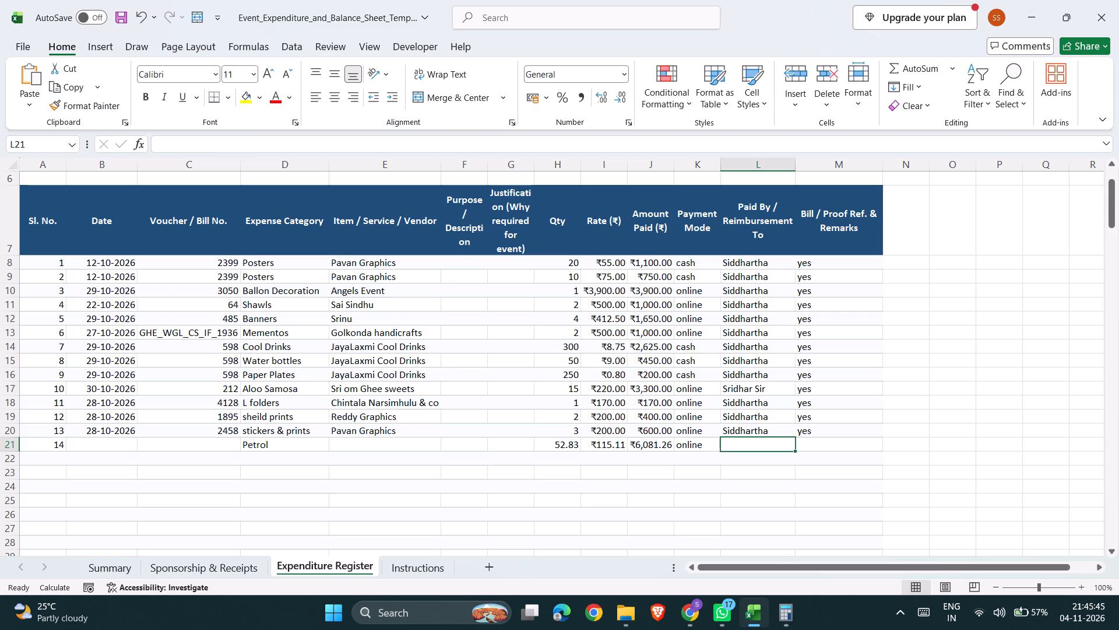
Enter Siddhartha & Nikhil as the Paid By / Reimbursement To value for entry 14, Petrol.
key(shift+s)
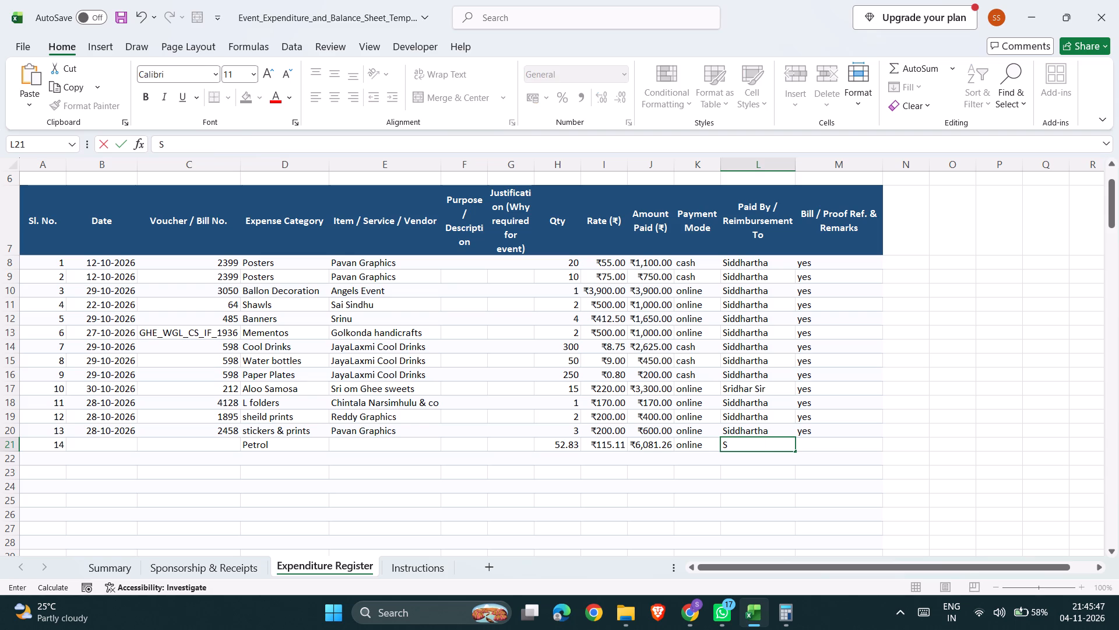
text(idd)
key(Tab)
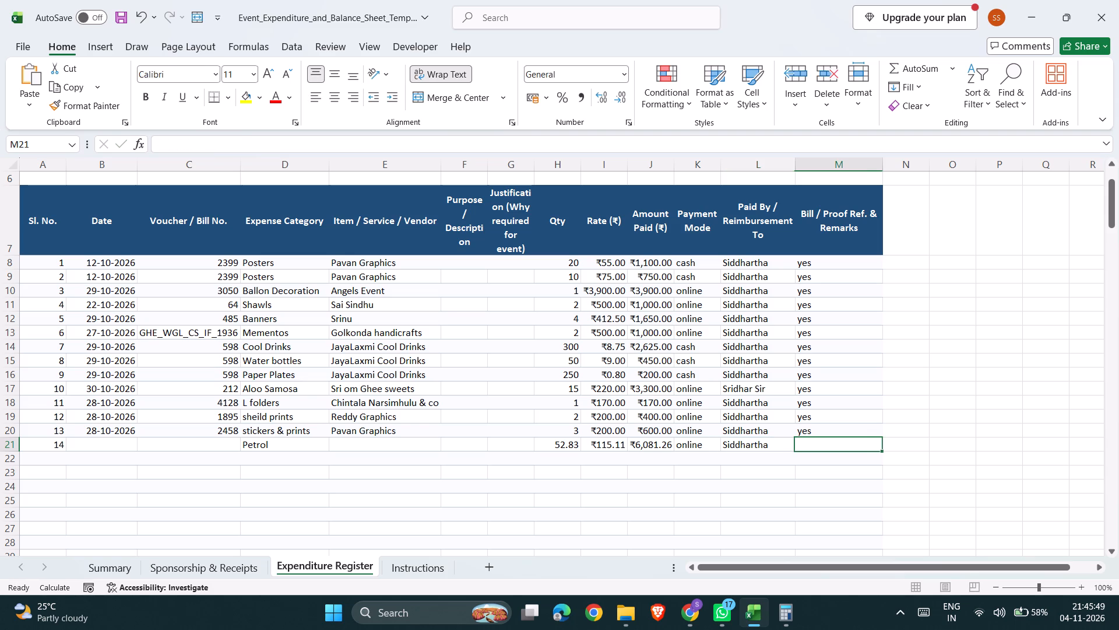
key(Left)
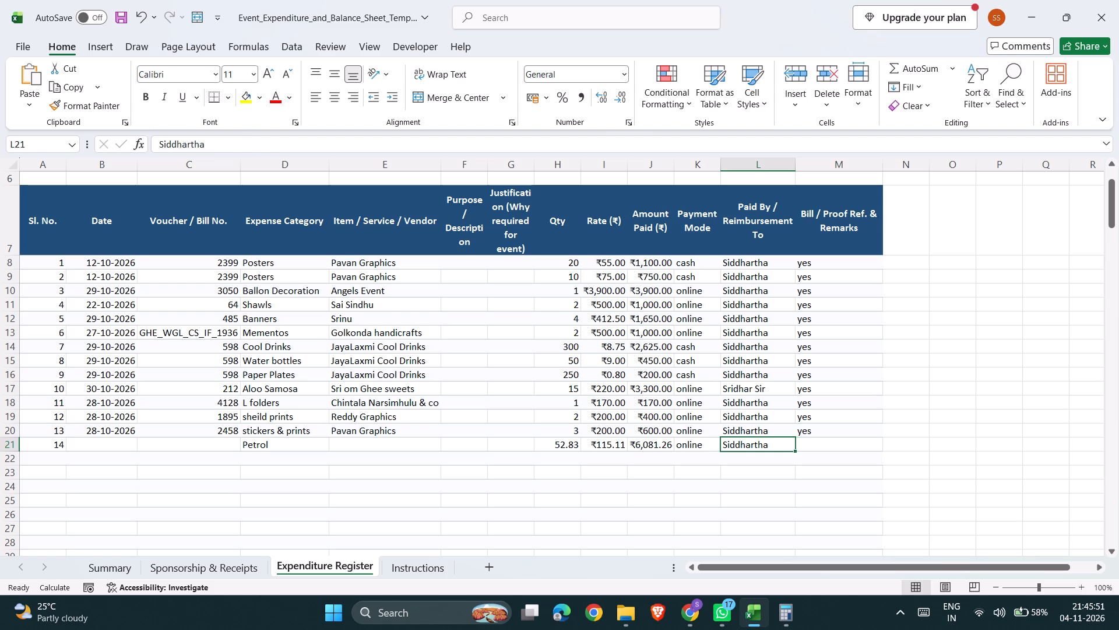
click(220, 142)
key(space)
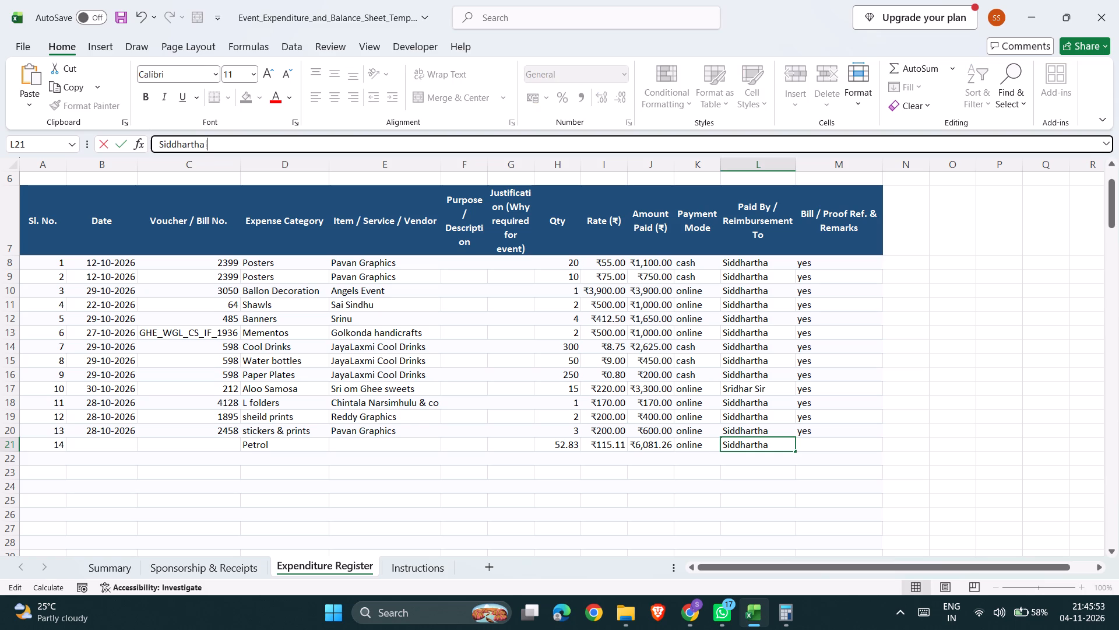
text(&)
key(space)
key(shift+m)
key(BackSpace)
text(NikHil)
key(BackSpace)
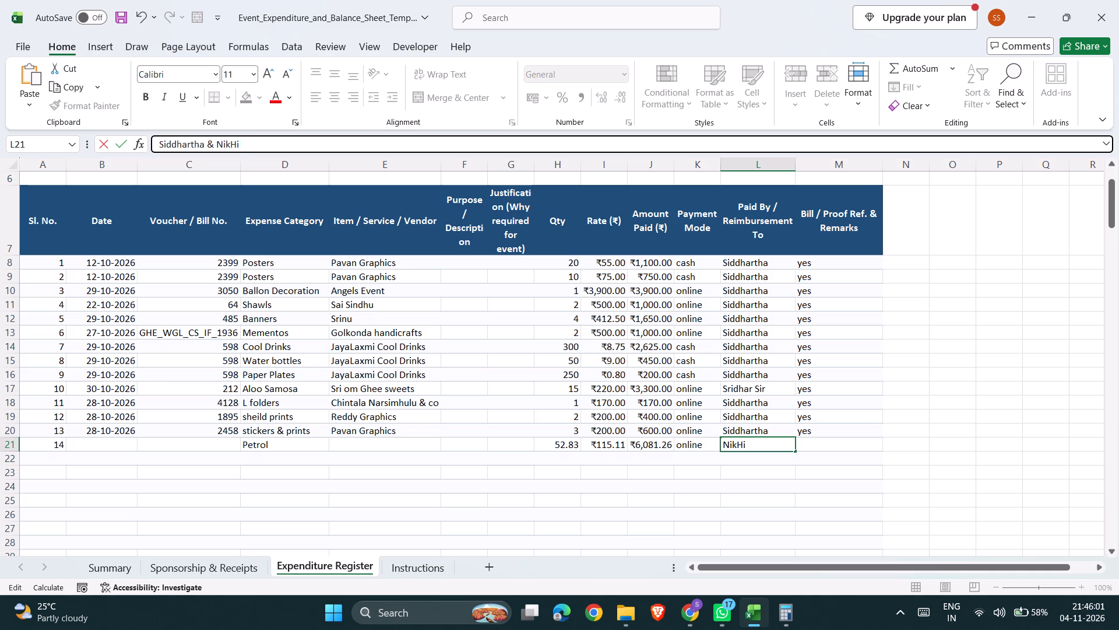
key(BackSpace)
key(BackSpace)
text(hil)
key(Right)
click(807, 450)
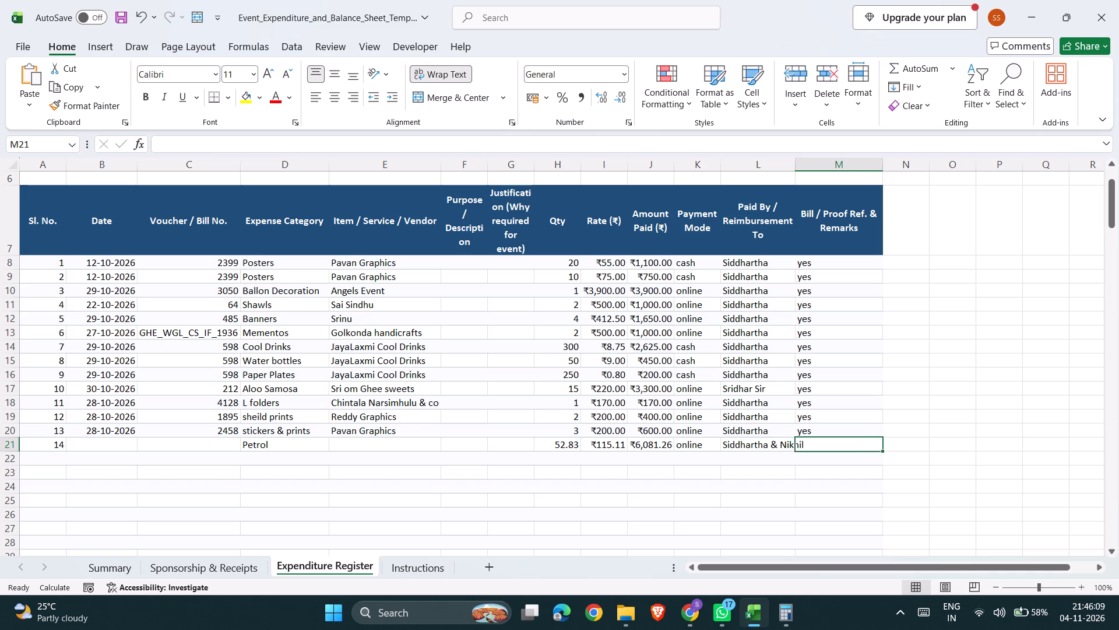
Widen the Paid By / Reimbursement To column so the Petrol entry's names fit inside it.
click(756, 167)
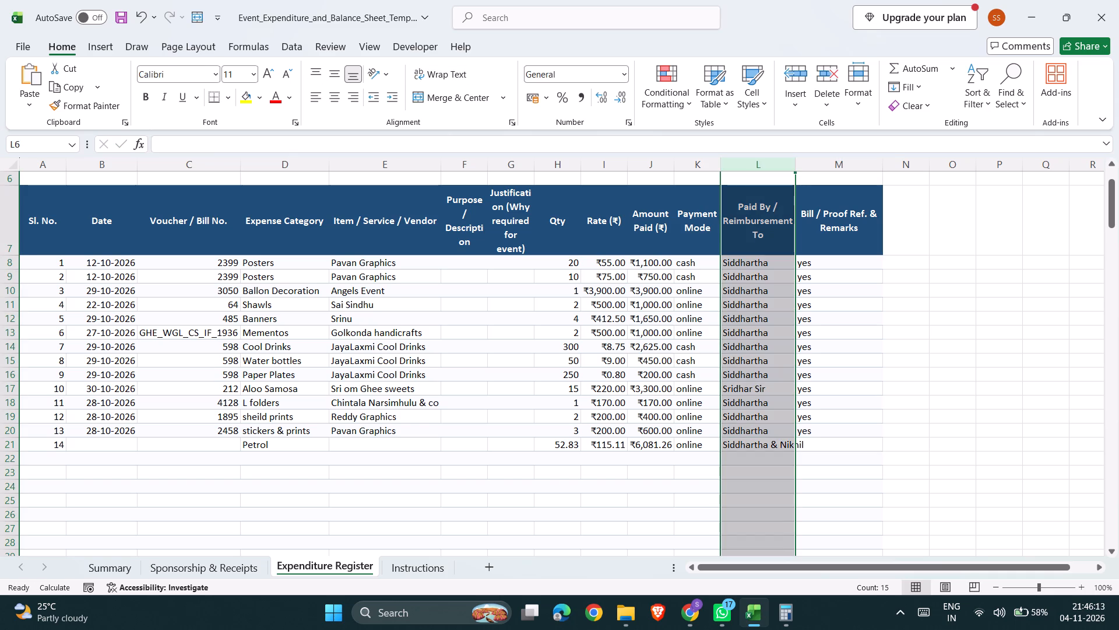
drag(796, 165, 810, 165)
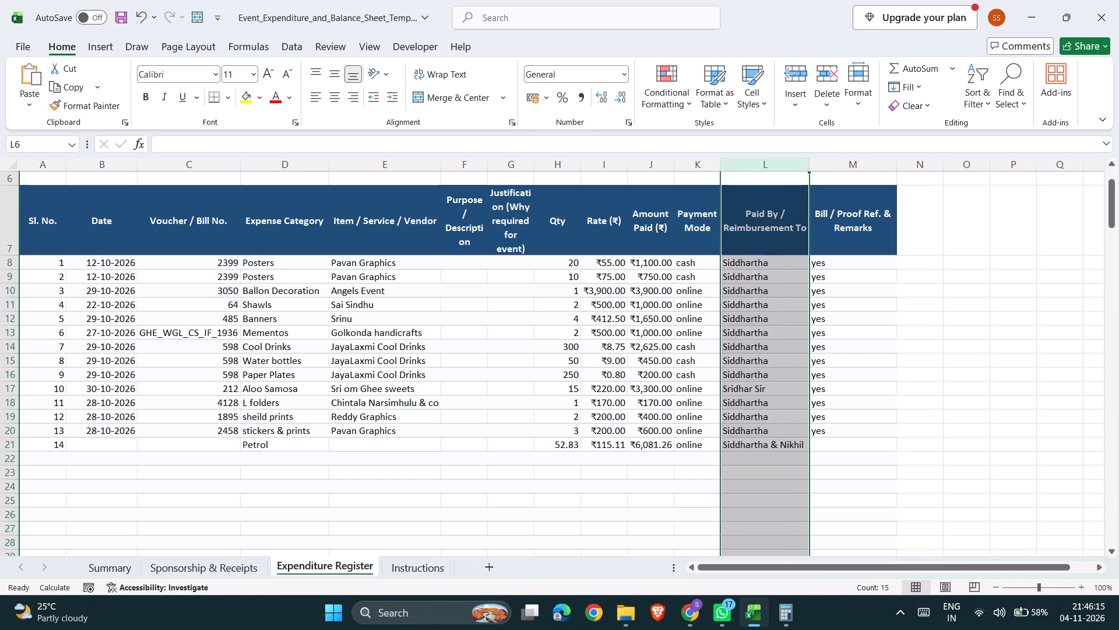
Enter yes under Bill / Proof Ref. & Remarks for entry 14, Petrol.
click(847, 444)
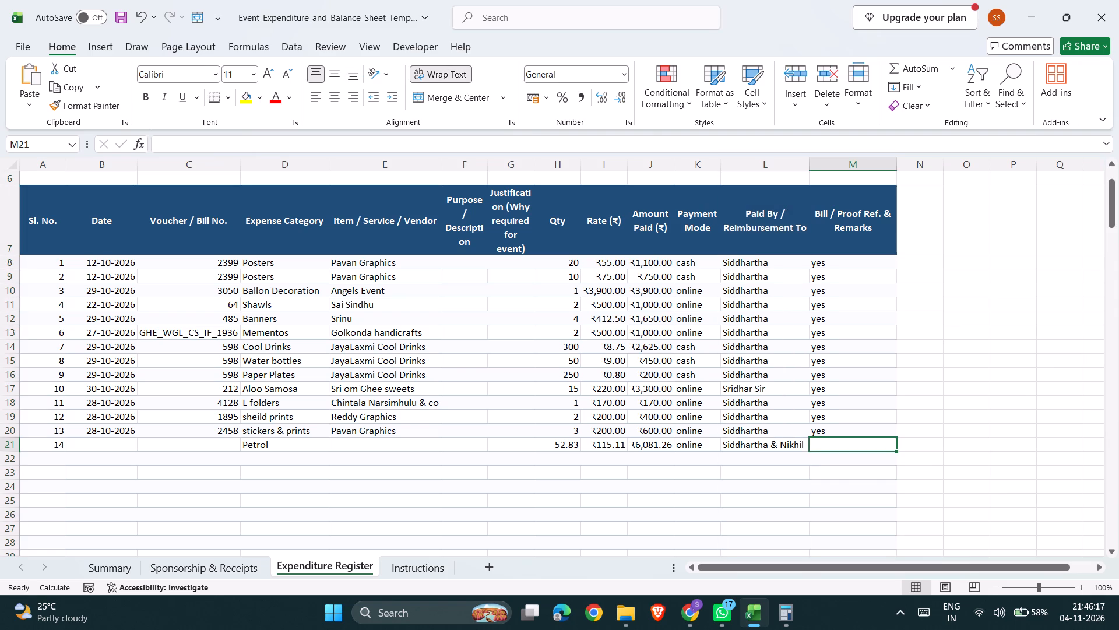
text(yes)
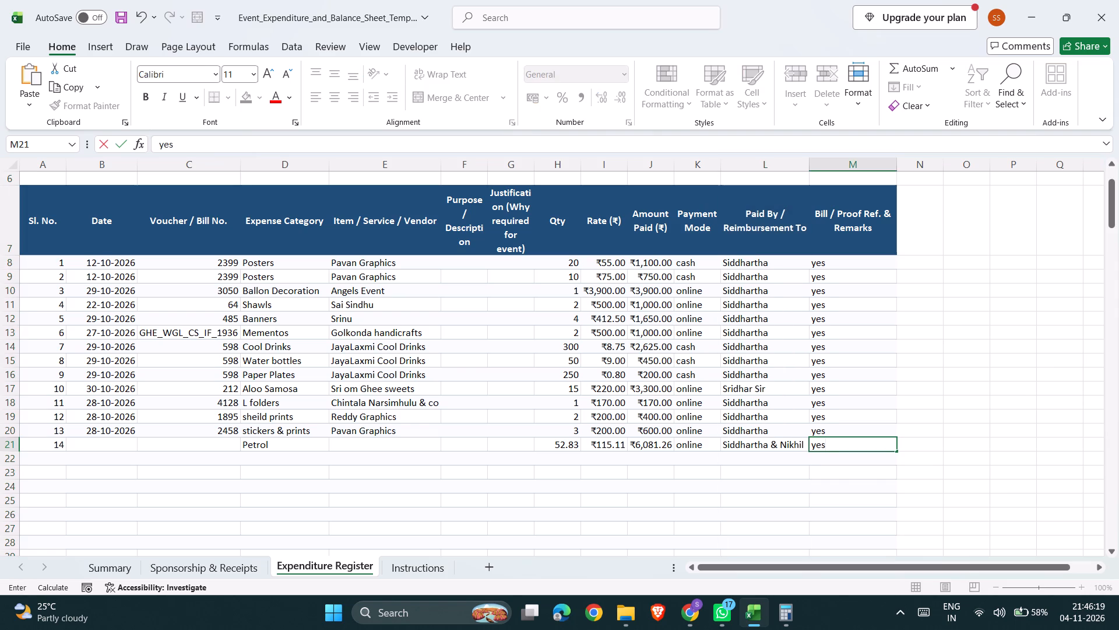
Copy the Petrol entry's Siddhartha & Nikhil text into the Paid By / Reimbursement To cells of entries 1 and 2.
click(780, 447)
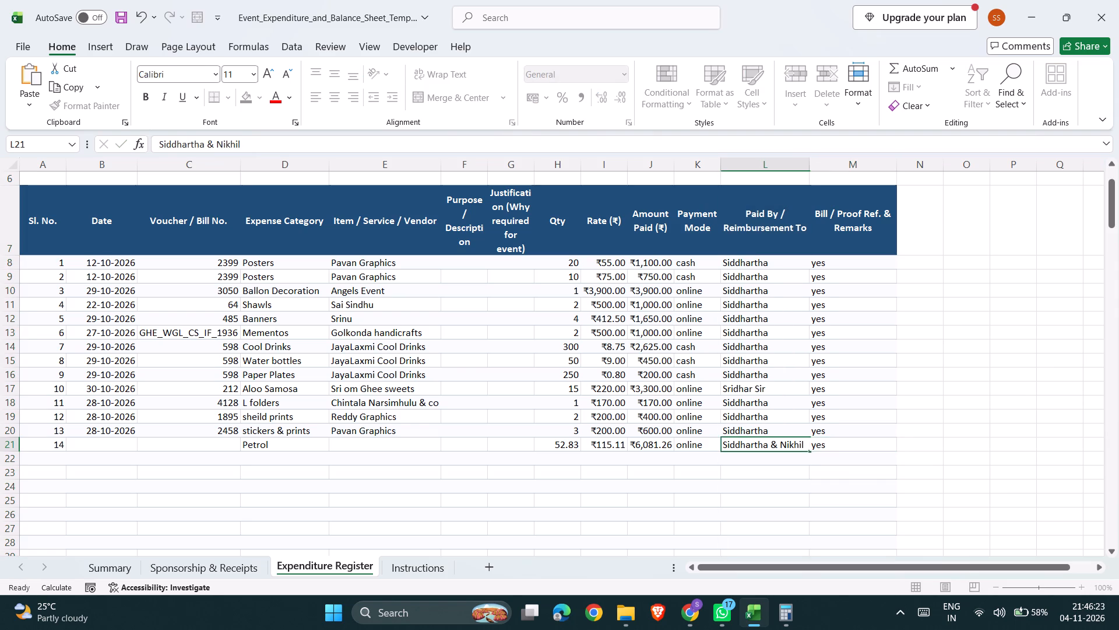
key(ctrl+a)
click(780, 447)
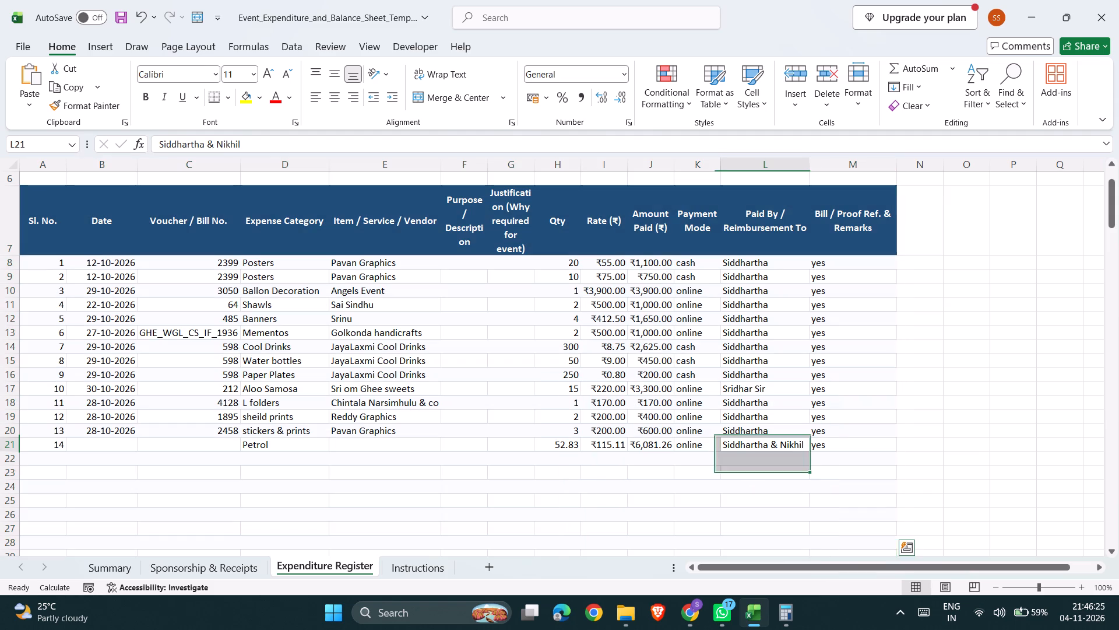
click(780, 447)
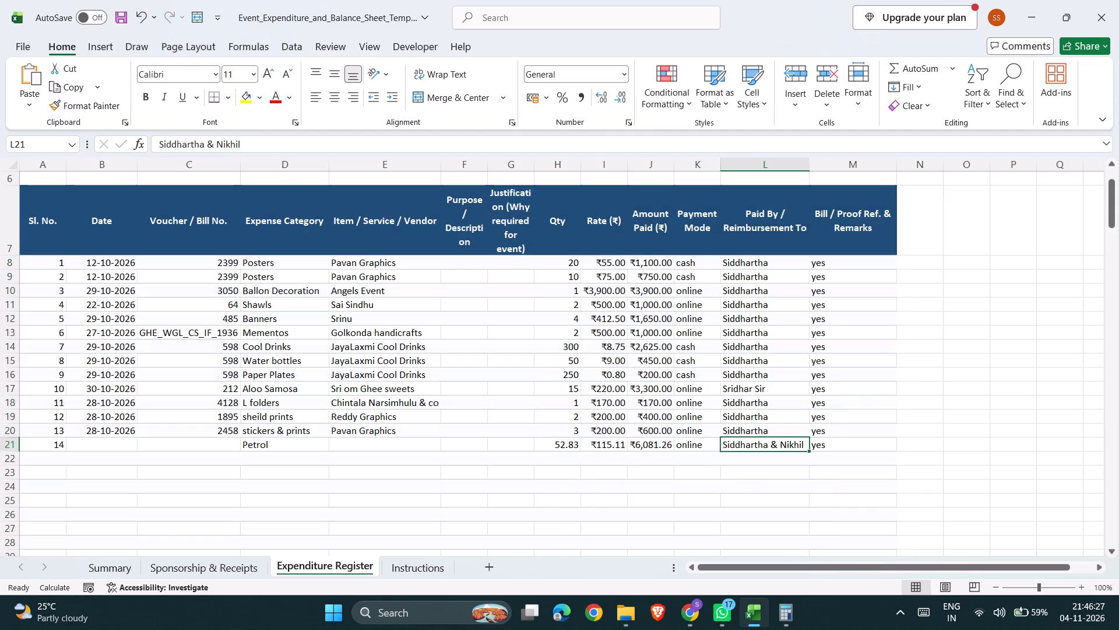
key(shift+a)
key(ctrl+z)
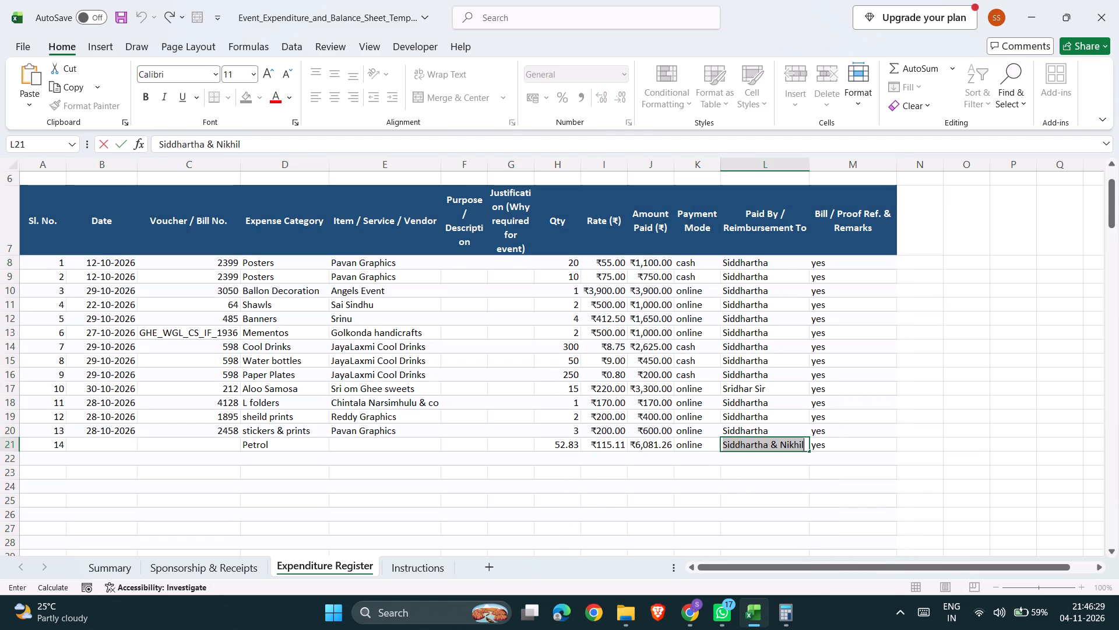
click(780, 447)
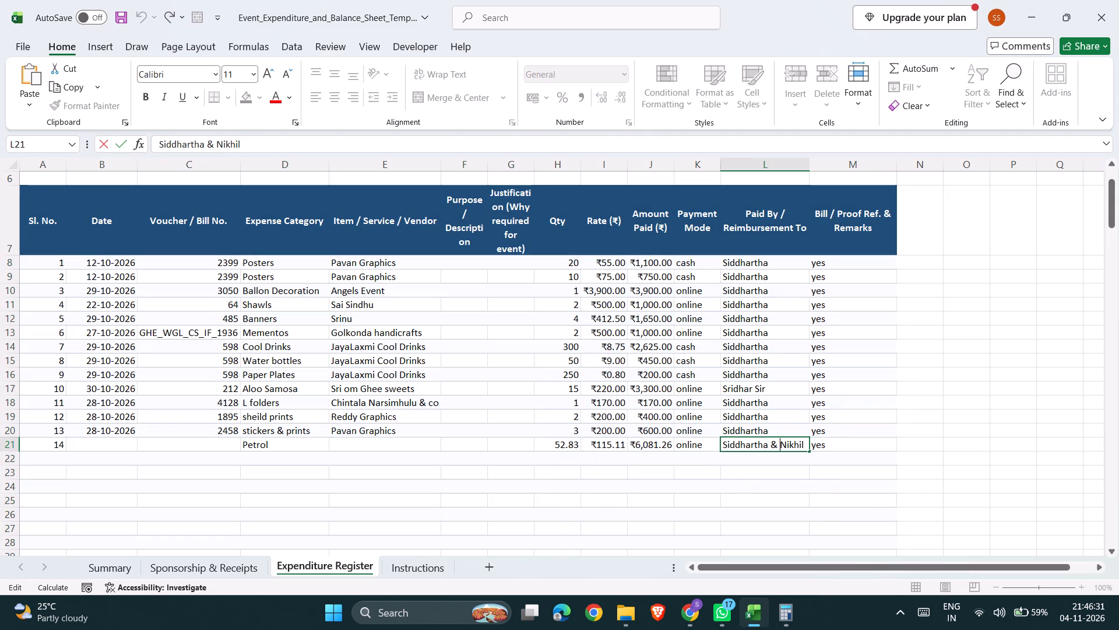
key(ctrl+a)
key(ctrl+c)
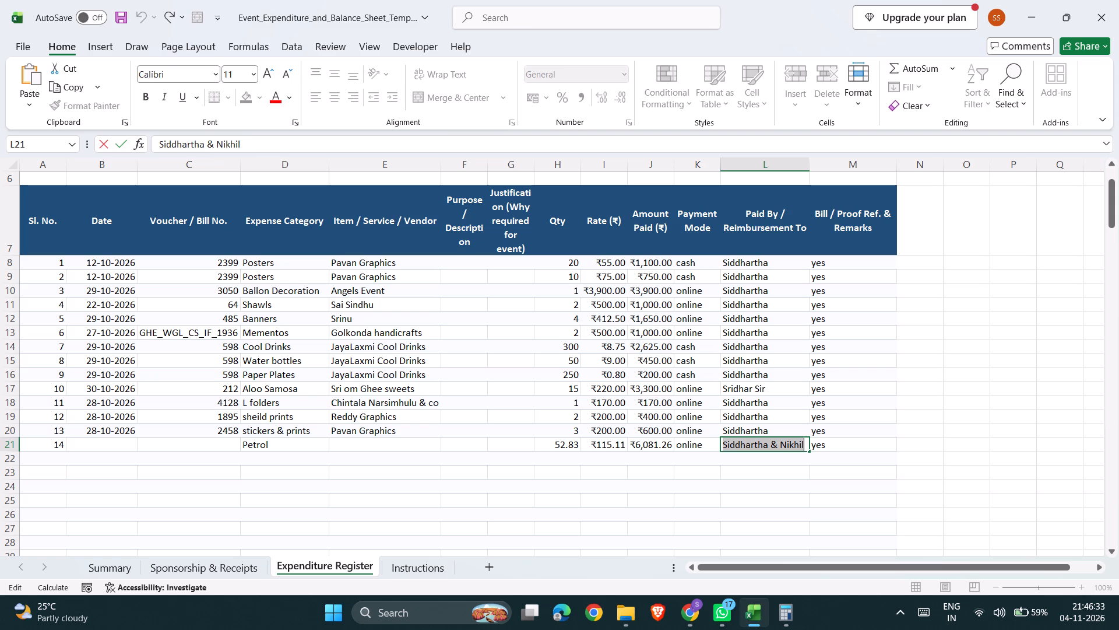
click(767, 266)
key(ctrl+v)
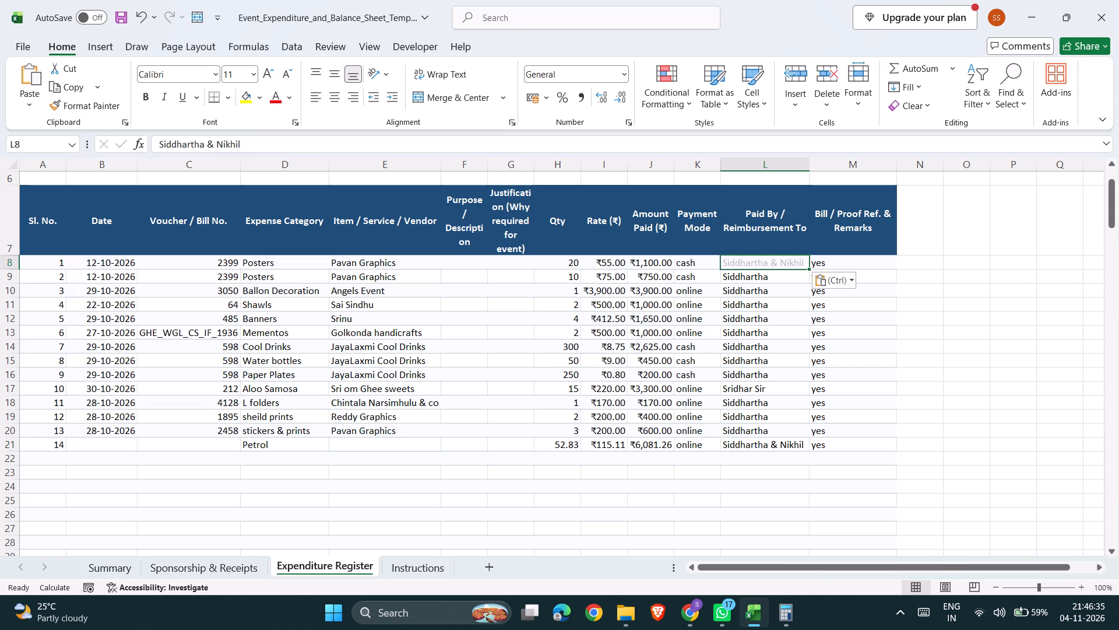
key(Down)
key(ctrl+v)
key(ctrl+Down)
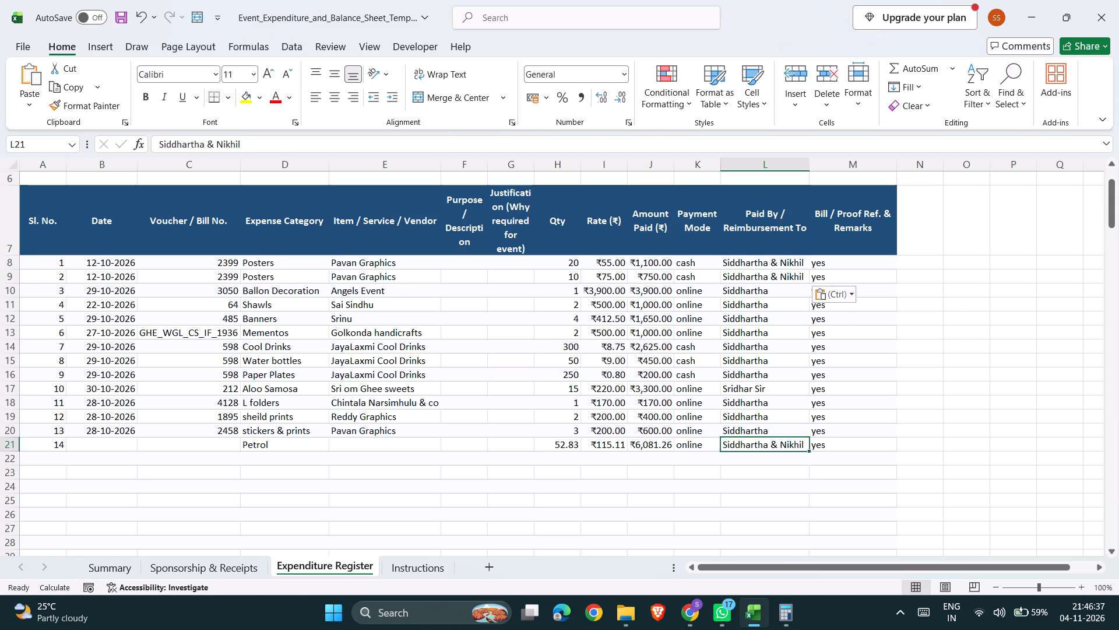
key(Up)
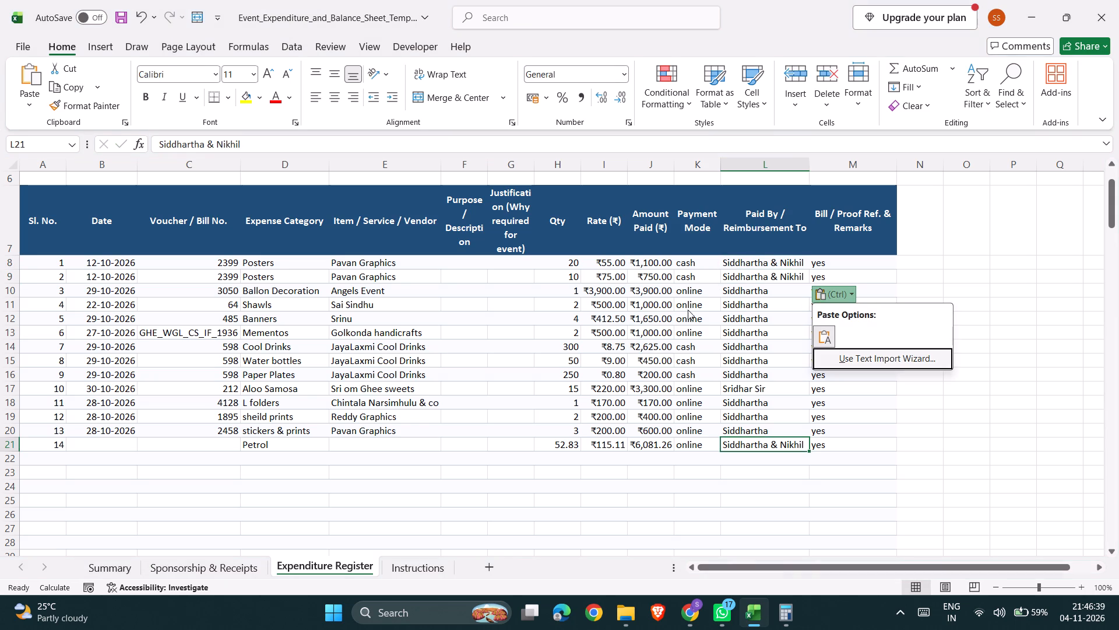
Replace the payer with the copied Siddhartha & Nikhil for entries 3, 4 and 5.
click(761, 290)
click(761, 290)
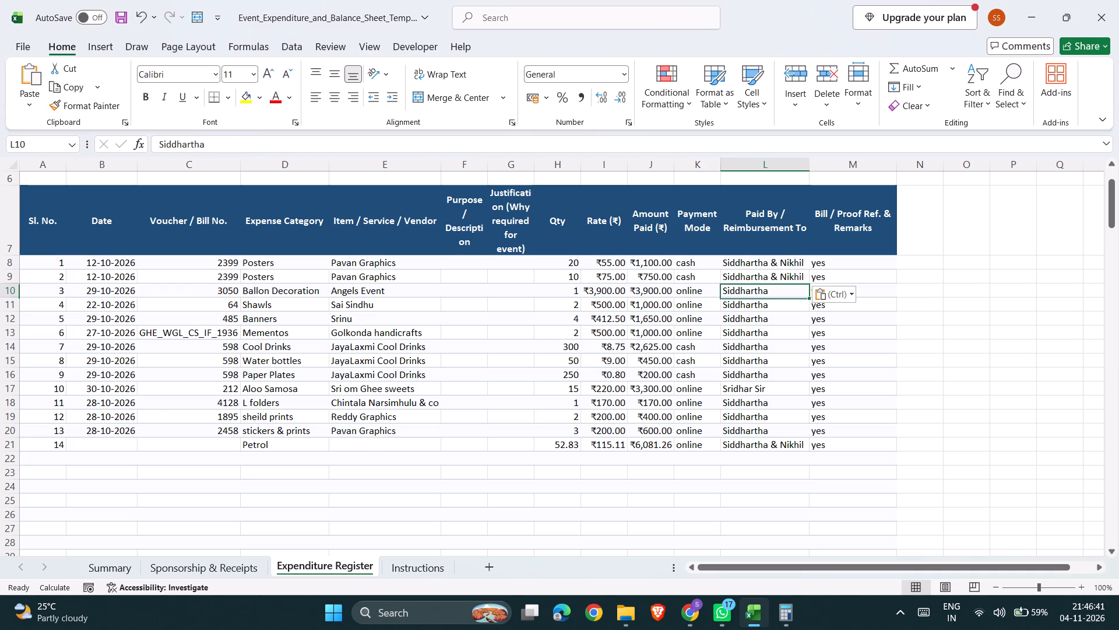
key(ctrl+v)
key(Down)
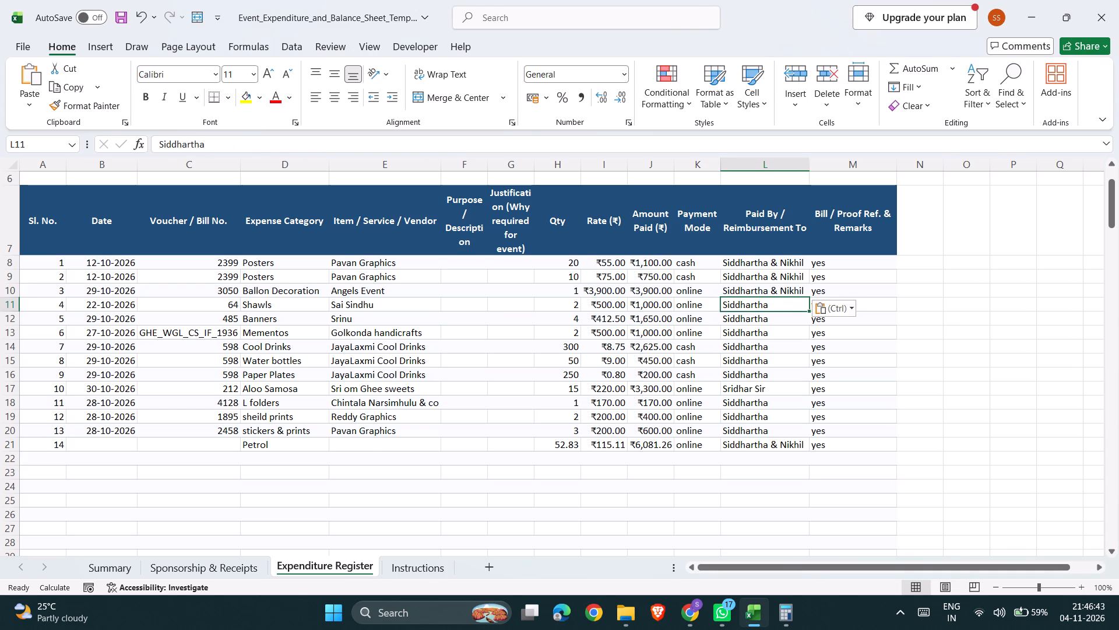
key(ctrl+v)
key(Up)
key(Down)
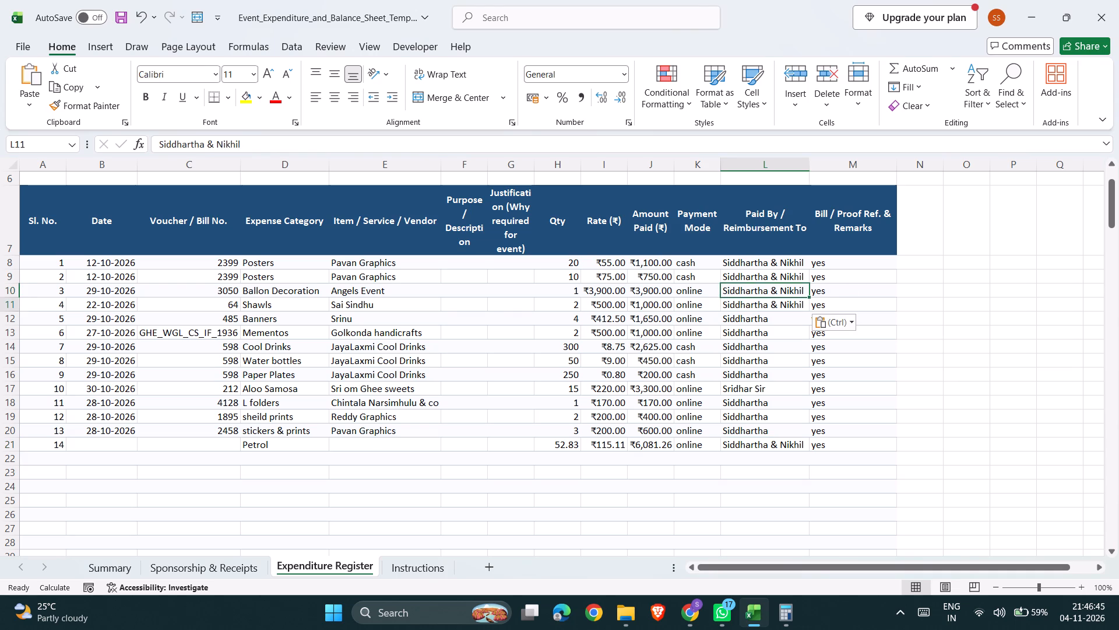
key(Down)
key(ctrl+v)
Replace the payer with the copied Siddhartha & Nikhil for entries 6 to 9, from Mementos to Paper Plates.
key(Down)
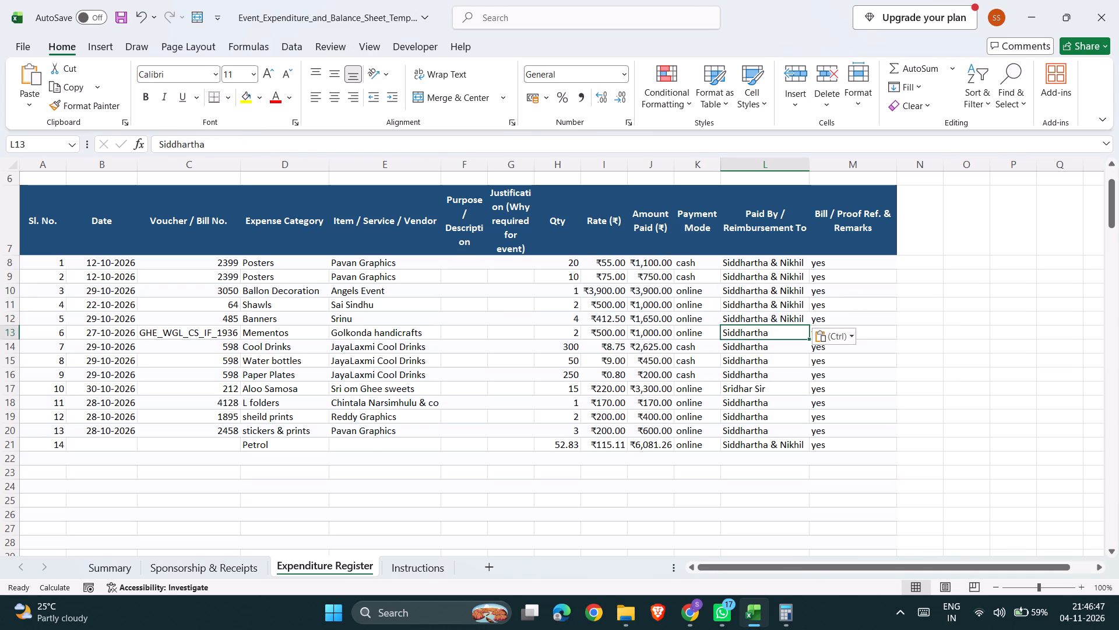
key(ctrl+v)
key(Down)
key(ctrl+v)
key(Down)
key(ctrl+v)
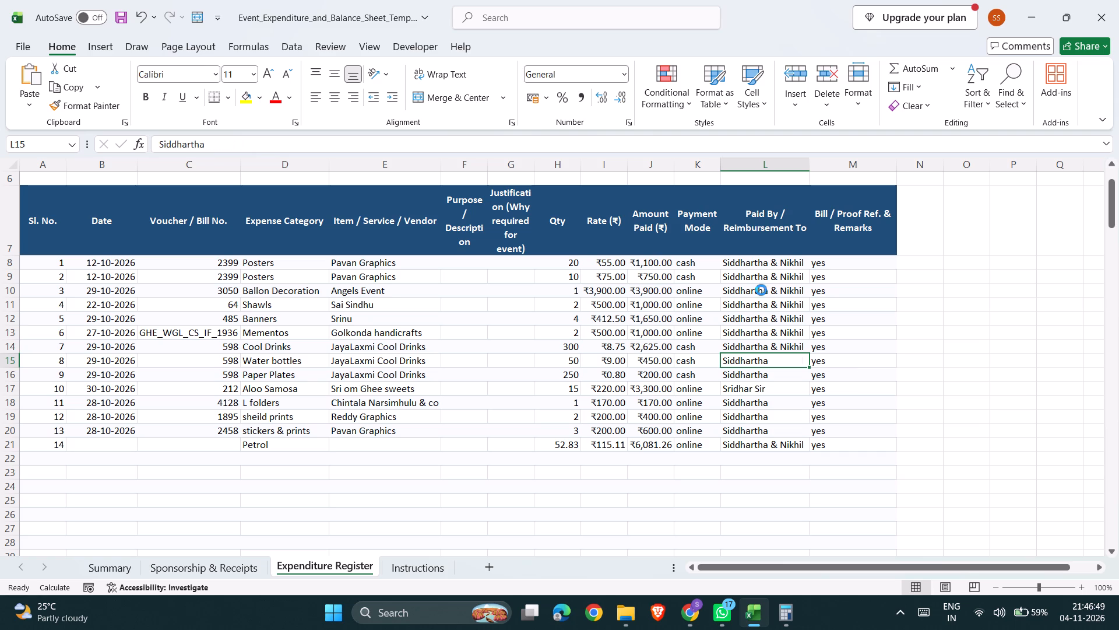
key(Down)
key(ctrl+v)
Skip entry 10 and replace the payer with the copied Siddhartha & Nikhil for entries 11, 12 and 13.
key(Down)
key(Down)
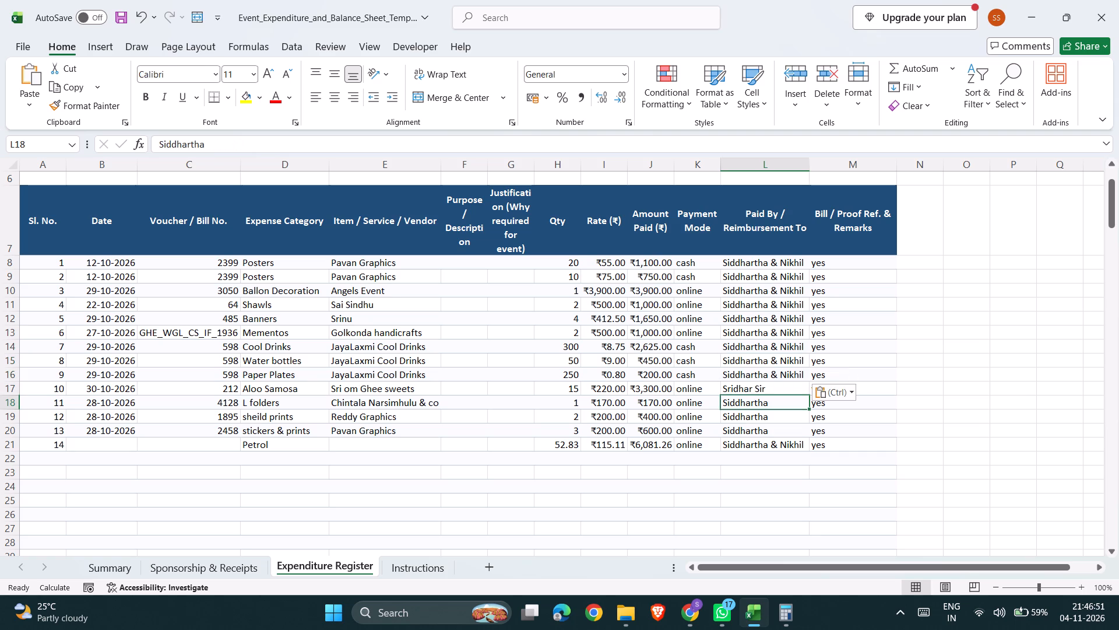
key(ctrl+v)
key(Down)
key(ctrl+v)
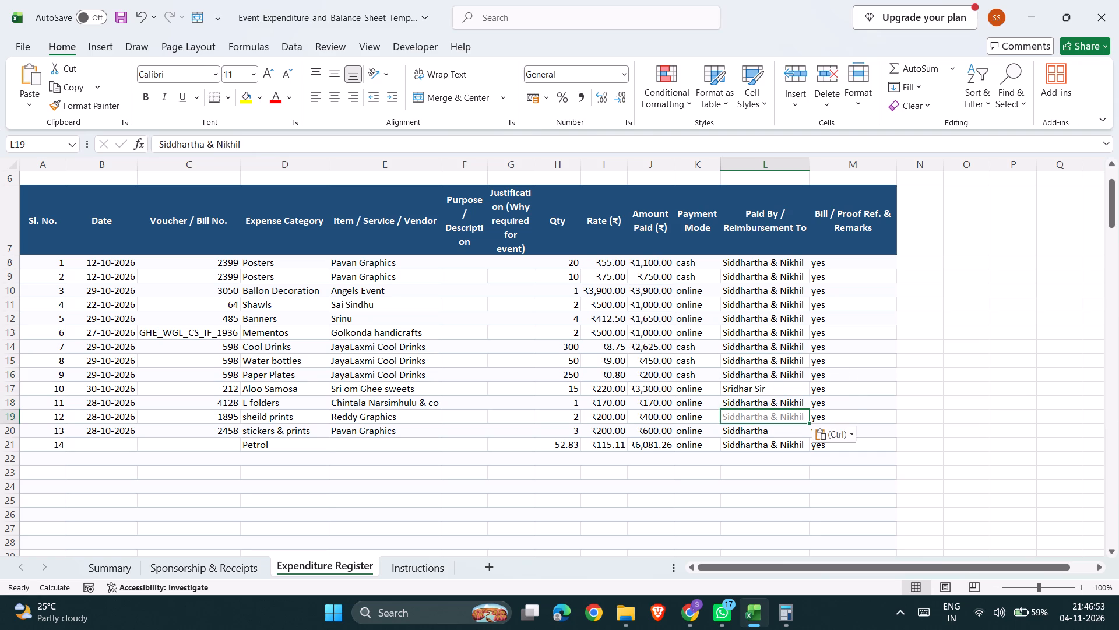
key(Down)
key(ctrl+v)
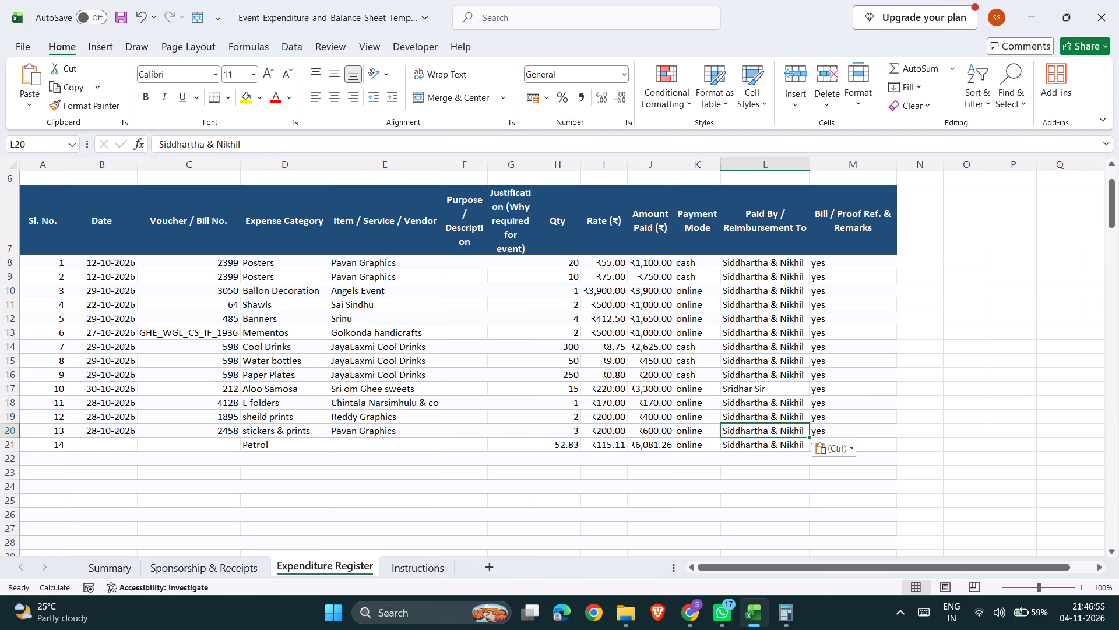
Start a new register row below Petrol with serial number 15 and the date 30-10-2026.
click(58, 459)
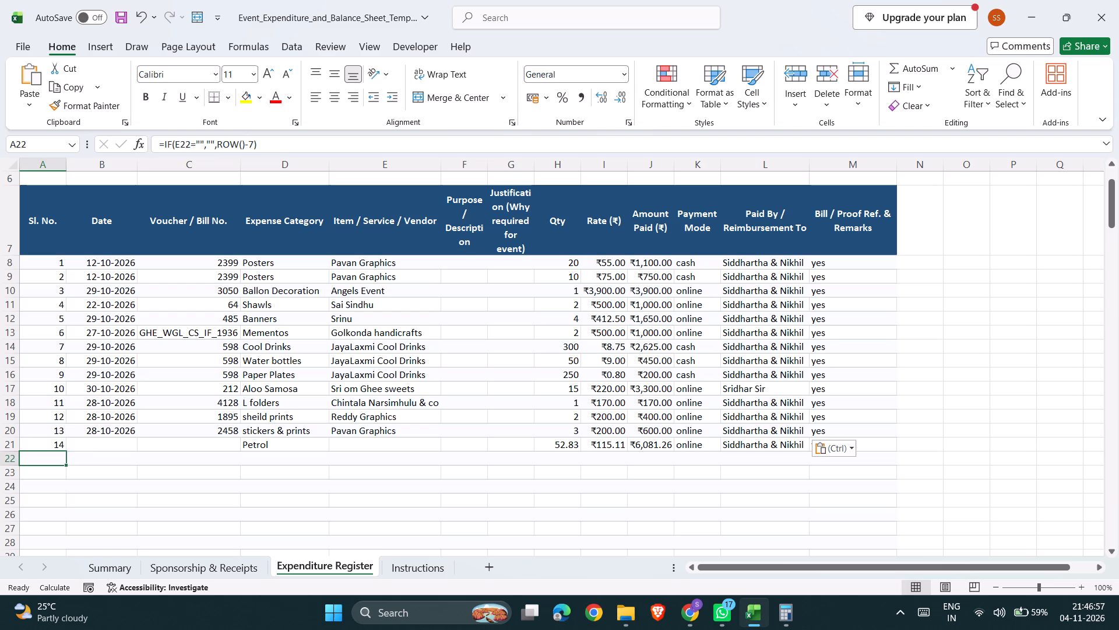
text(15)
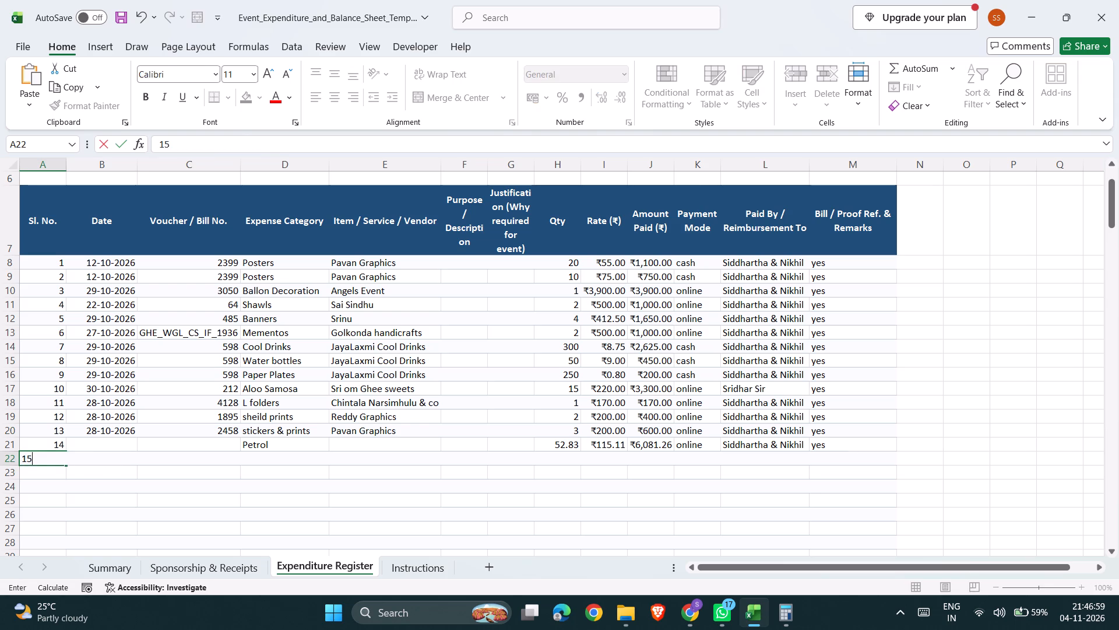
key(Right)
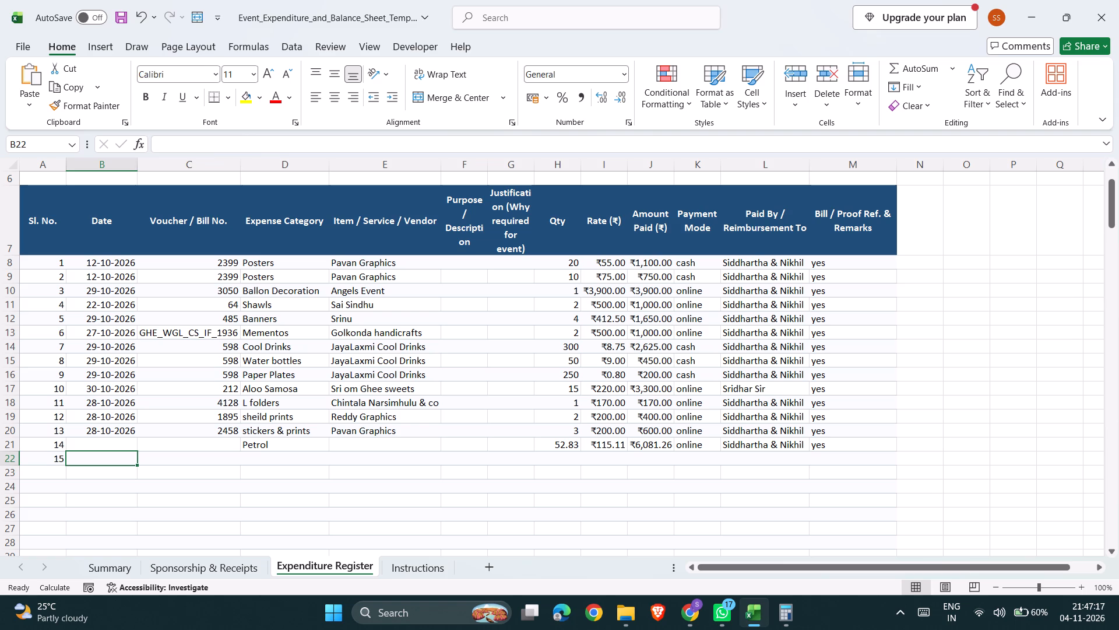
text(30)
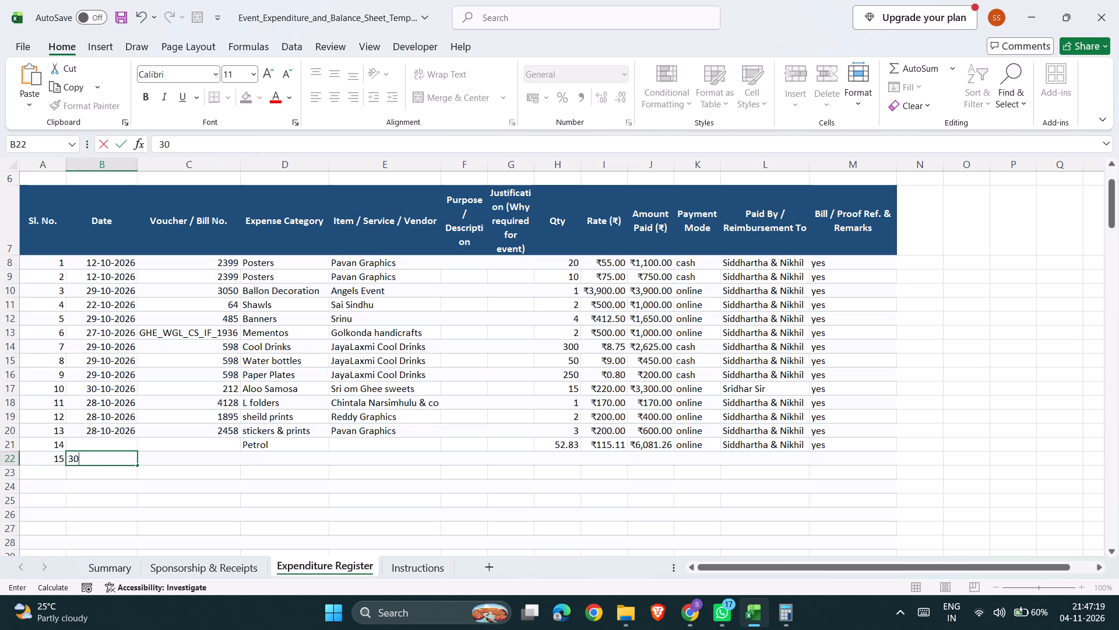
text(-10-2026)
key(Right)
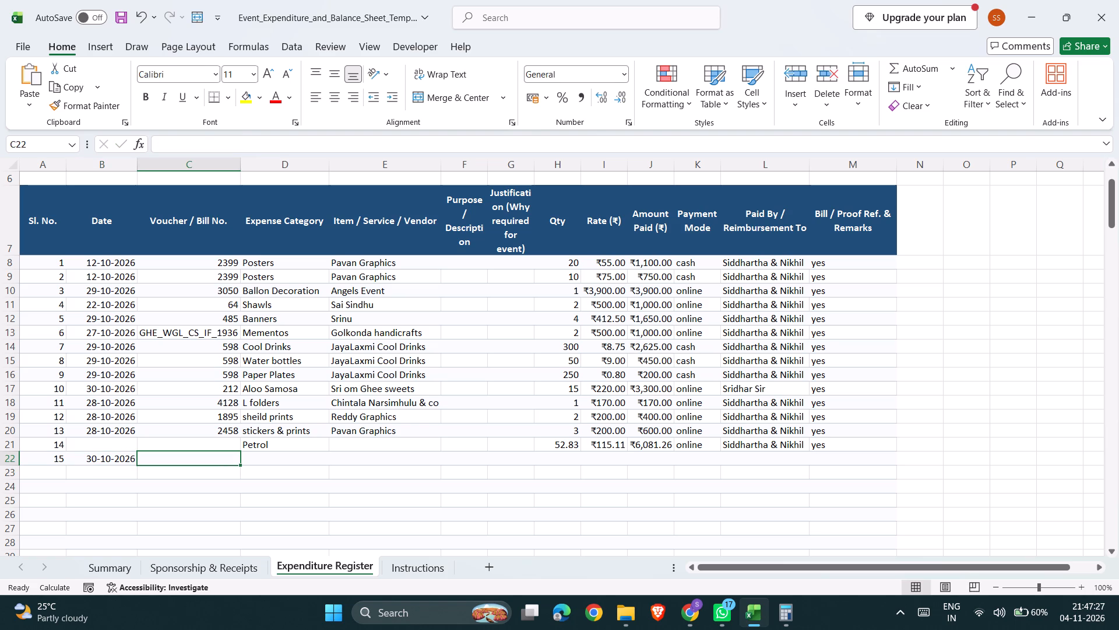
Enter the vendor's tax registration number as the voucher/bill number for entry 15.
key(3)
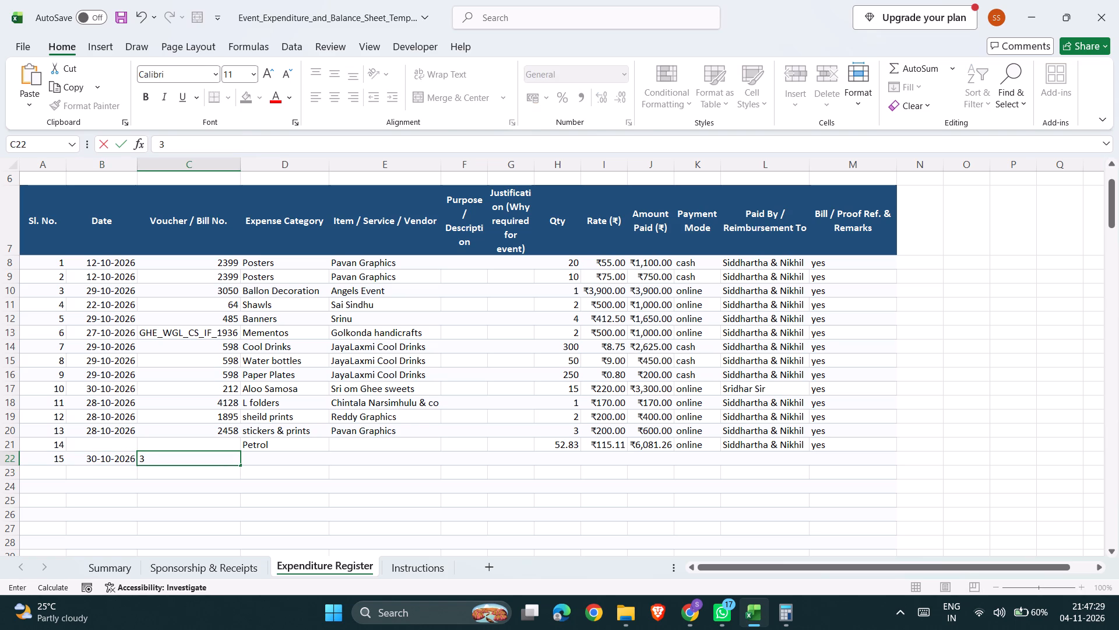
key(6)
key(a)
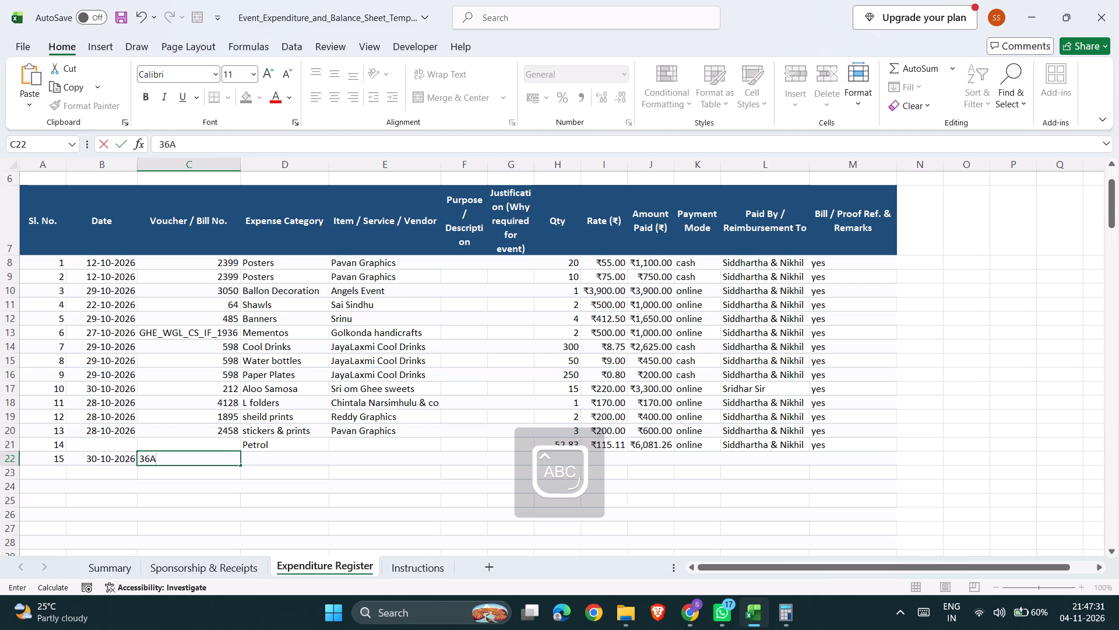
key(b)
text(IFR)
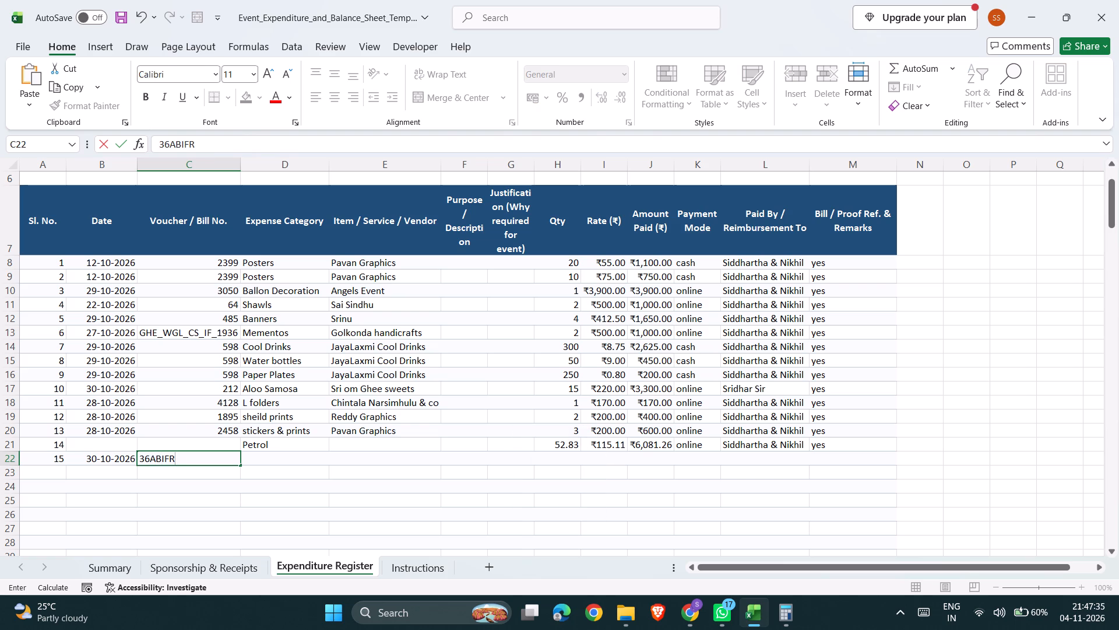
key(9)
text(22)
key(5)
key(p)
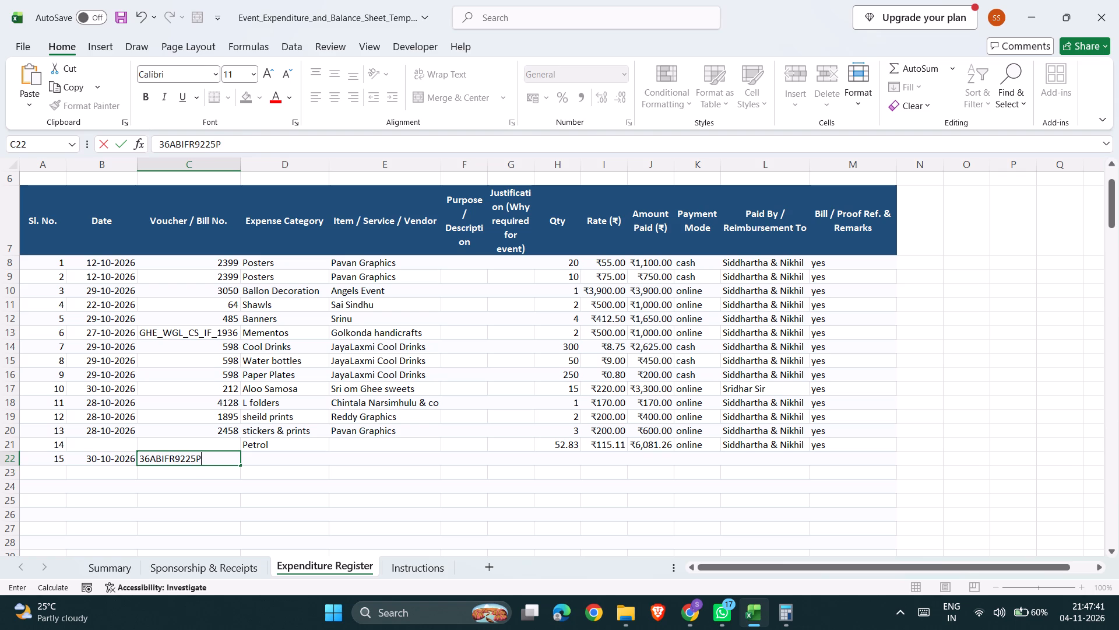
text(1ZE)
Fill in entry 15's expense category as Sweets and its vendor as Ramnivas.
click(272, 456)
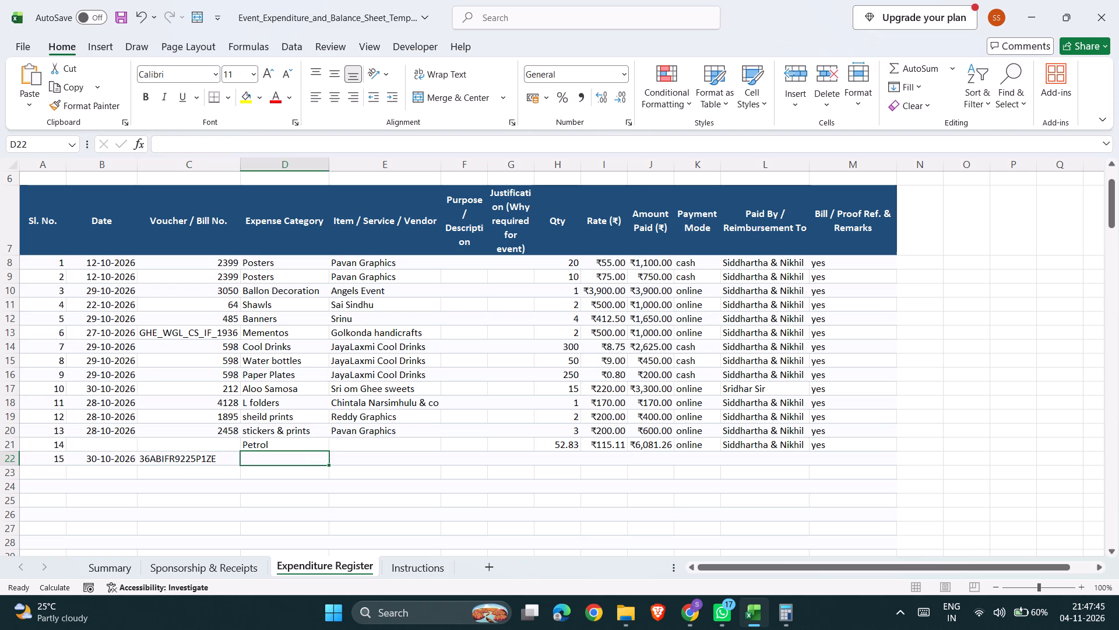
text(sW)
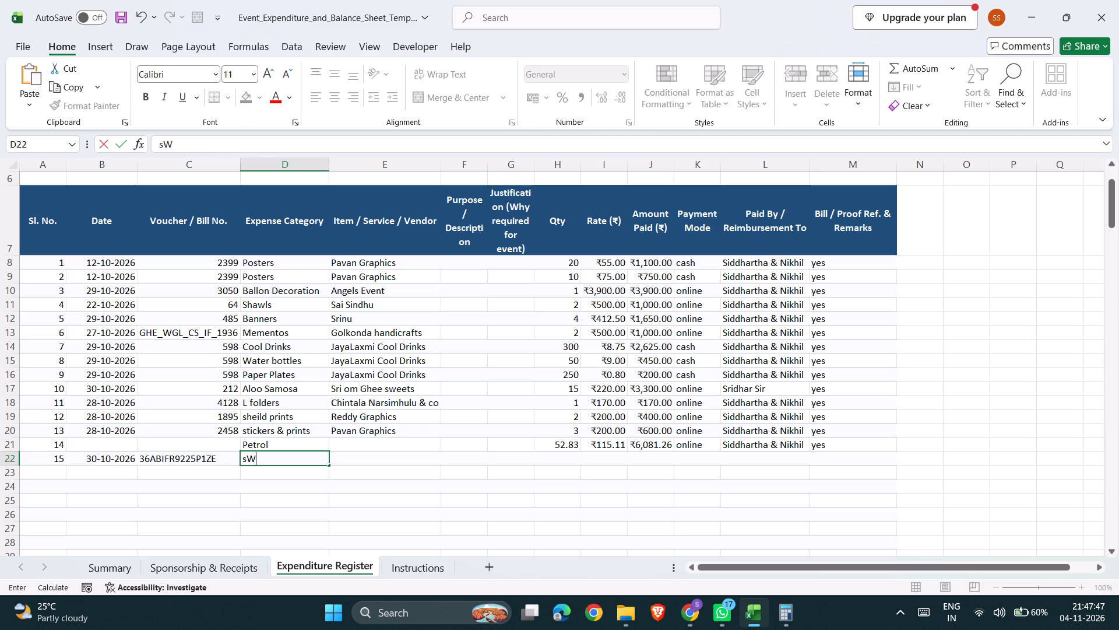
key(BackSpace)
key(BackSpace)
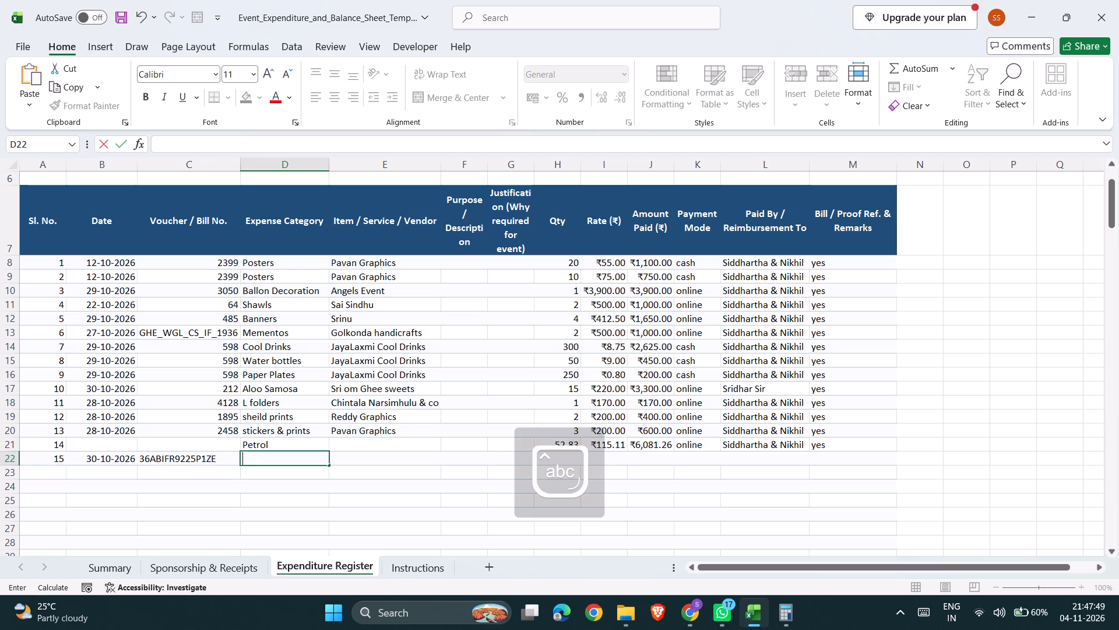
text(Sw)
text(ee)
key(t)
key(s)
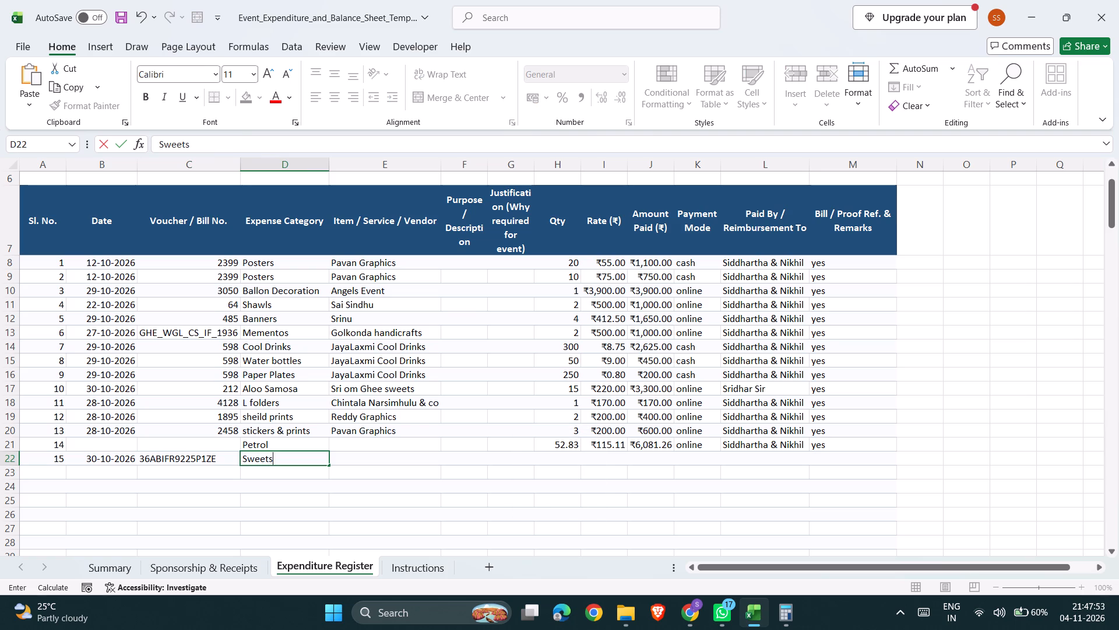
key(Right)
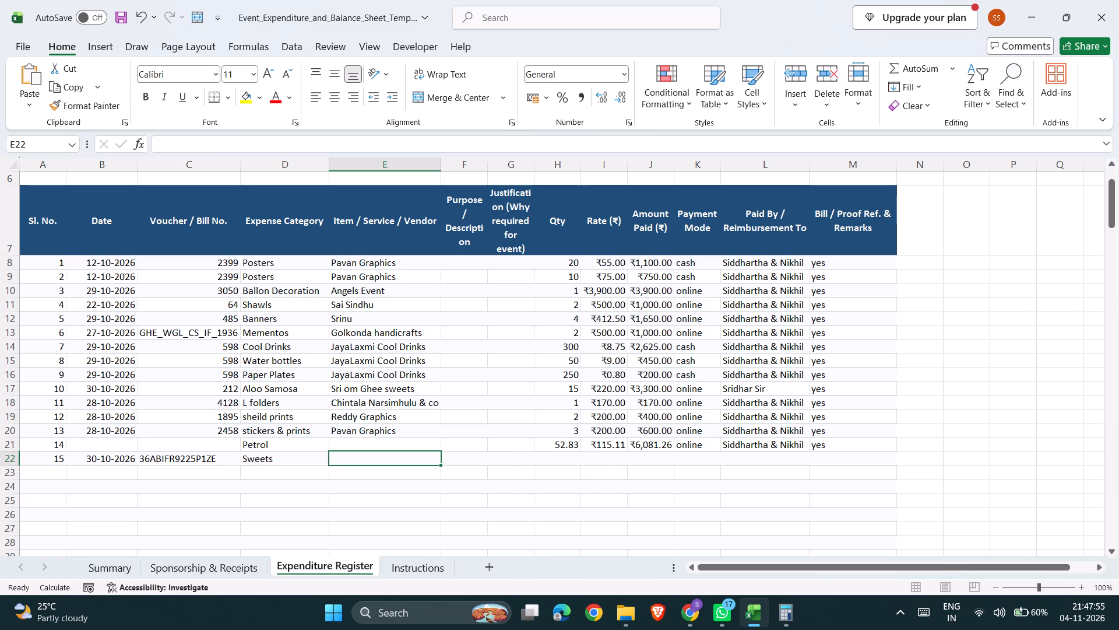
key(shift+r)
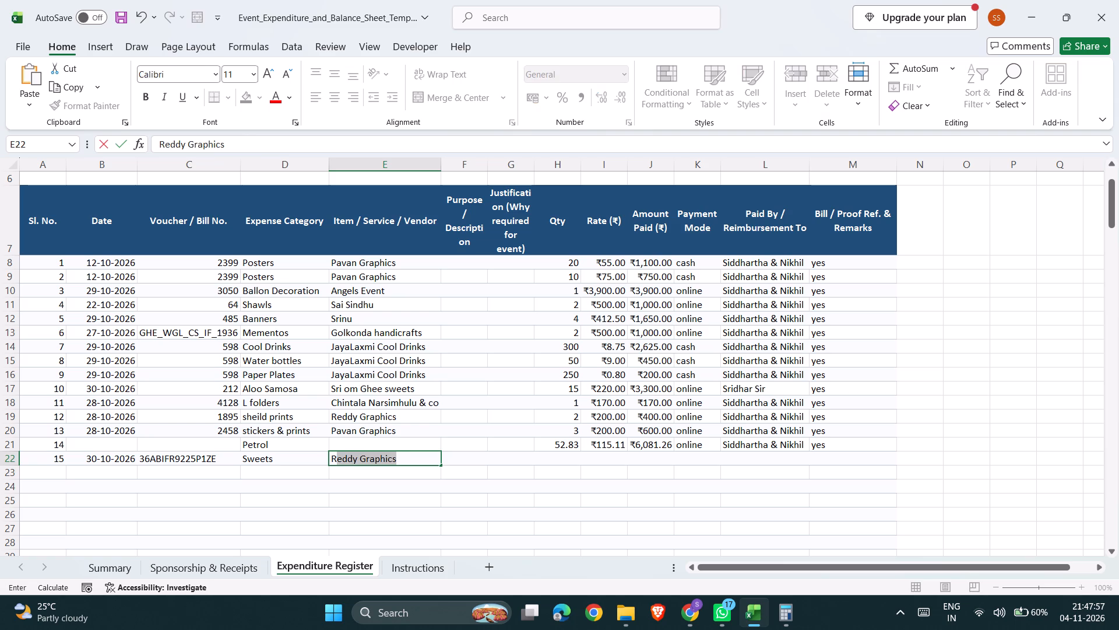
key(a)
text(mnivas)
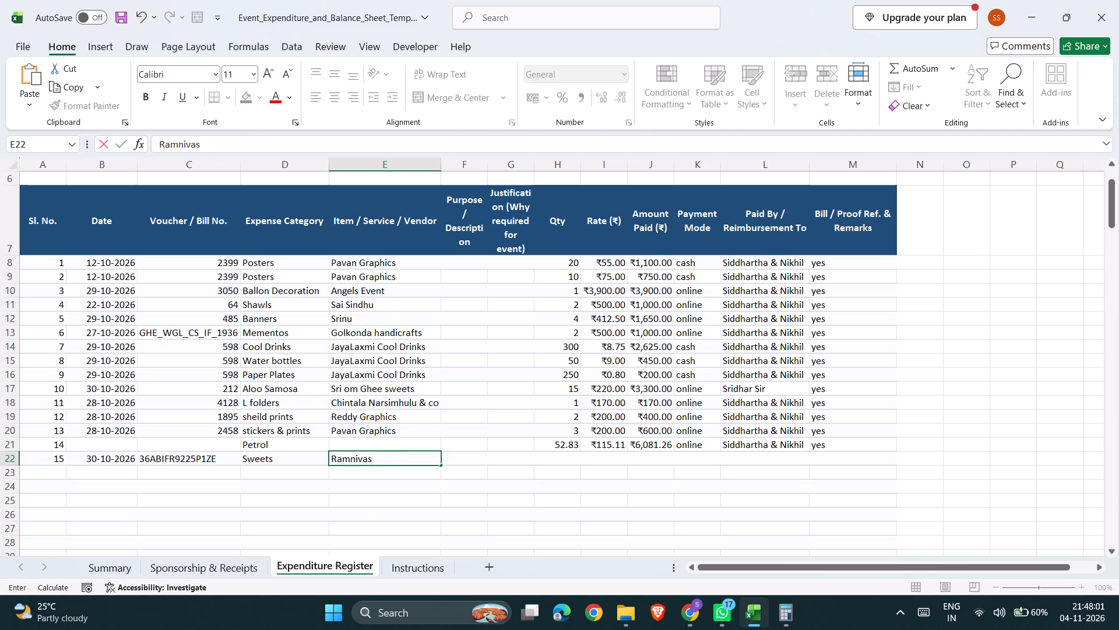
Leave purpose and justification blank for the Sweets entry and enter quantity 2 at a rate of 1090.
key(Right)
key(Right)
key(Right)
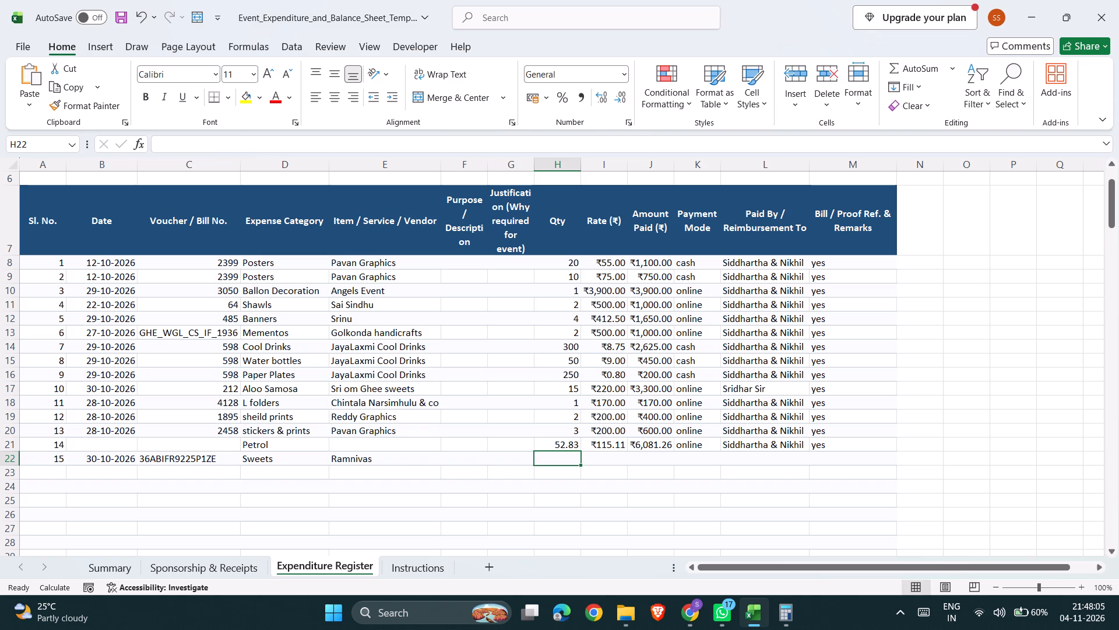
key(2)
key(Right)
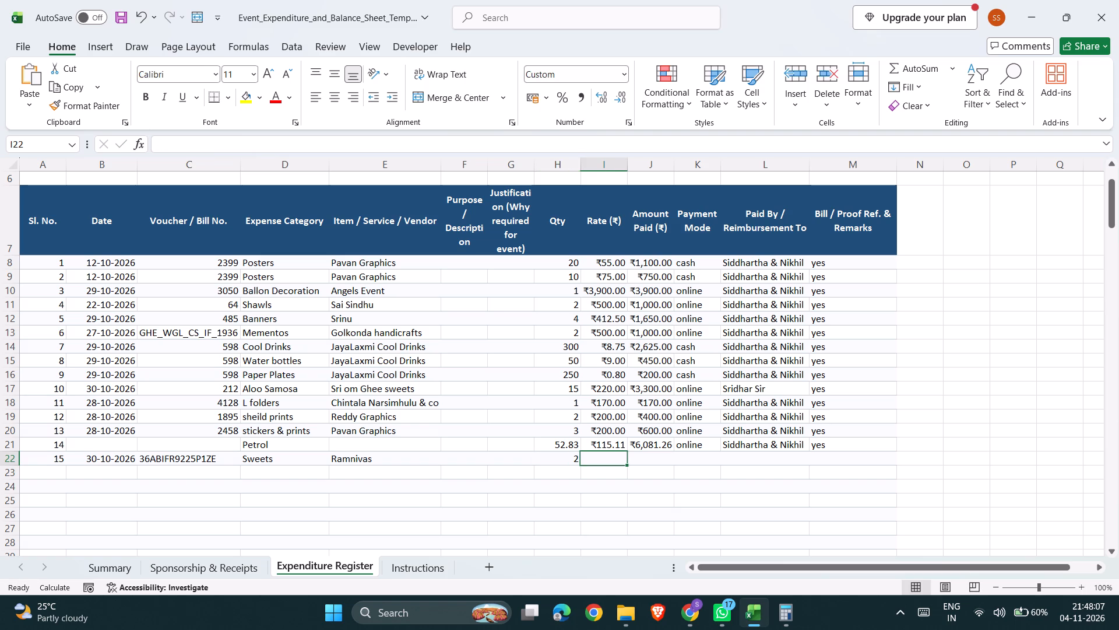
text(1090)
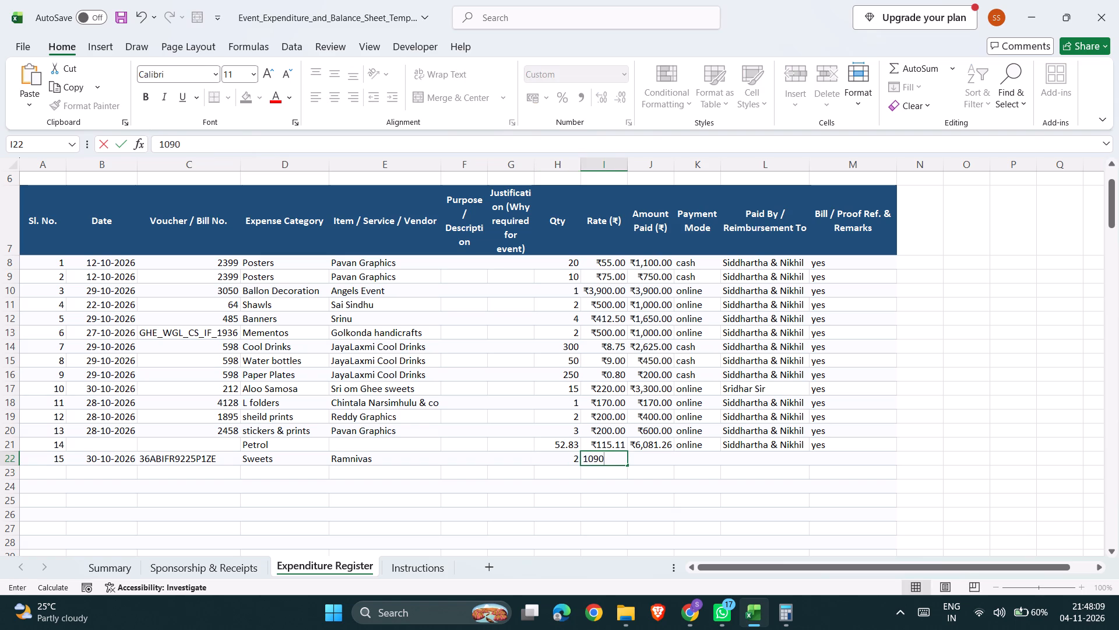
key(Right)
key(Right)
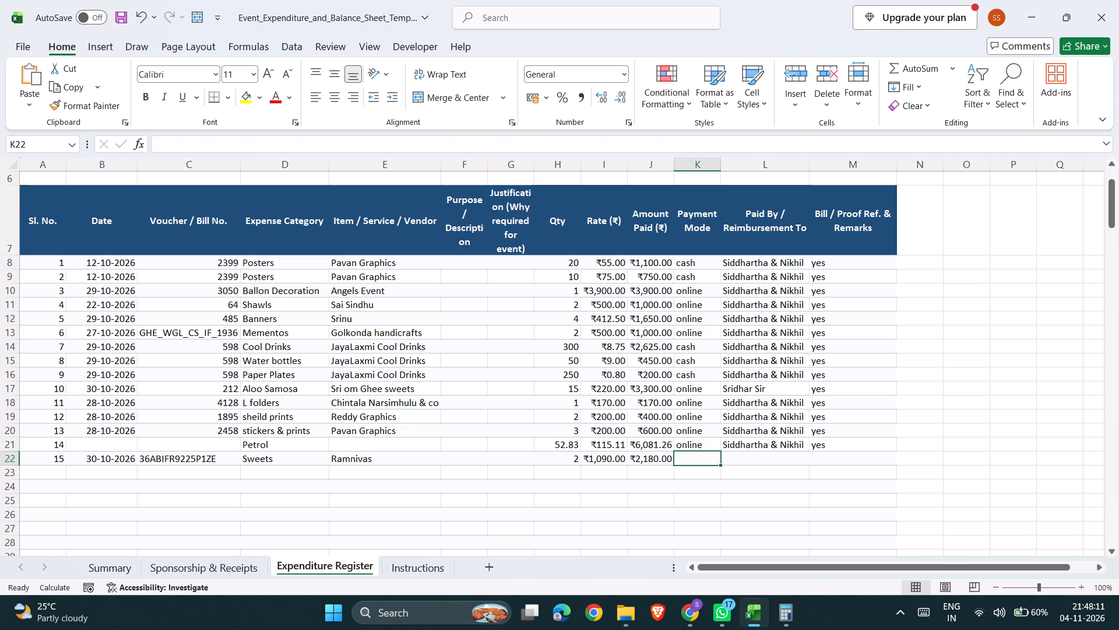
Re-enter the Sweets entry's rate as 1090 and set its quantity to 1.
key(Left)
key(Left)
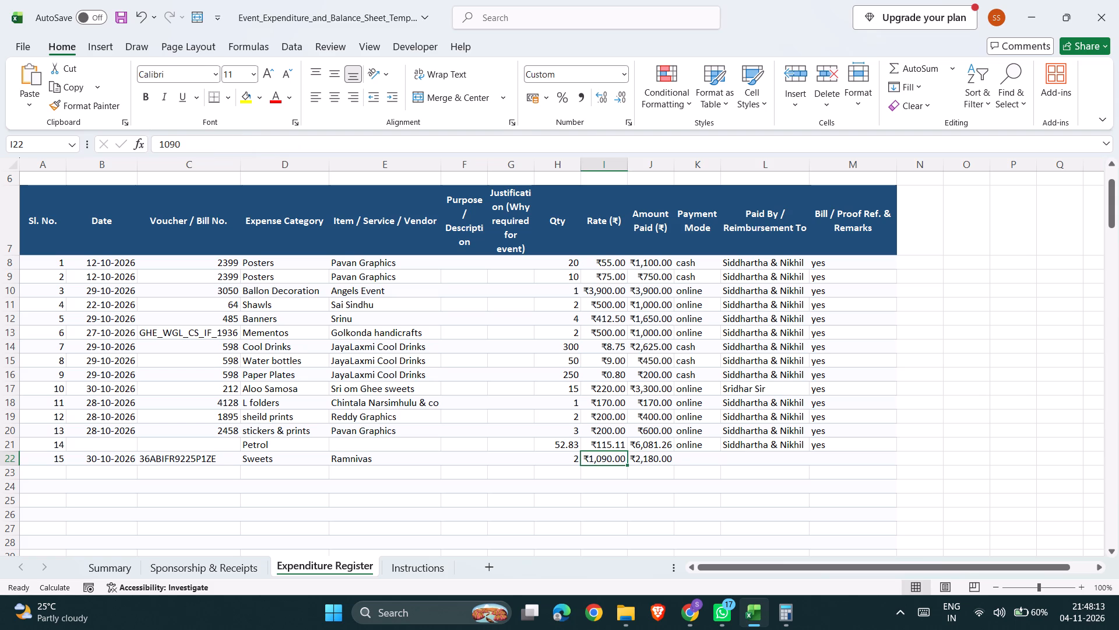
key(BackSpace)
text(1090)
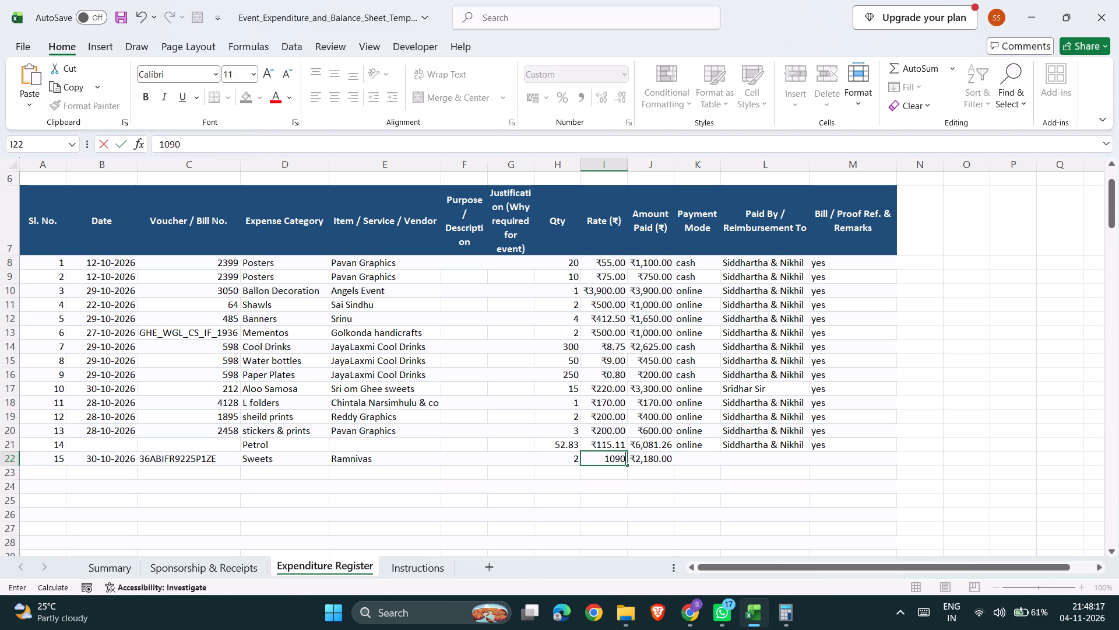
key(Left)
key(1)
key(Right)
Complete the Sweets entry with payment mode online, payer Shashikanth Sir and bill proof yes.
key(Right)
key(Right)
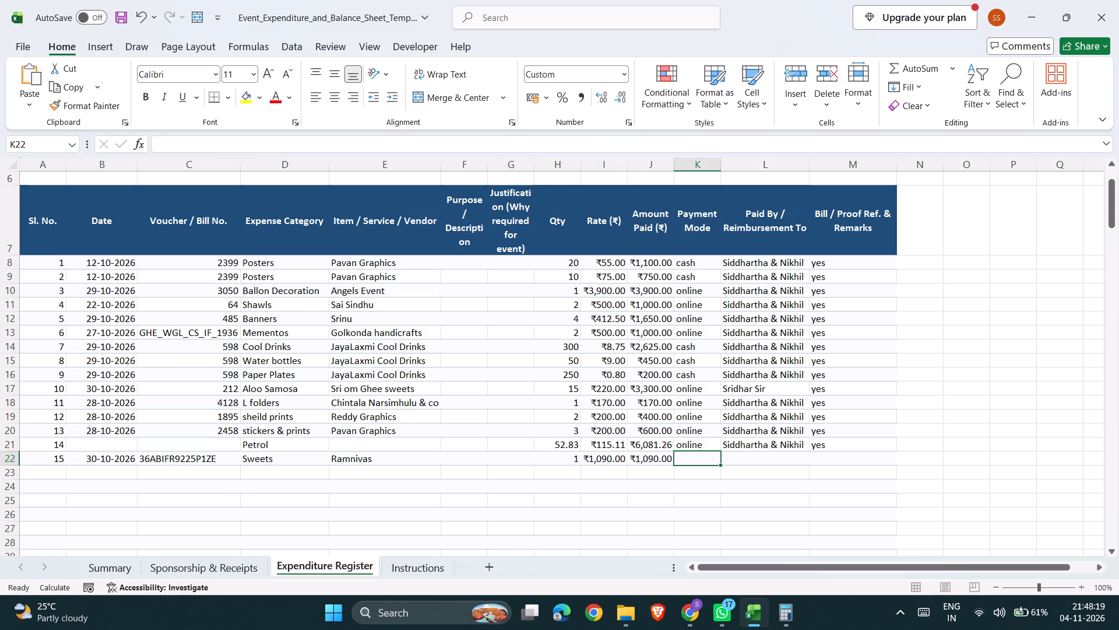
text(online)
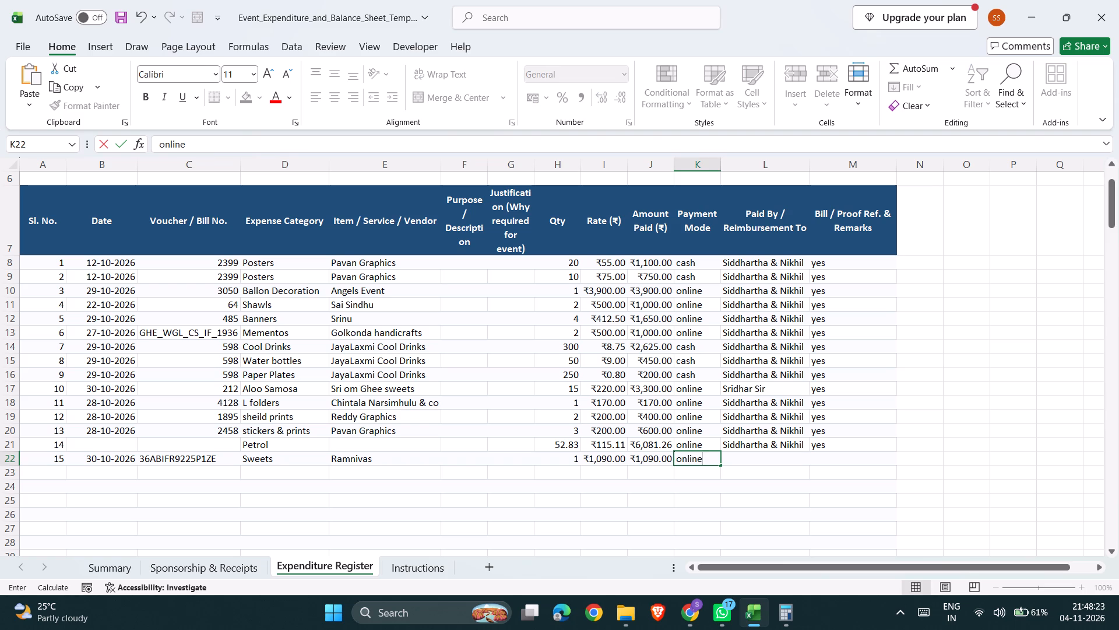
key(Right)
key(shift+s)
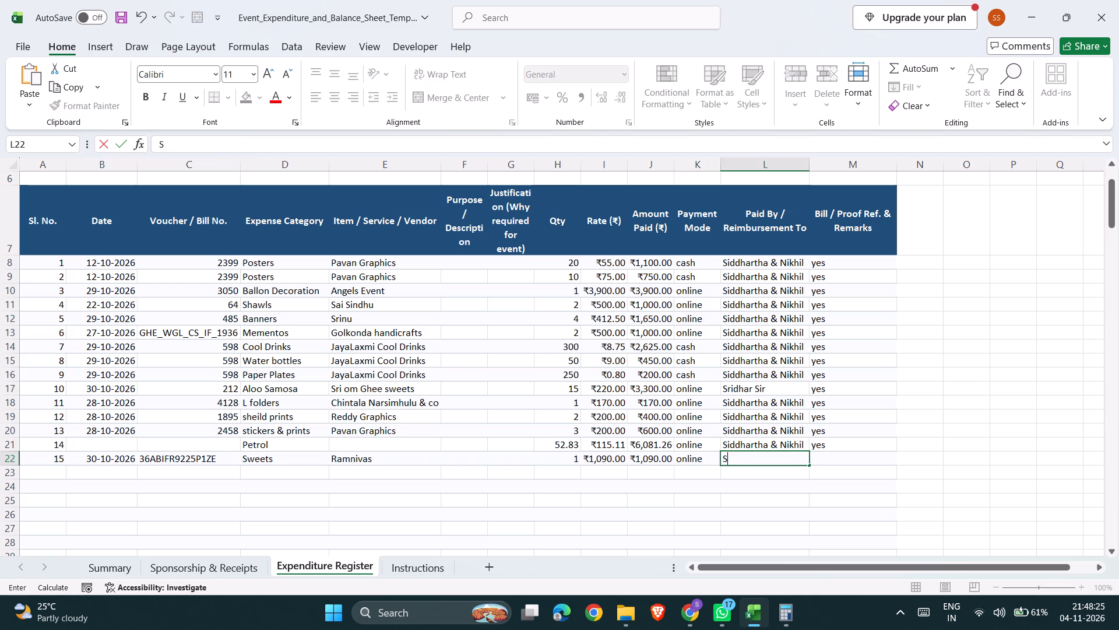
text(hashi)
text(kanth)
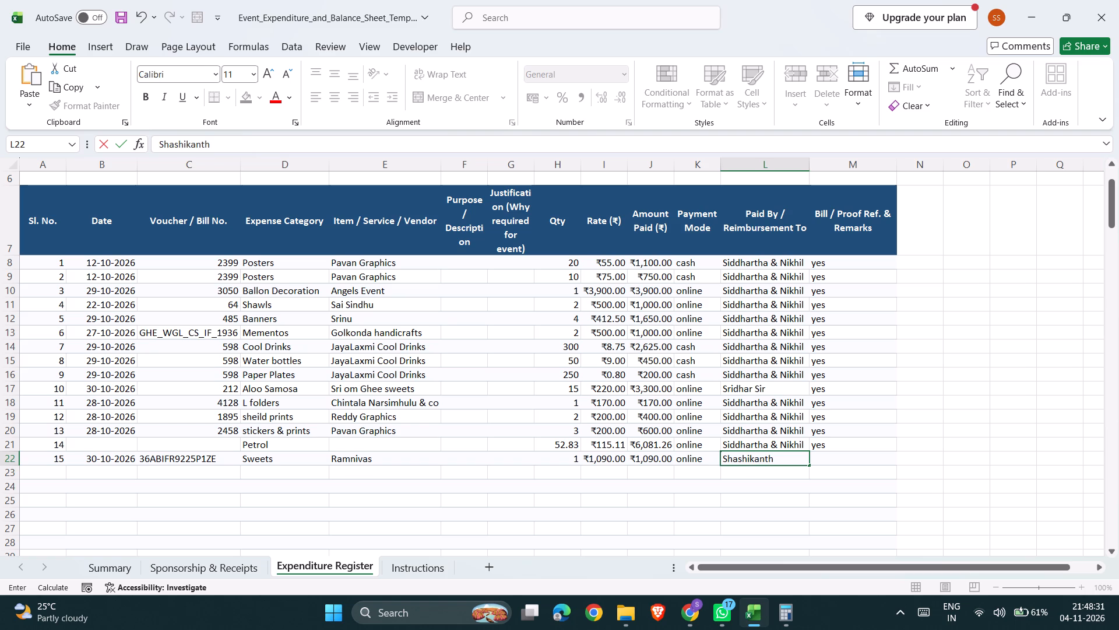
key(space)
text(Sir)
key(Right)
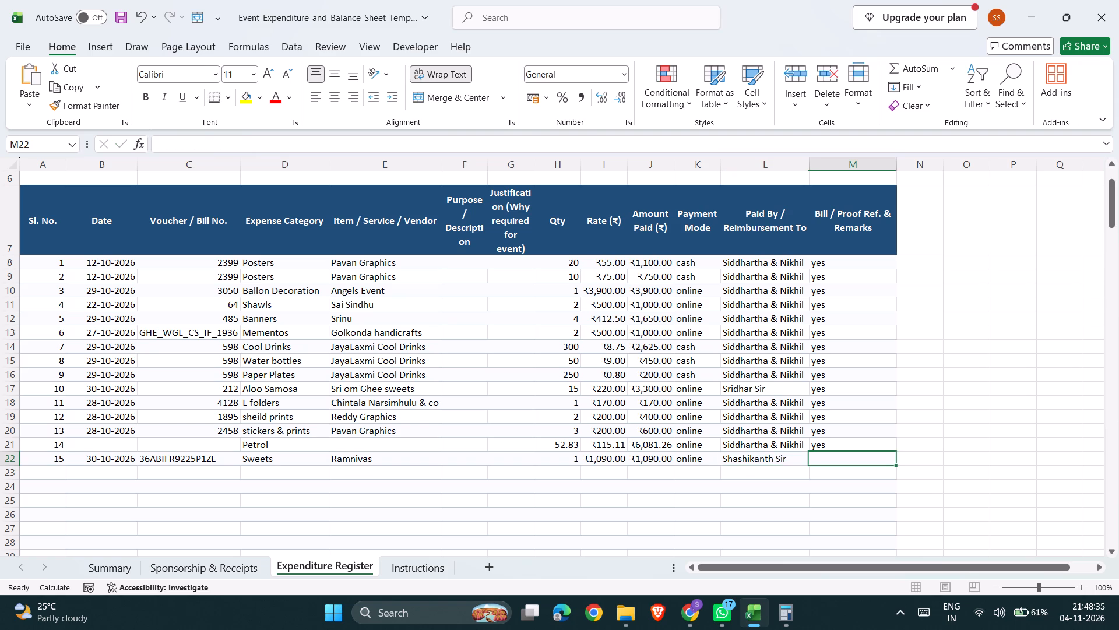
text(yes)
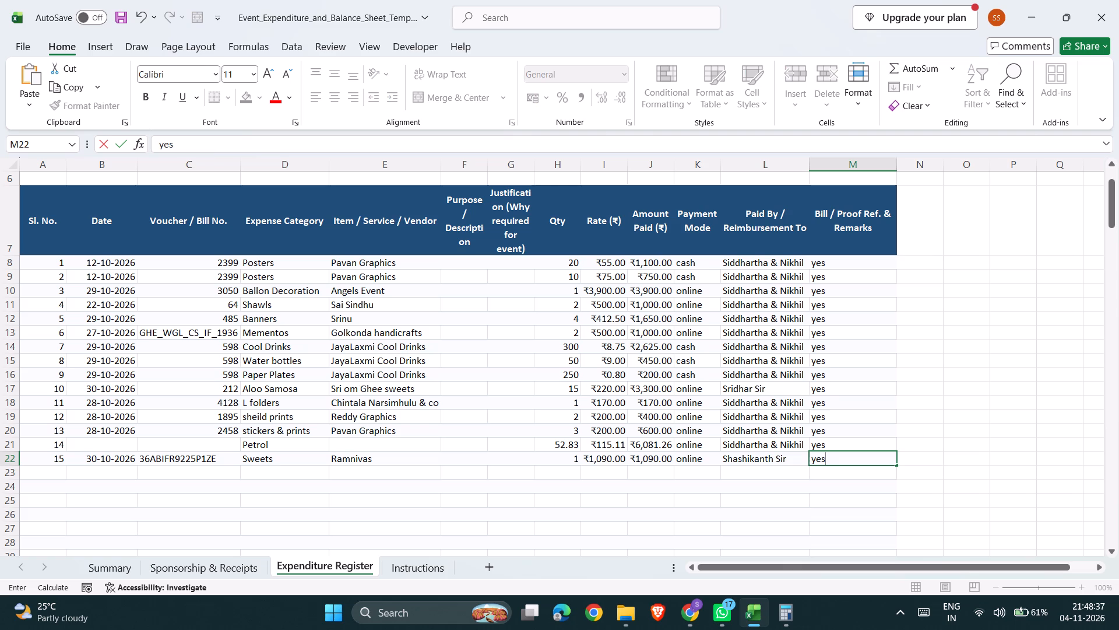
Start a new register row below Sweets with serial number 16 and expense category Flowers, leaving date and voucher number blank.
click(61, 472)
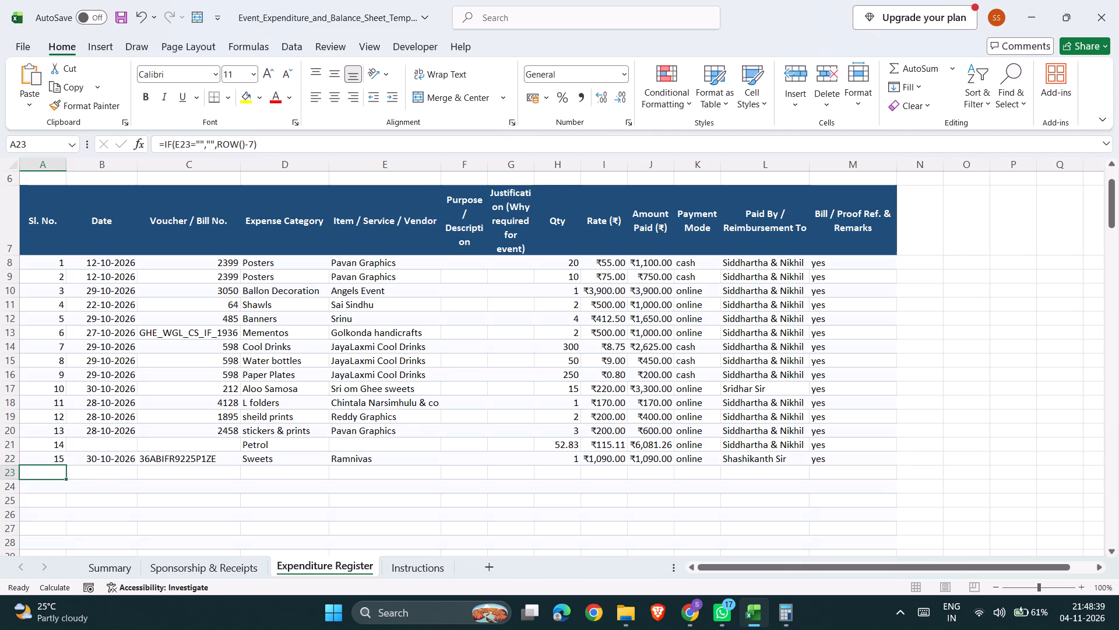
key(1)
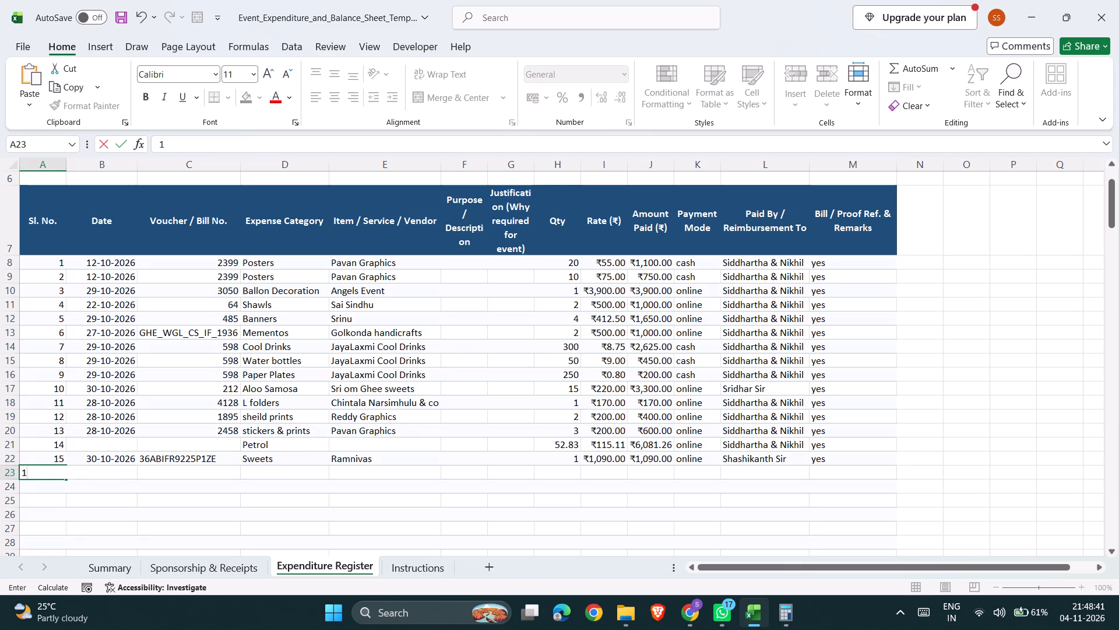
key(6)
key(Right)
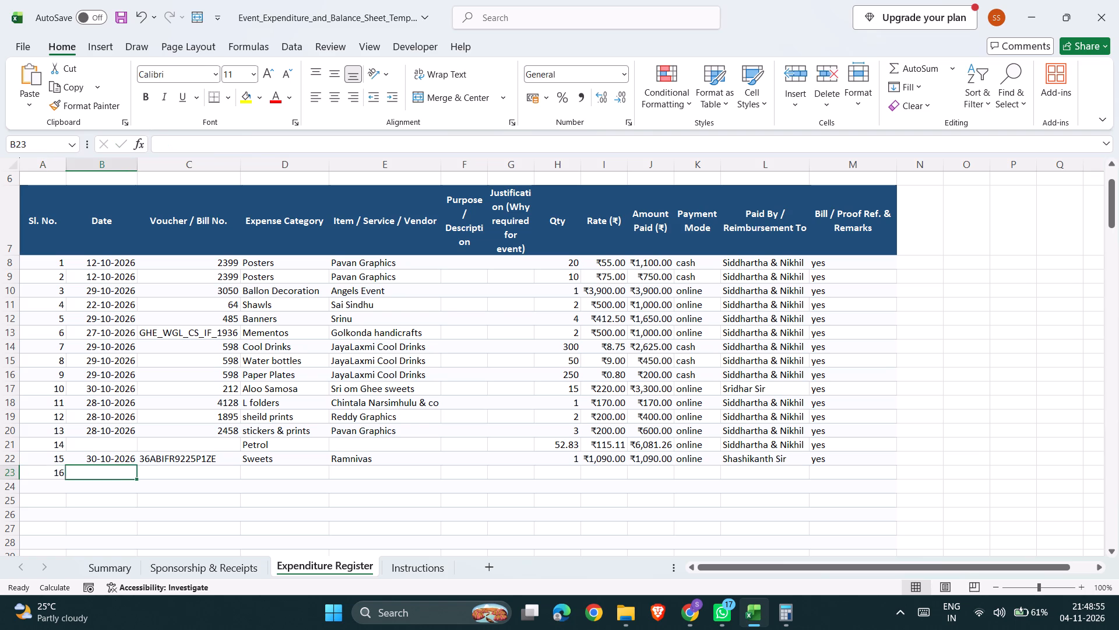
key(Right)
key(Right)
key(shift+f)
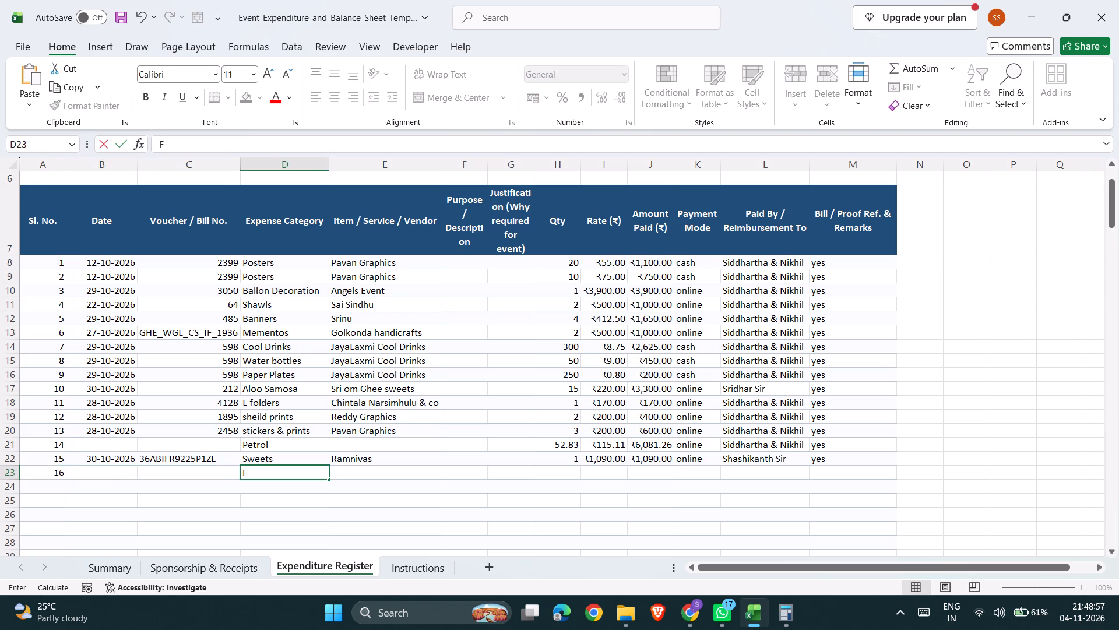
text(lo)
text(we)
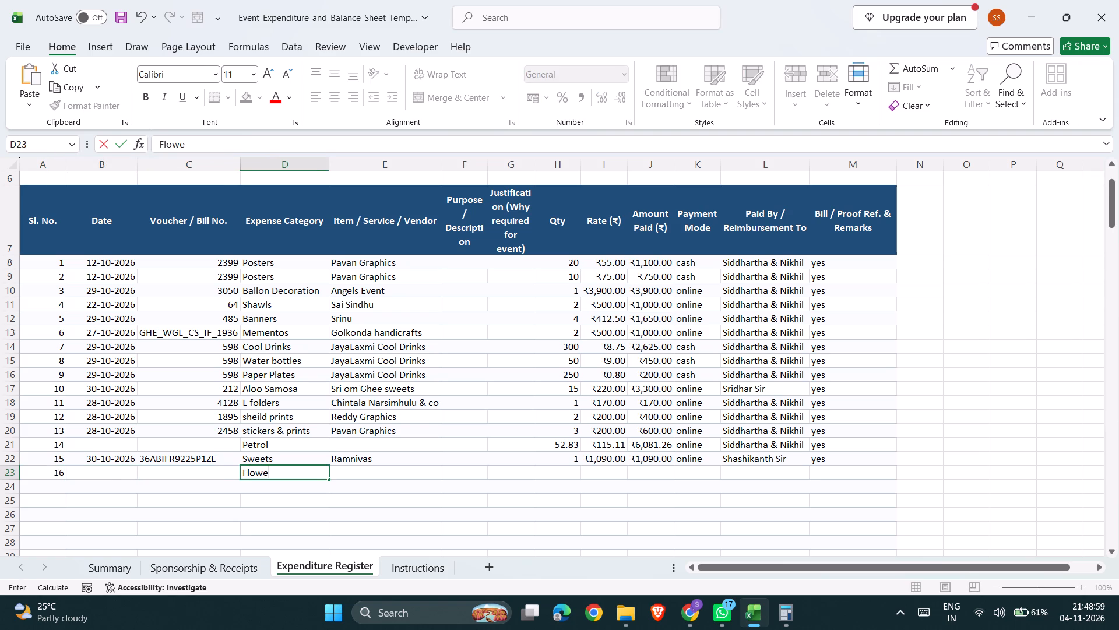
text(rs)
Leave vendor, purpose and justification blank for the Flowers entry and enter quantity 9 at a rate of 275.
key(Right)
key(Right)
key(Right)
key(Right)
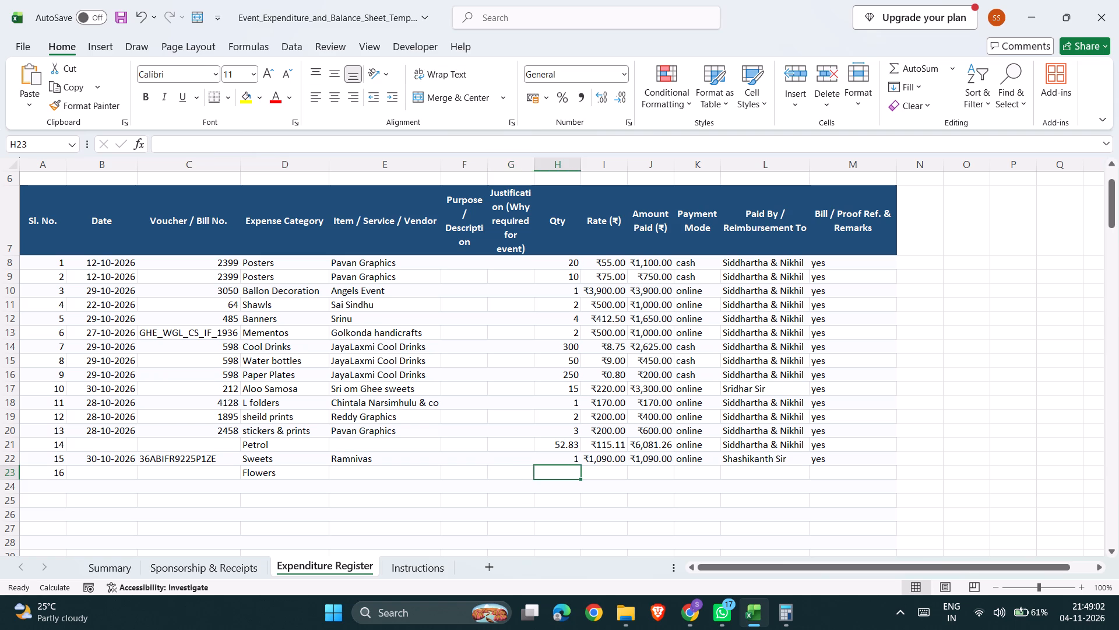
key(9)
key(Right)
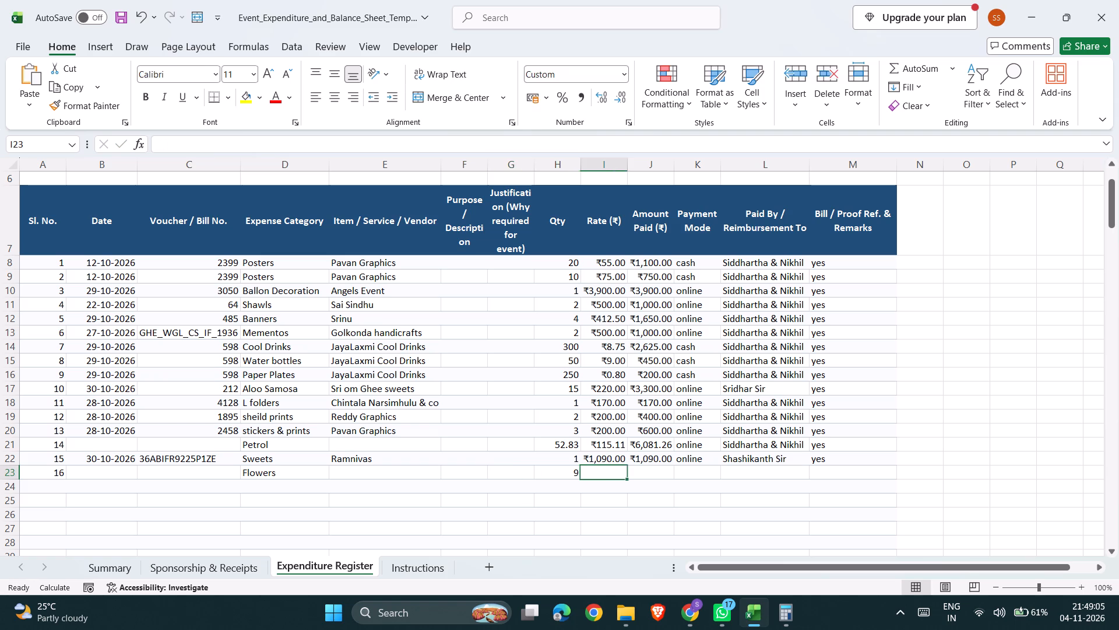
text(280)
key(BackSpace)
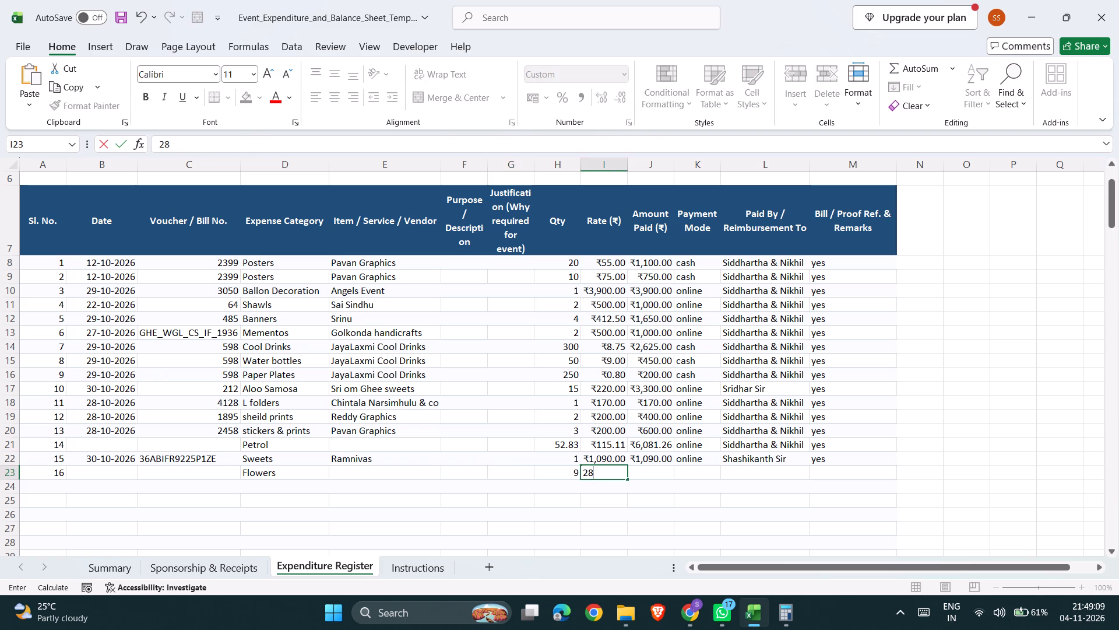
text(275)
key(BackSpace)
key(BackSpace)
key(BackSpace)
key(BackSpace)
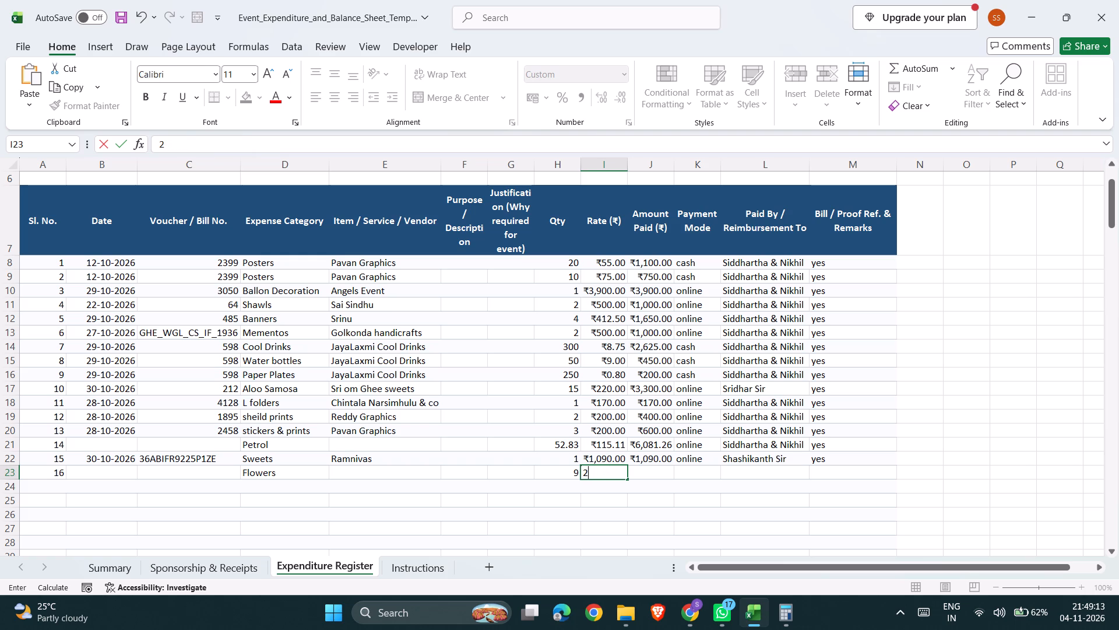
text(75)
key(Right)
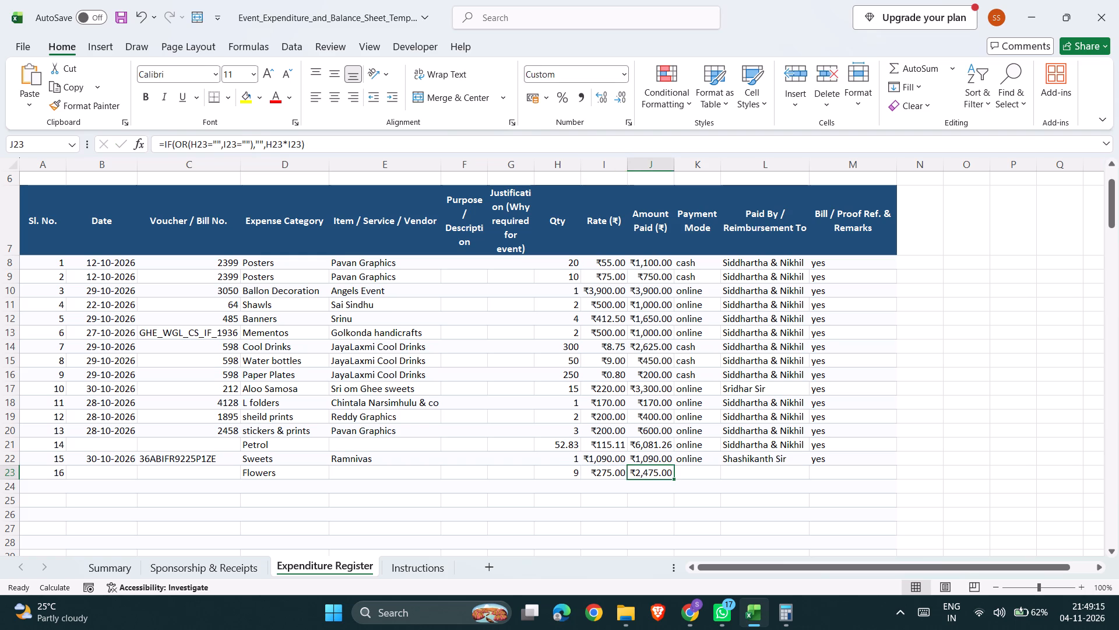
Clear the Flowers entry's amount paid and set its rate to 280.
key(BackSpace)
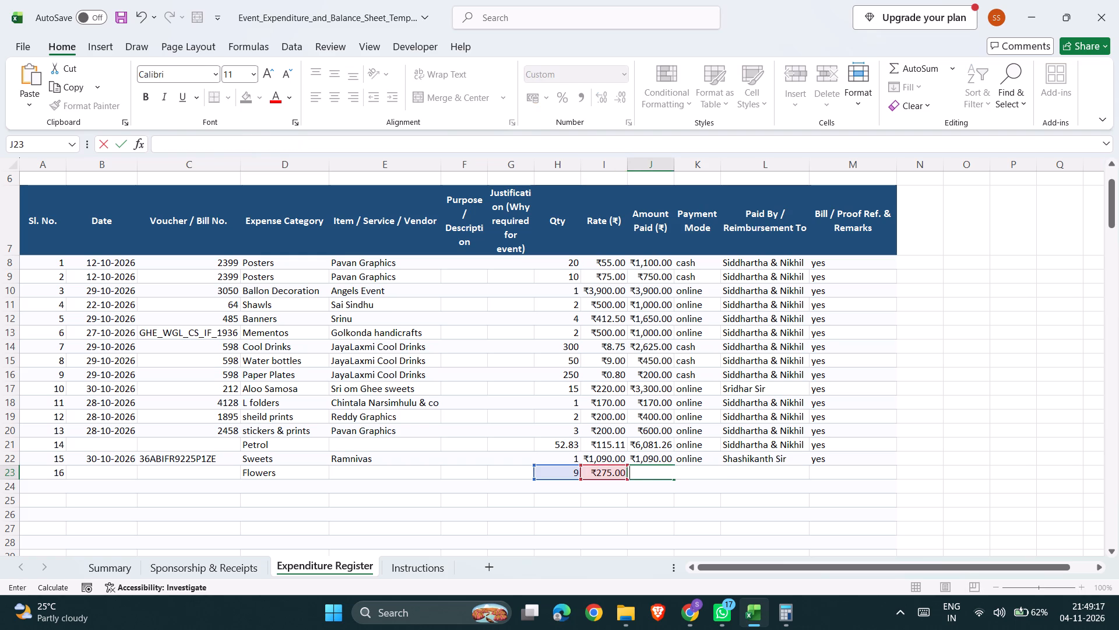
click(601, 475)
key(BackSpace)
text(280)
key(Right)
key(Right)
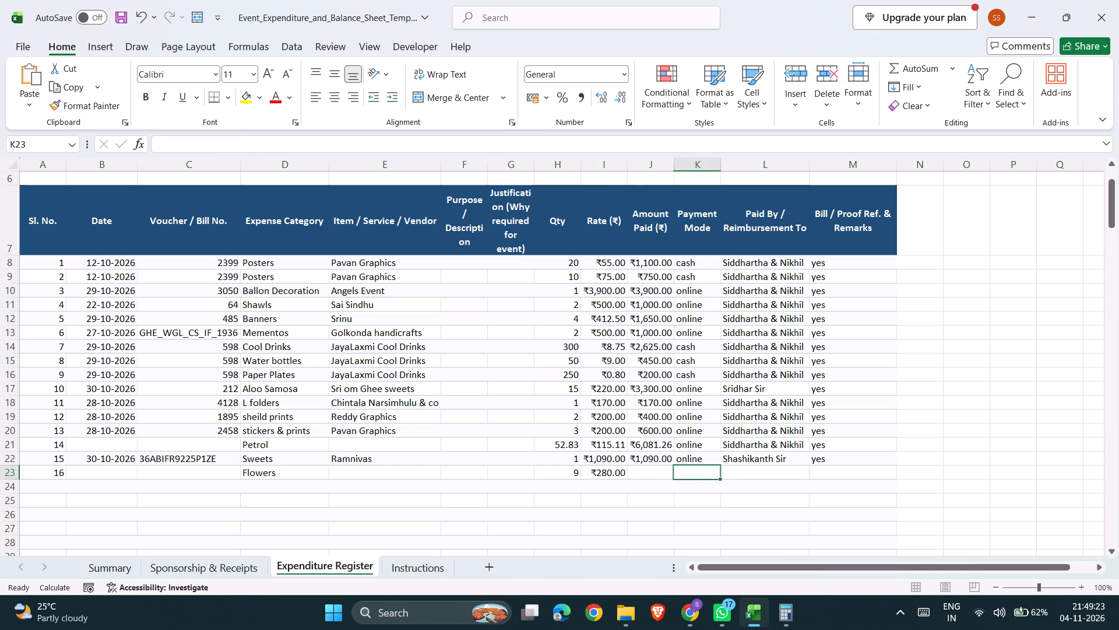
Set the Flowers entry's quantity to 10 and rate to 250, and enter 2500 as the amount paid.
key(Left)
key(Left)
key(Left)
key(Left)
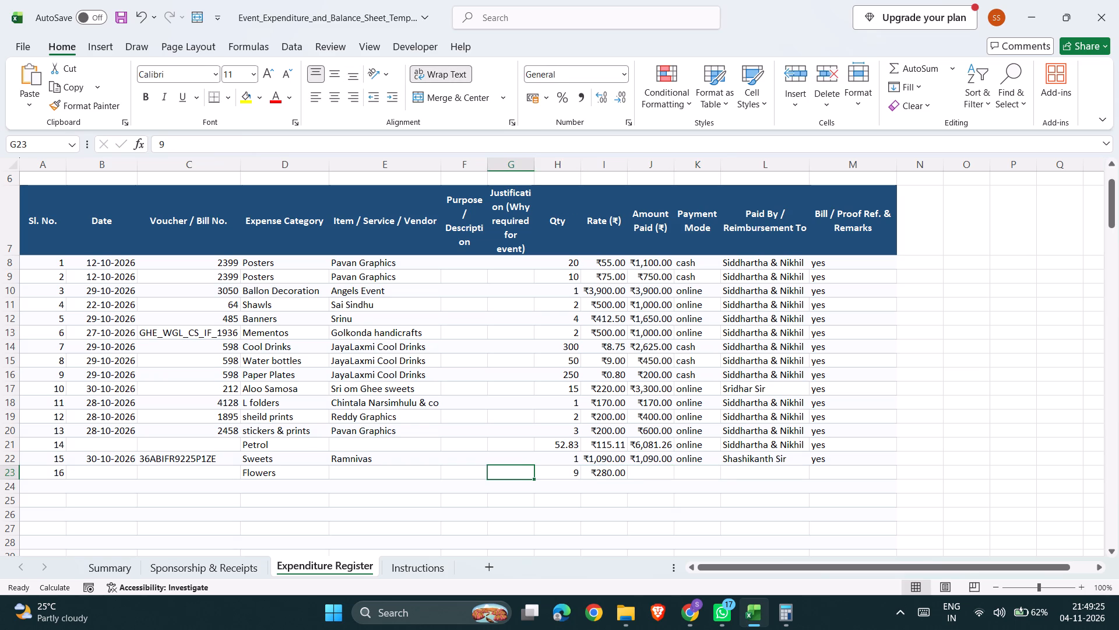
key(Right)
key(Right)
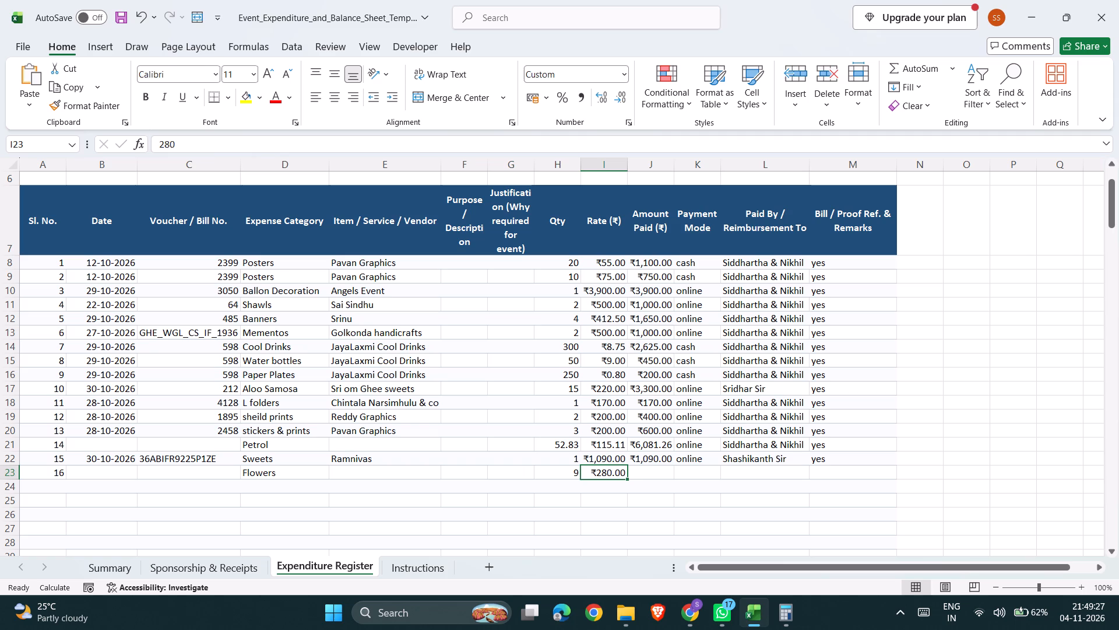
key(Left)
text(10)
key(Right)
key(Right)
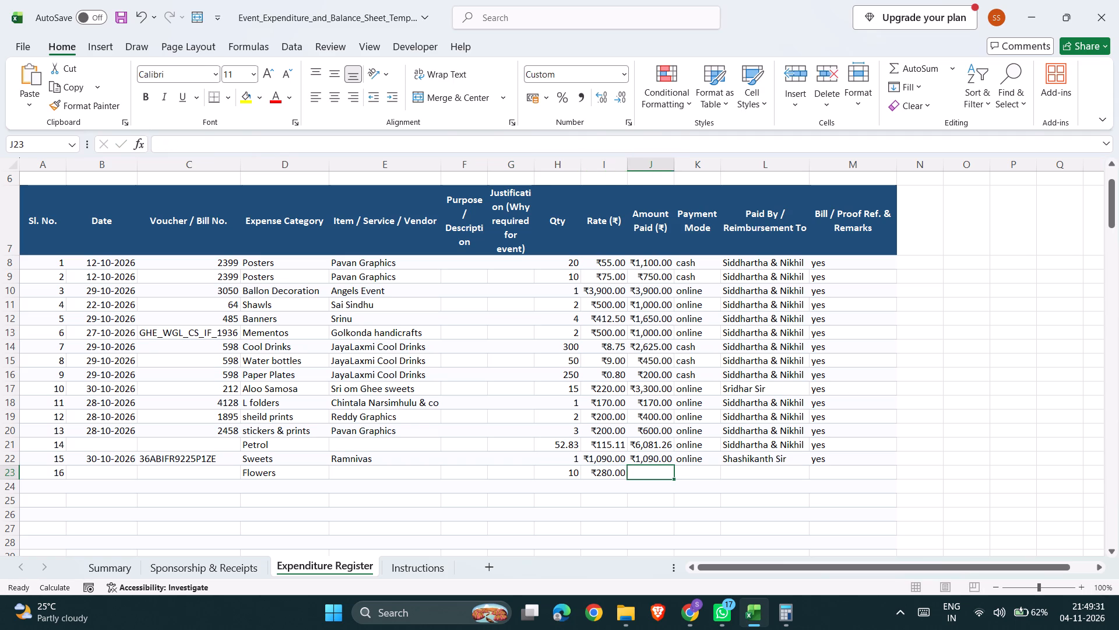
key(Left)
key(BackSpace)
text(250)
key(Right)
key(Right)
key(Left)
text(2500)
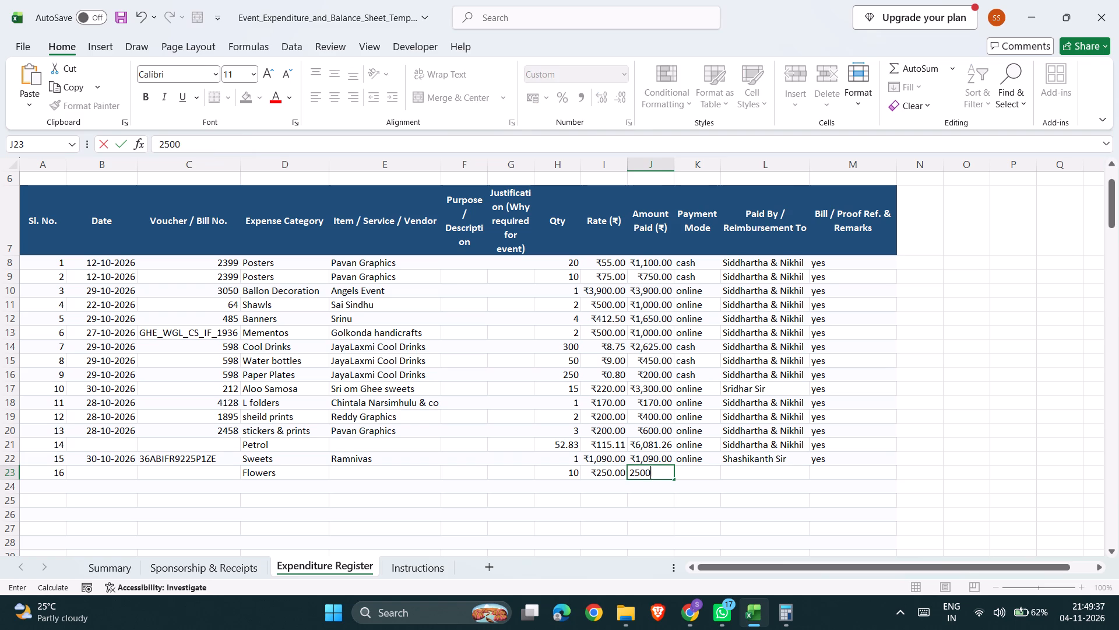
Complete the Flowers entry with payment mode online, payer Shashikanth Sir and bill proof yes.
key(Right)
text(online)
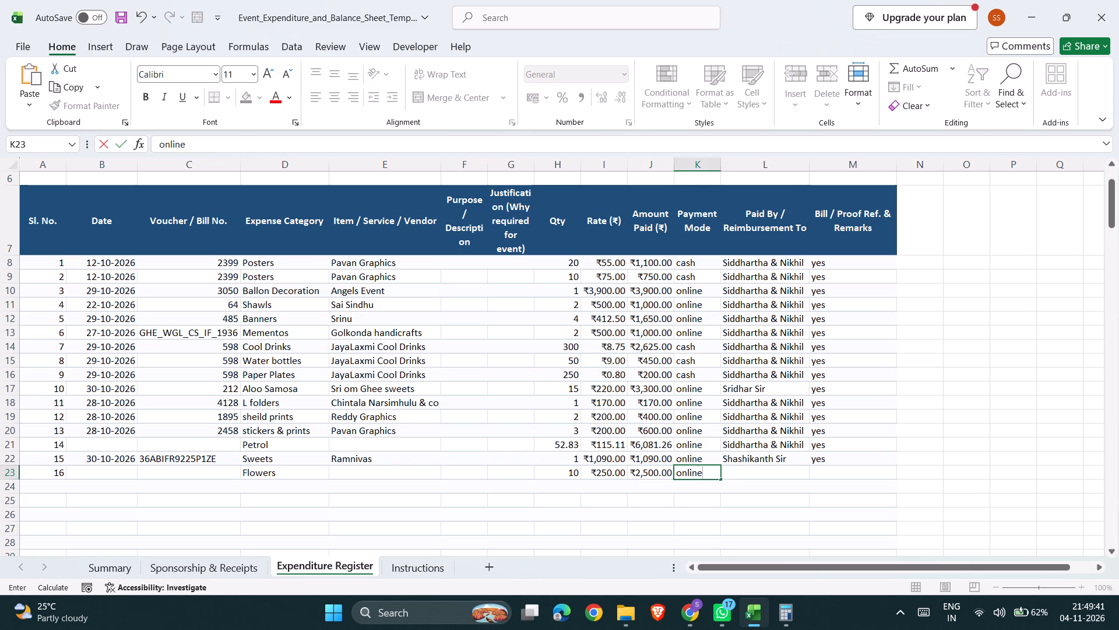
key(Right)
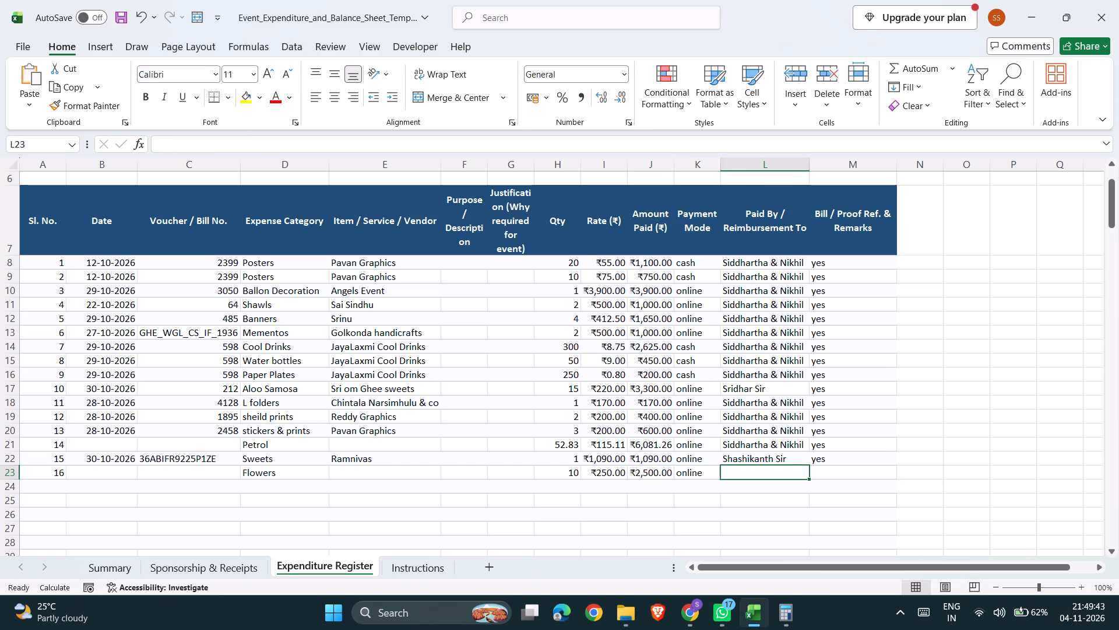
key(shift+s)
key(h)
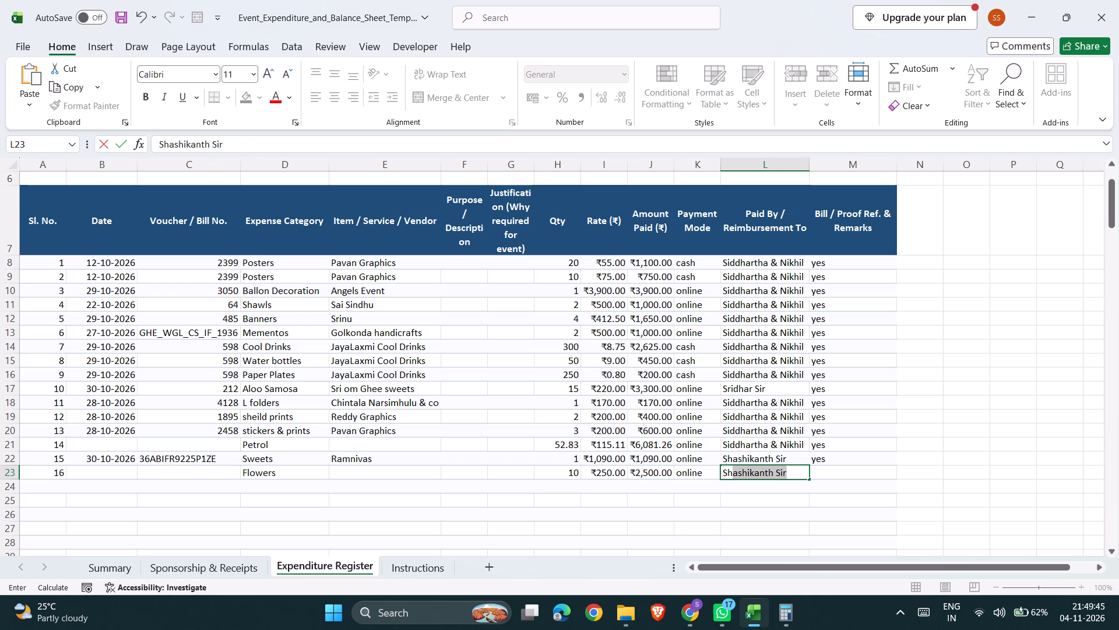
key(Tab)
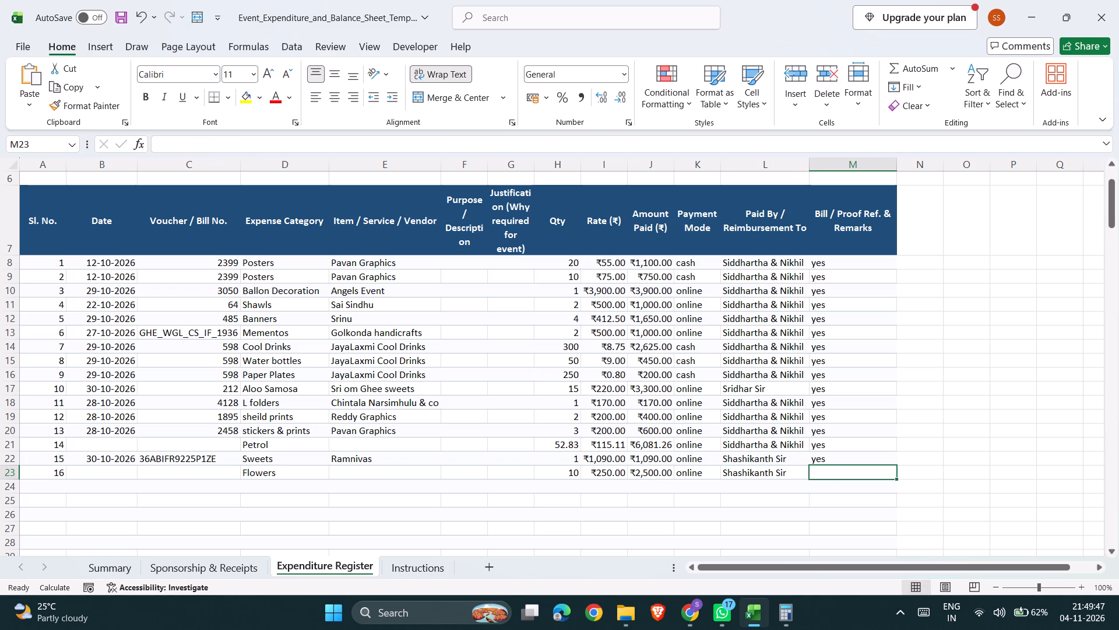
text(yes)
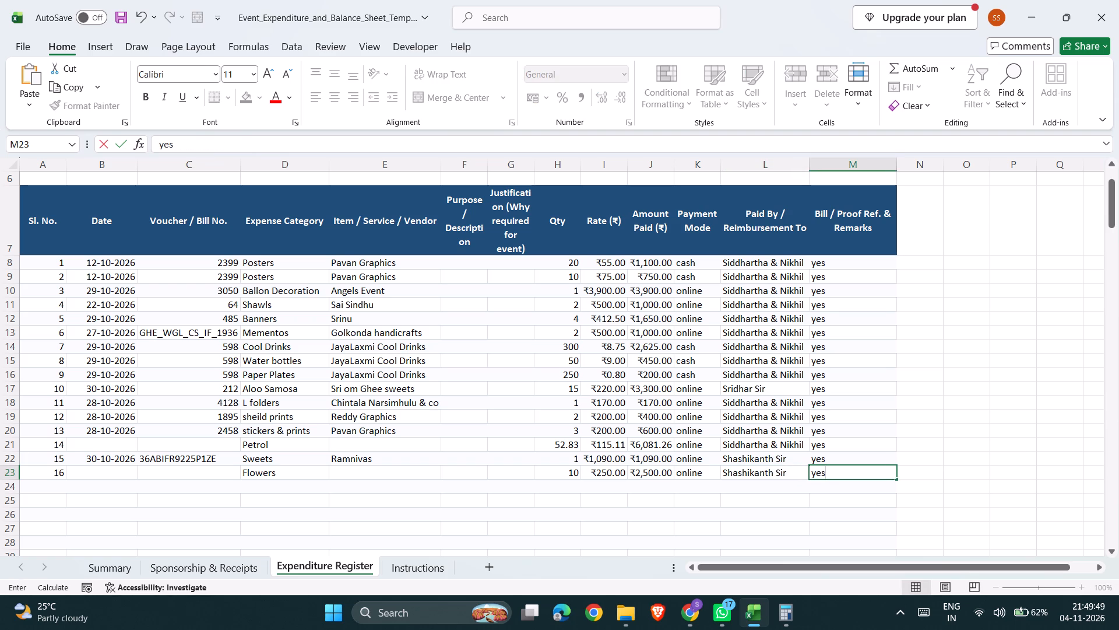
Start a new register row below Flowers with serial number 17, expense category Campus Decoration and date 30-10-2026.
click(57, 489)
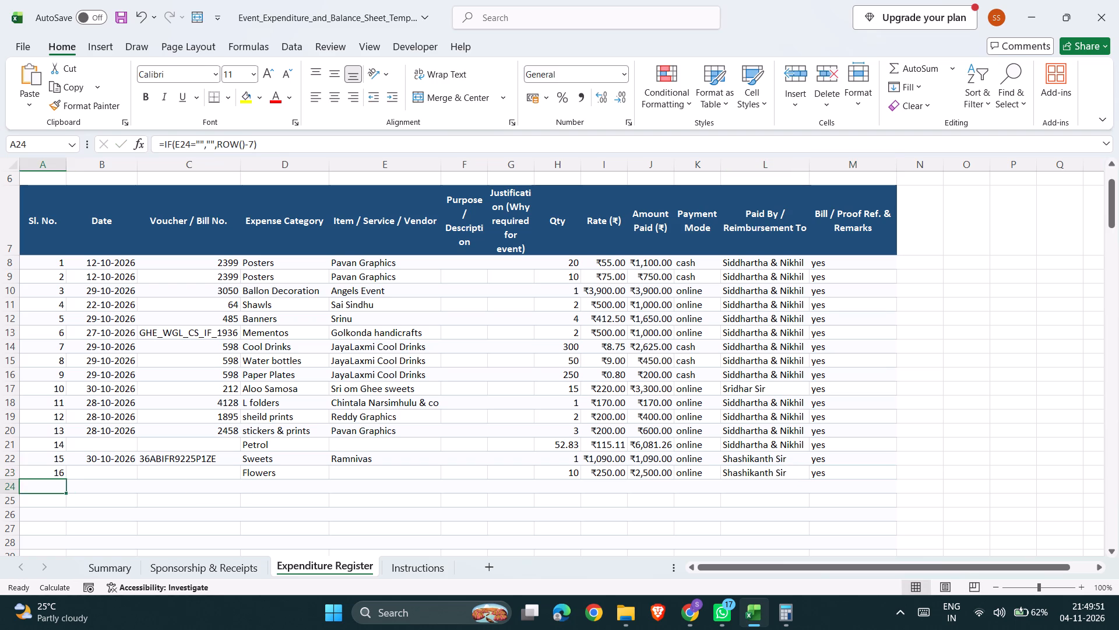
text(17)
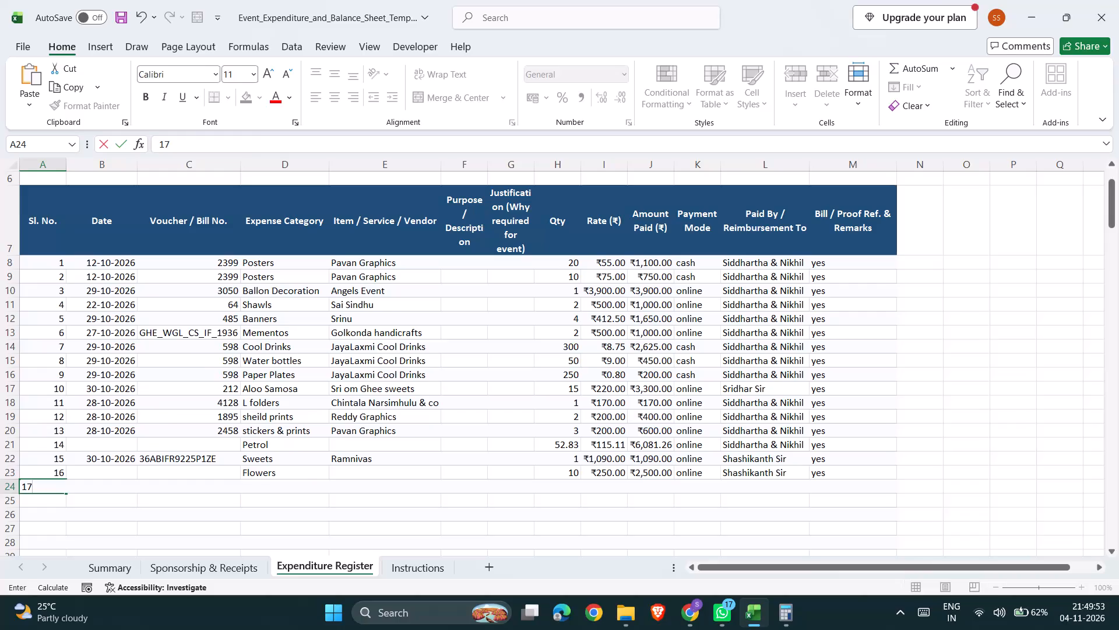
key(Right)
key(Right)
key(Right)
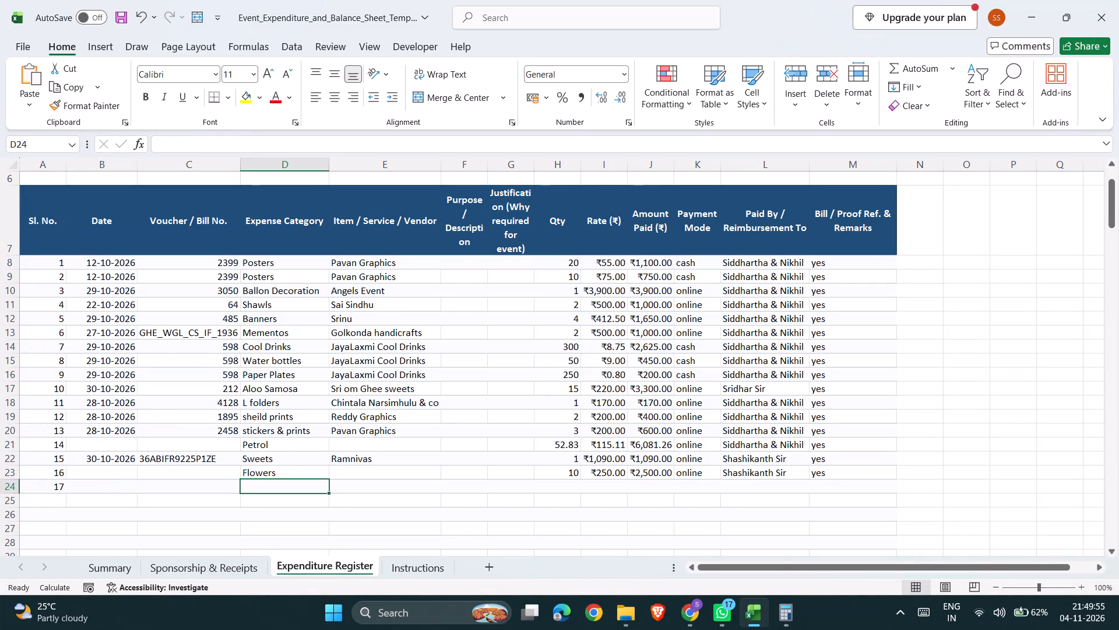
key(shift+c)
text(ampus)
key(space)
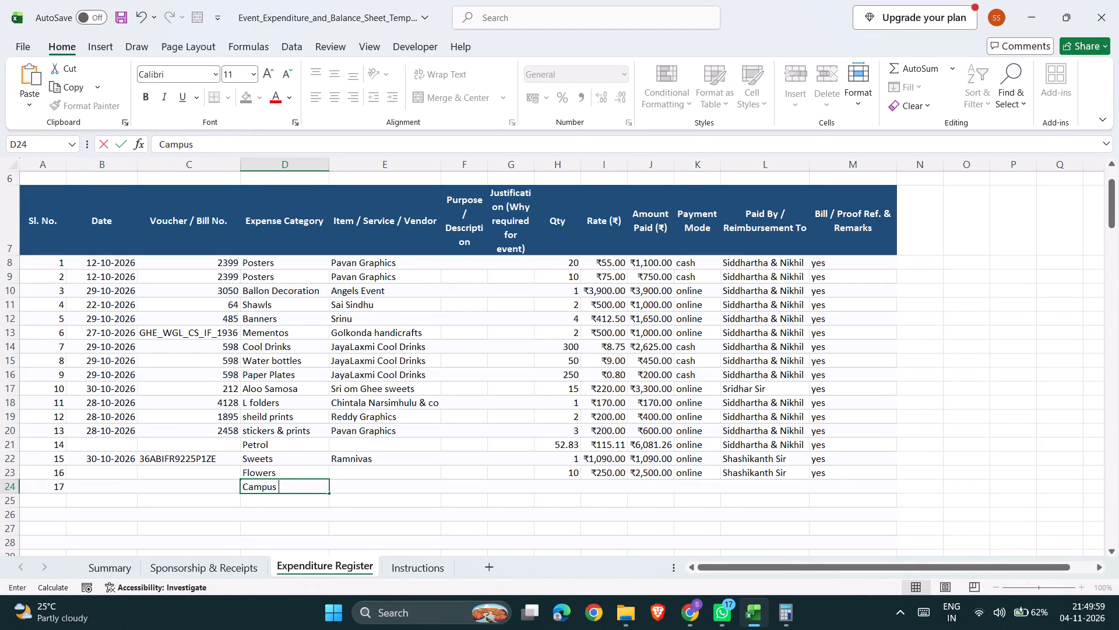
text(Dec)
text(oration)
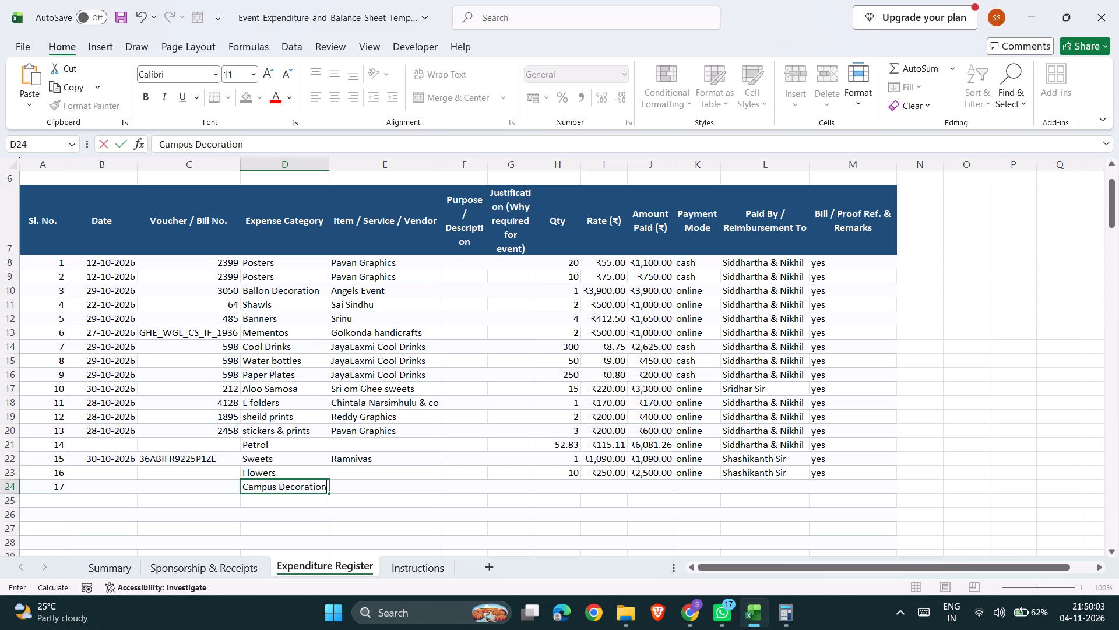
click(98, 487)
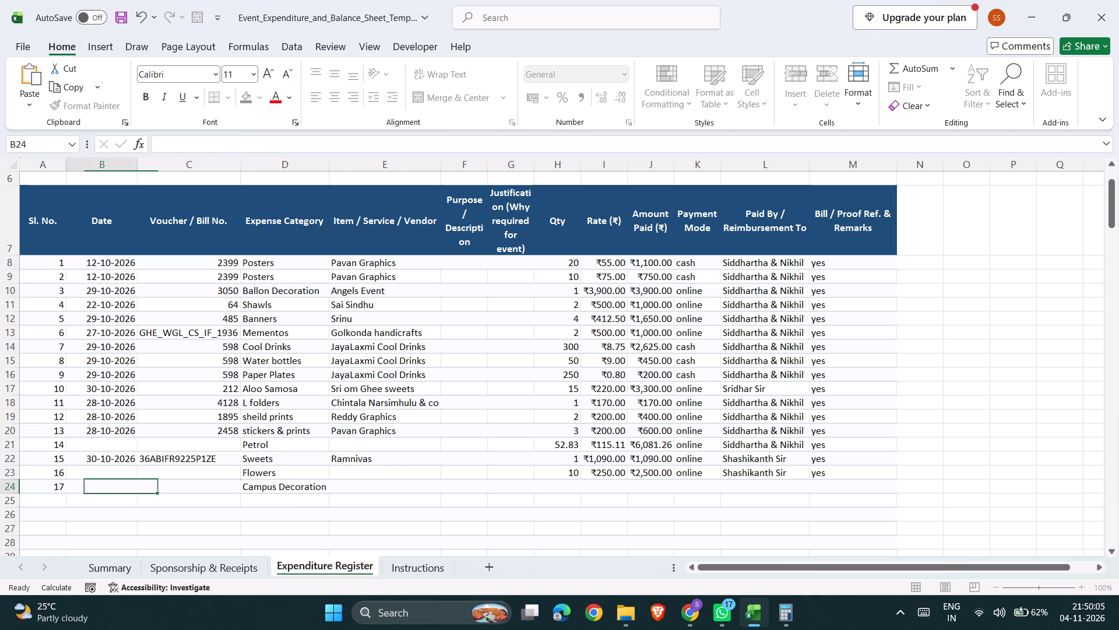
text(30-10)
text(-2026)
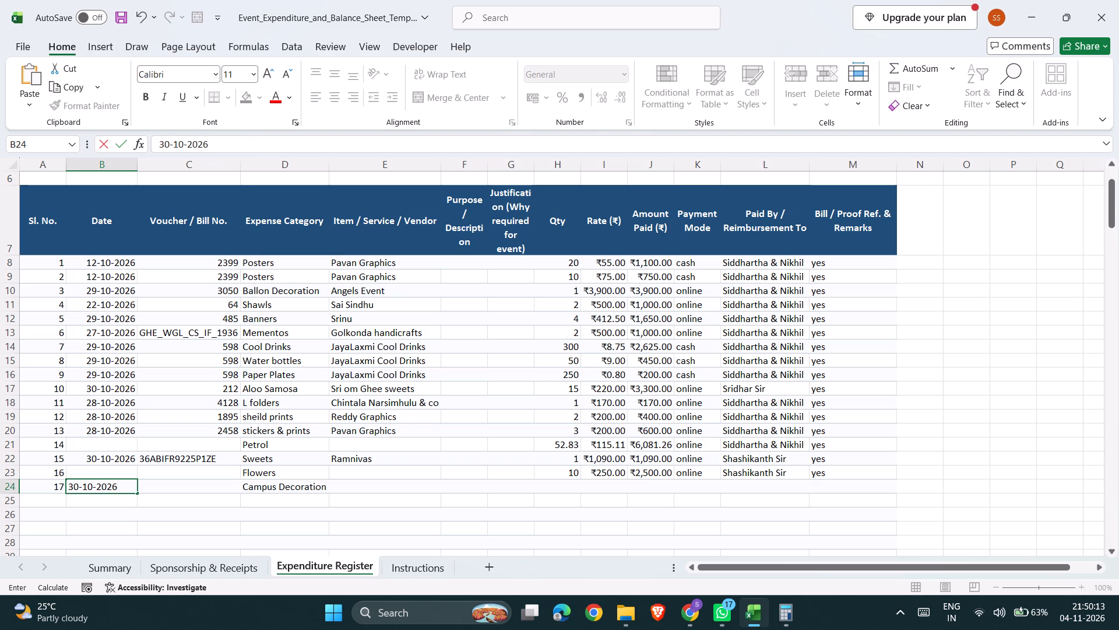
Enter quantity 1 at a rate of 21359 for the Campus Decoration entry.
click(563, 486)
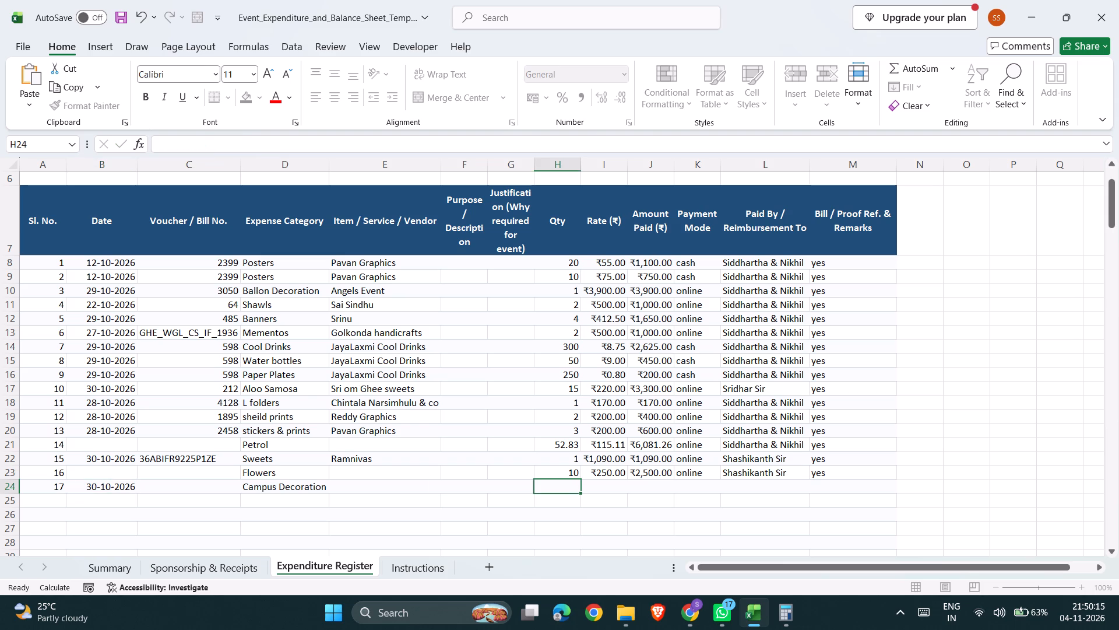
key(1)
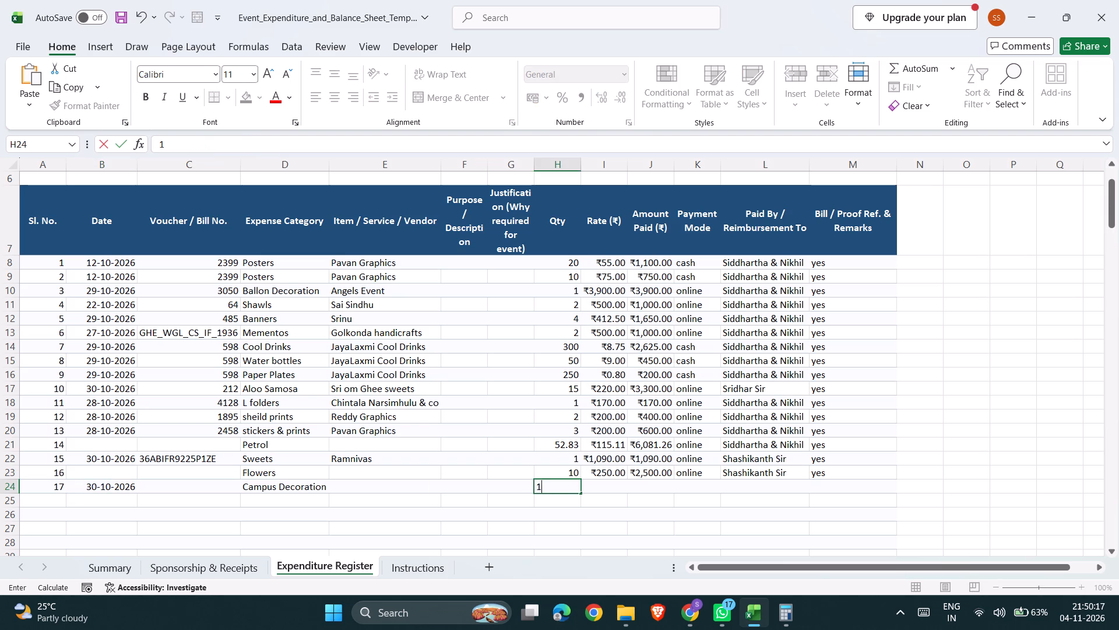
click(599, 488)
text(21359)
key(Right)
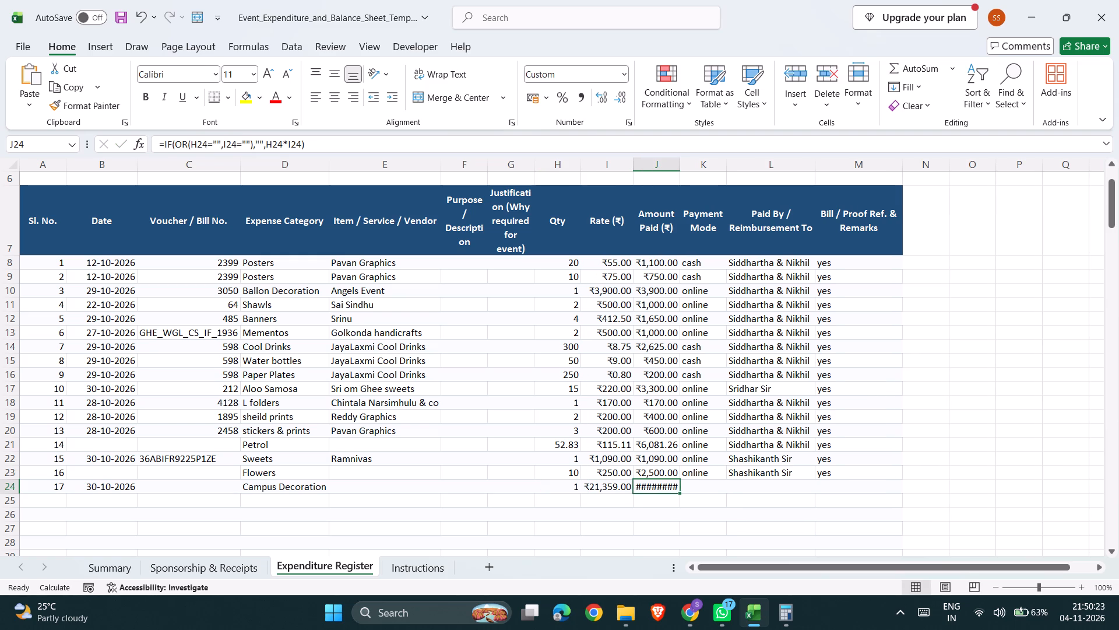
Widen the Amount Paid column so the Campus Decoration amount fits.
click(670, 163)
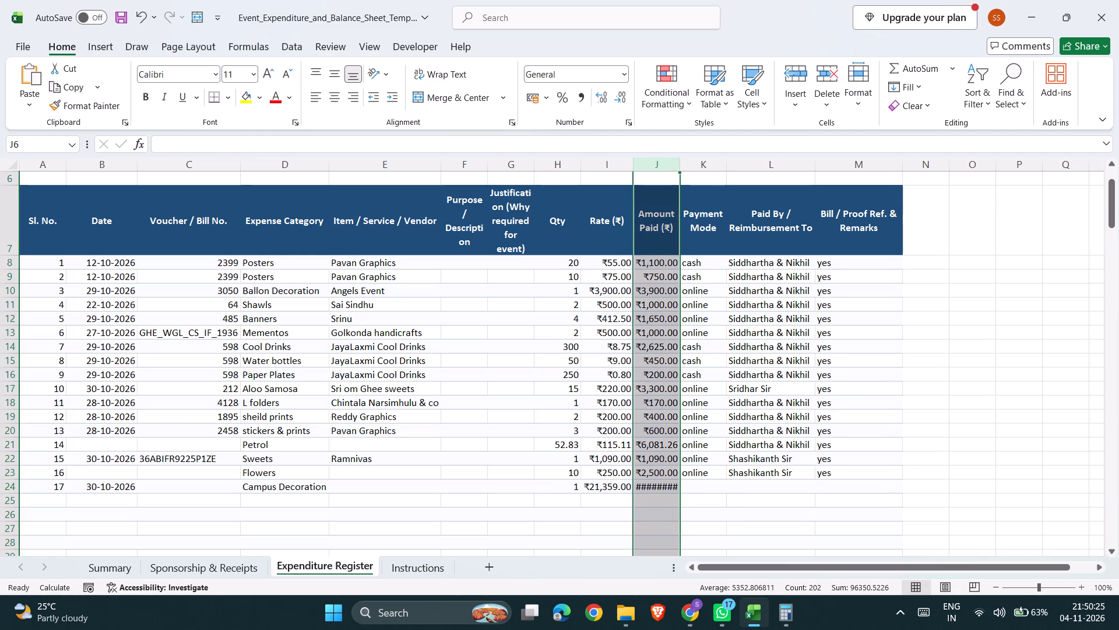
drag(681, 164, 695, 164)
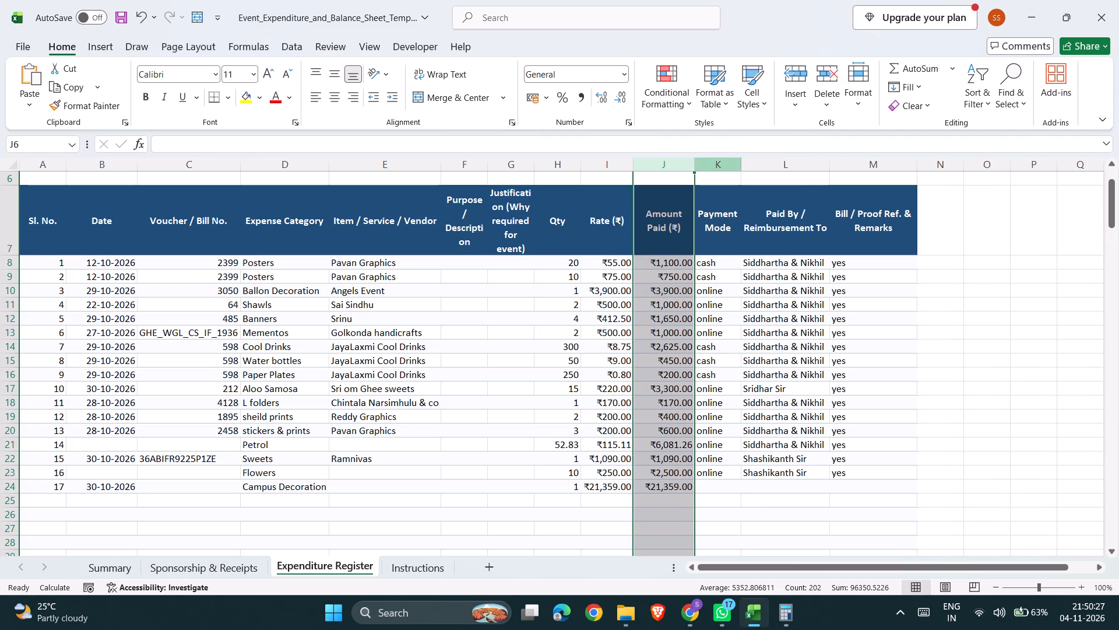
Set the Campus Decoration entry's payment mode to online and its payer to Siddhartha & Nikhil.
click(708, 488)
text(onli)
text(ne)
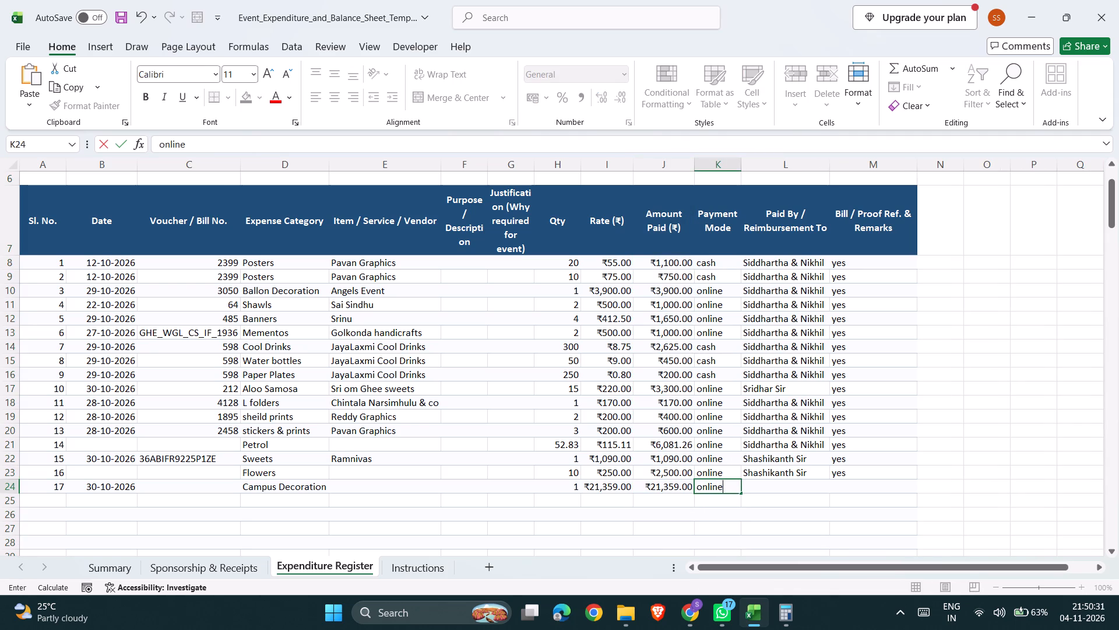
click(800, 501)
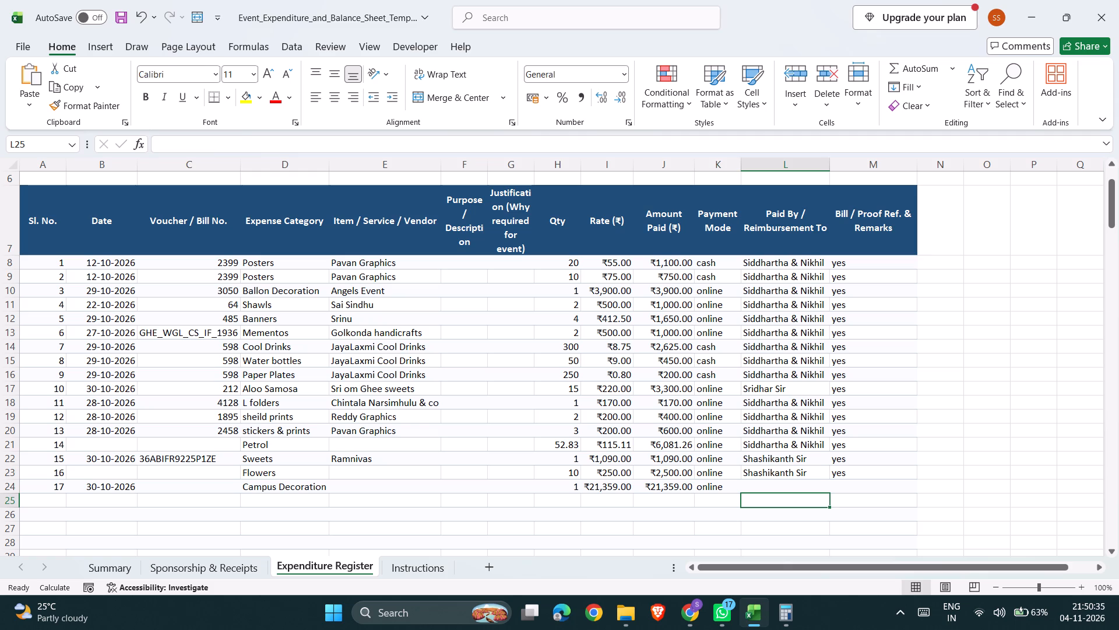
click(789, 493)
click(796, 481)
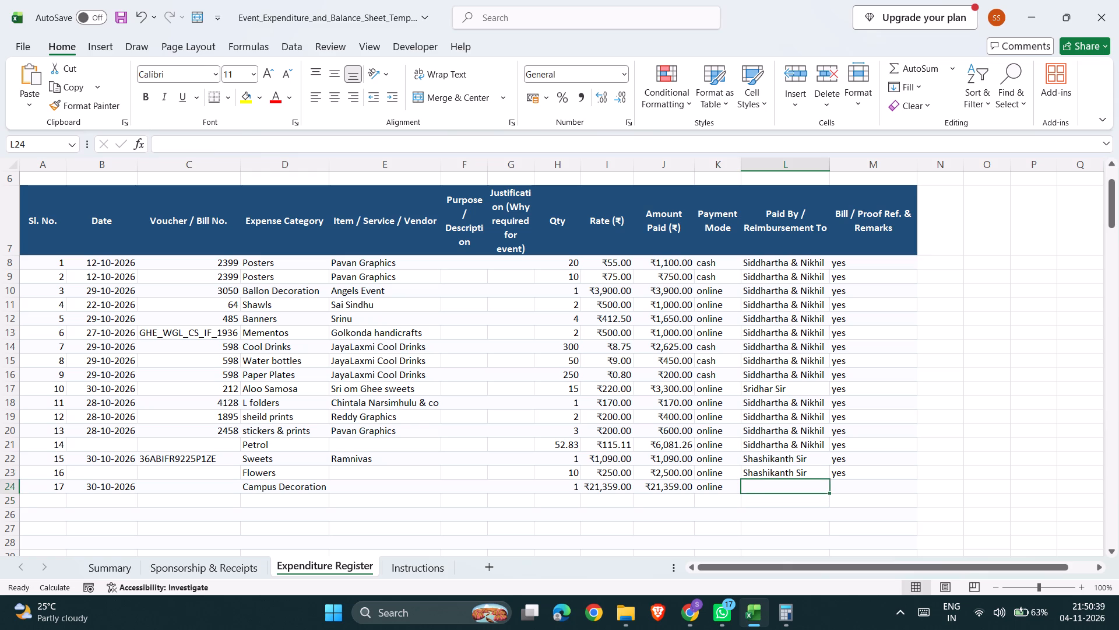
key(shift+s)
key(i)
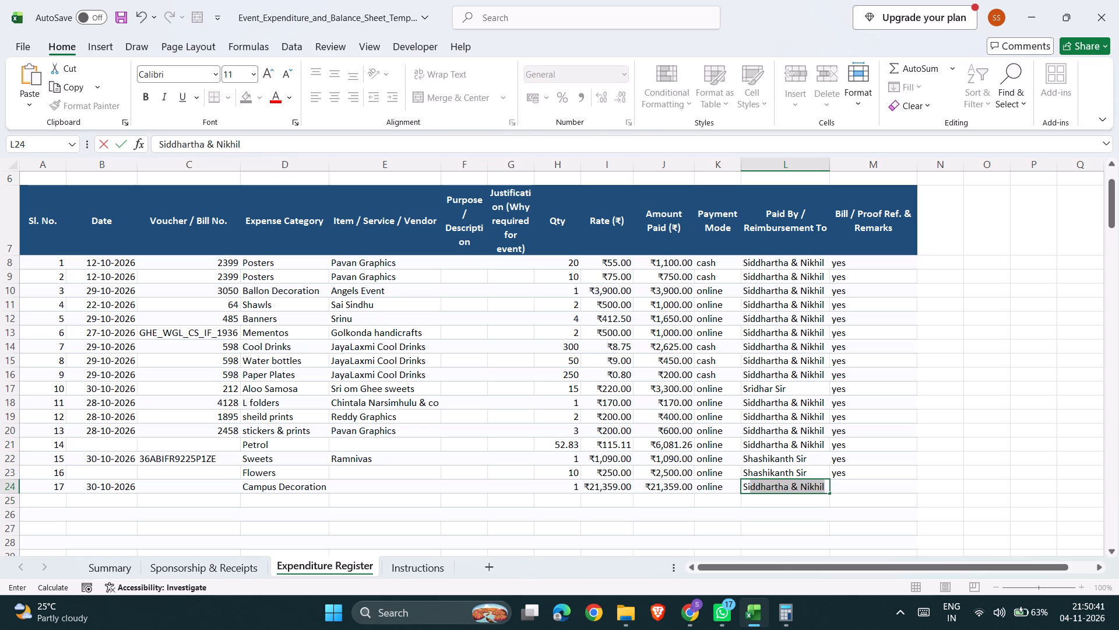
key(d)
key(Tab)
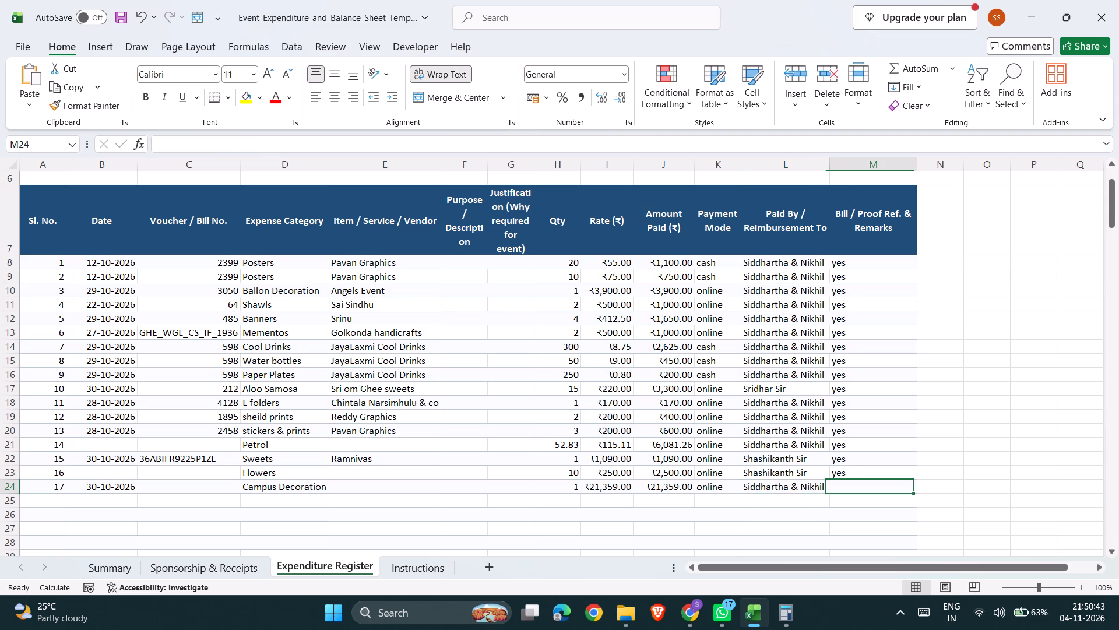
Mark the Campus Decoration entry's bill/proof remark as yes.
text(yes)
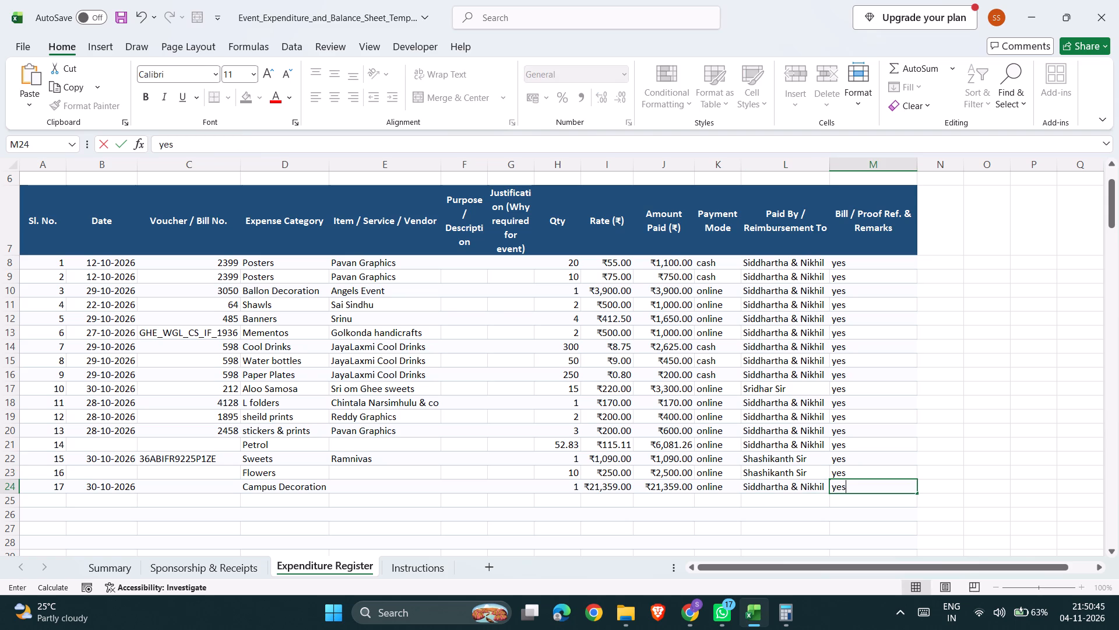
Start a new register row below Campus Decoration with serial number 18, date 28-10-2026 and expense category Souvenier.
click(56, 503)
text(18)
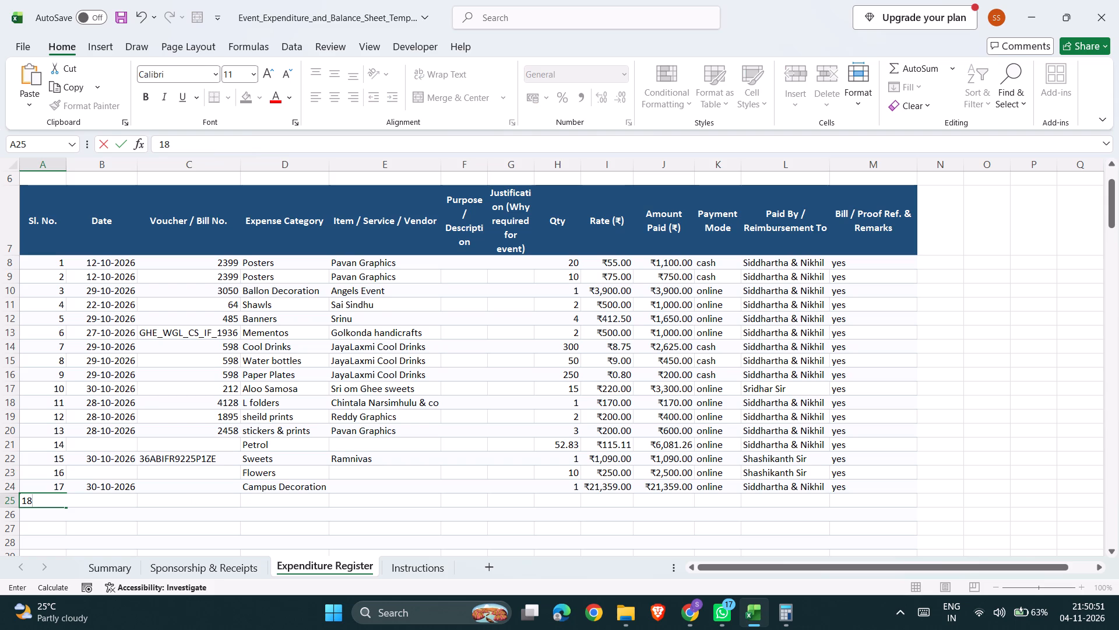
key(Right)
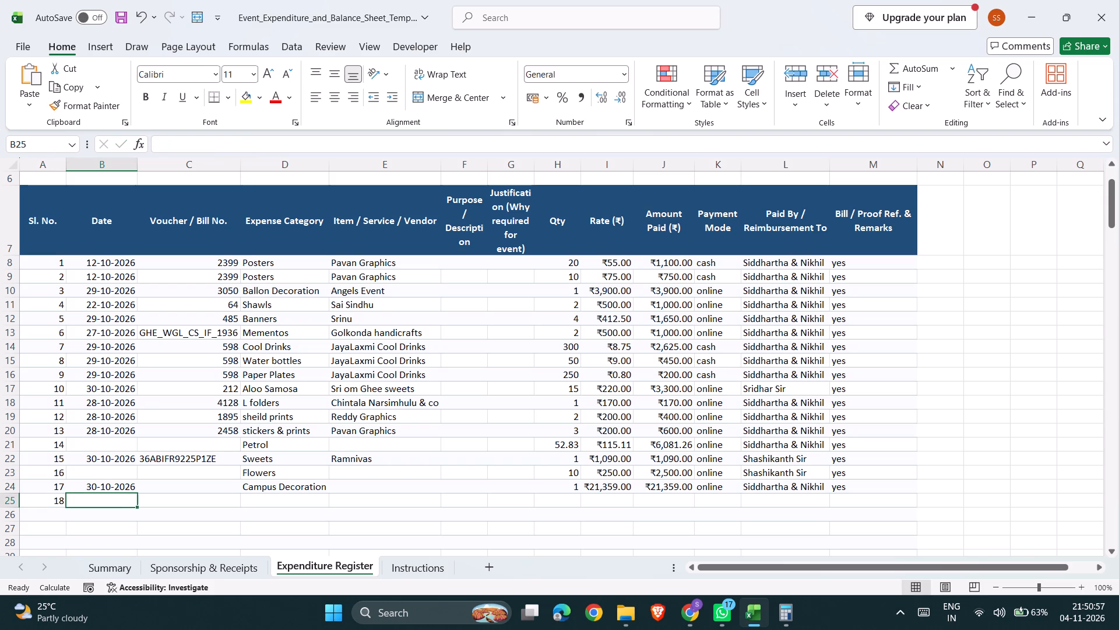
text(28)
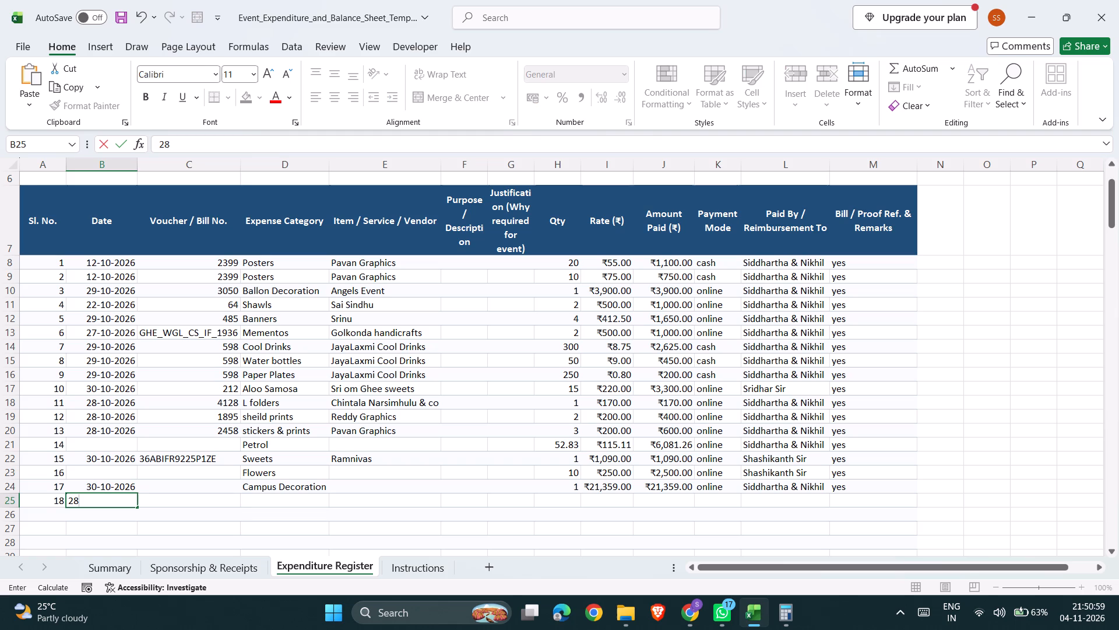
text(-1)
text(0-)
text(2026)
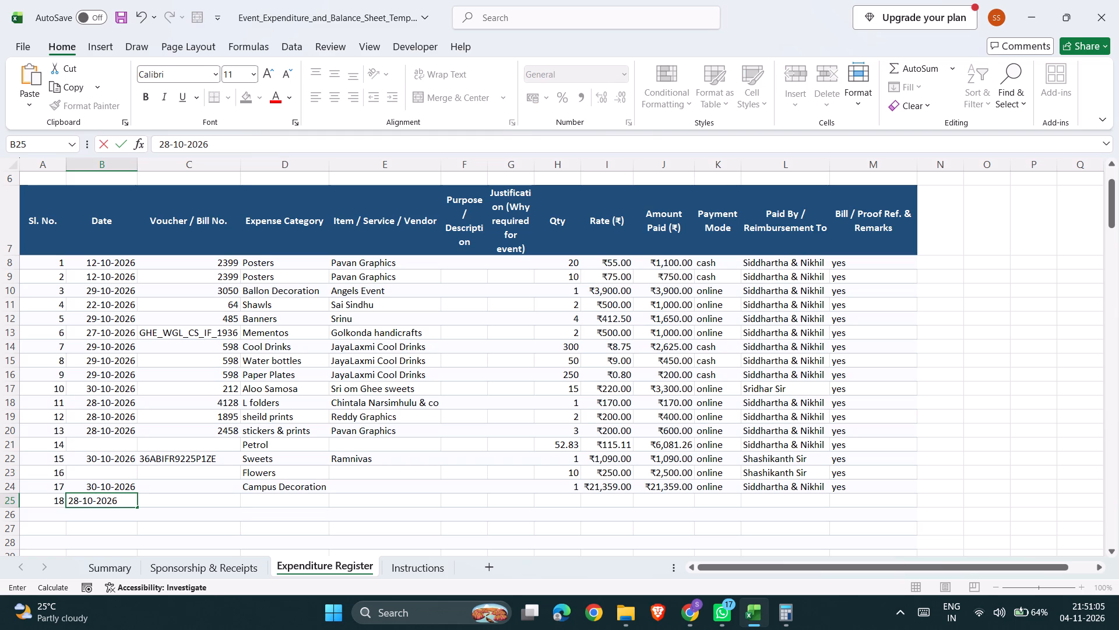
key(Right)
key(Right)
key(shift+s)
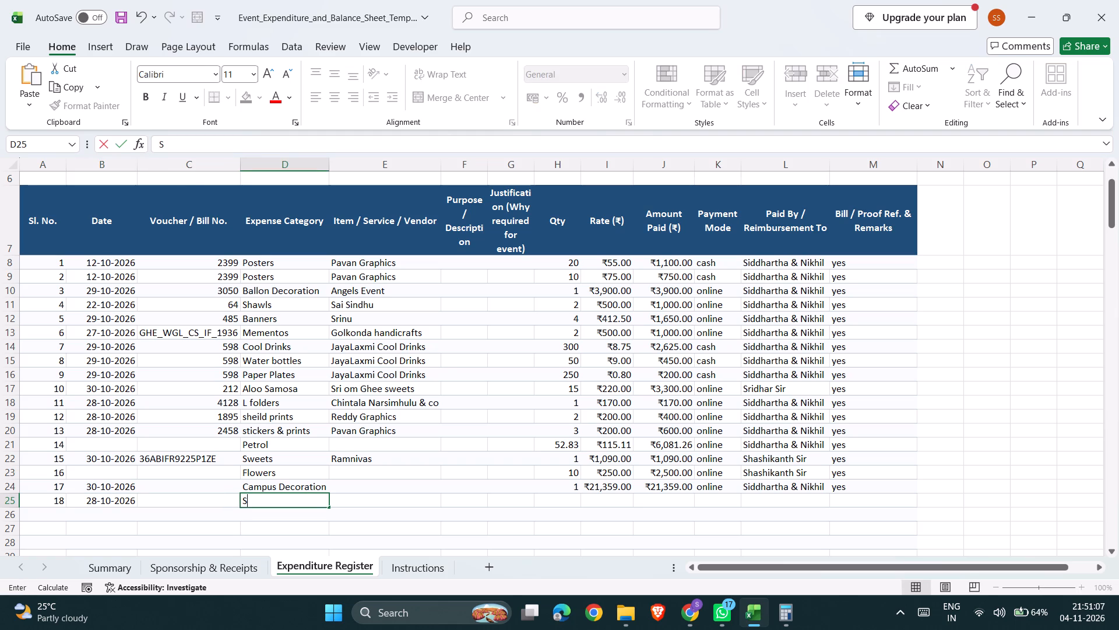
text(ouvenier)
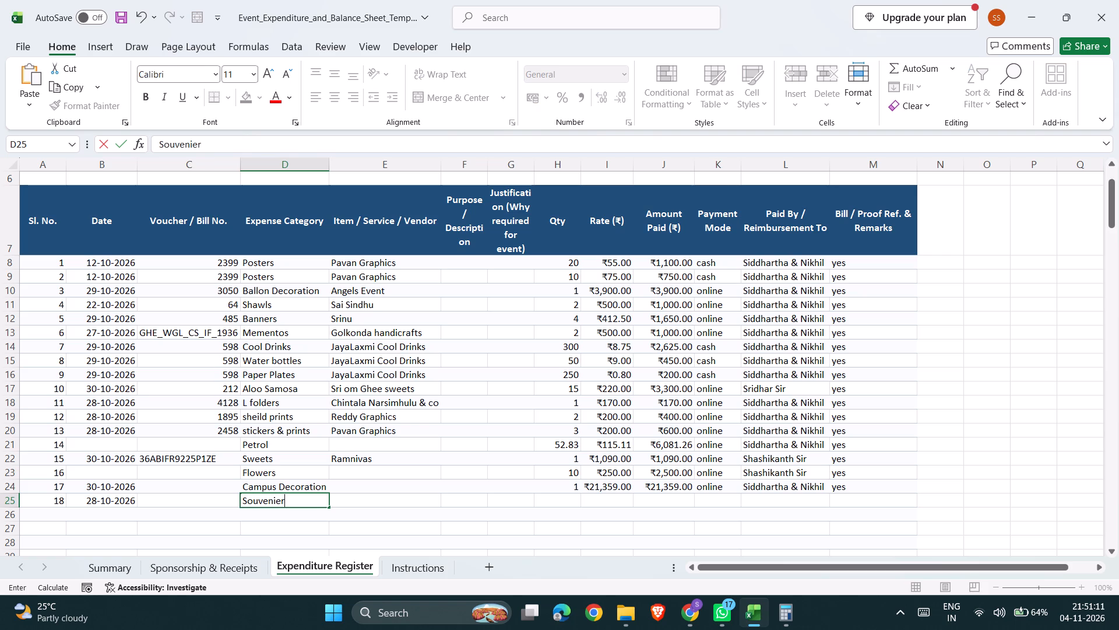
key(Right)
Enter quantity 1 at a rate of 1450 for the Souvenier entry.
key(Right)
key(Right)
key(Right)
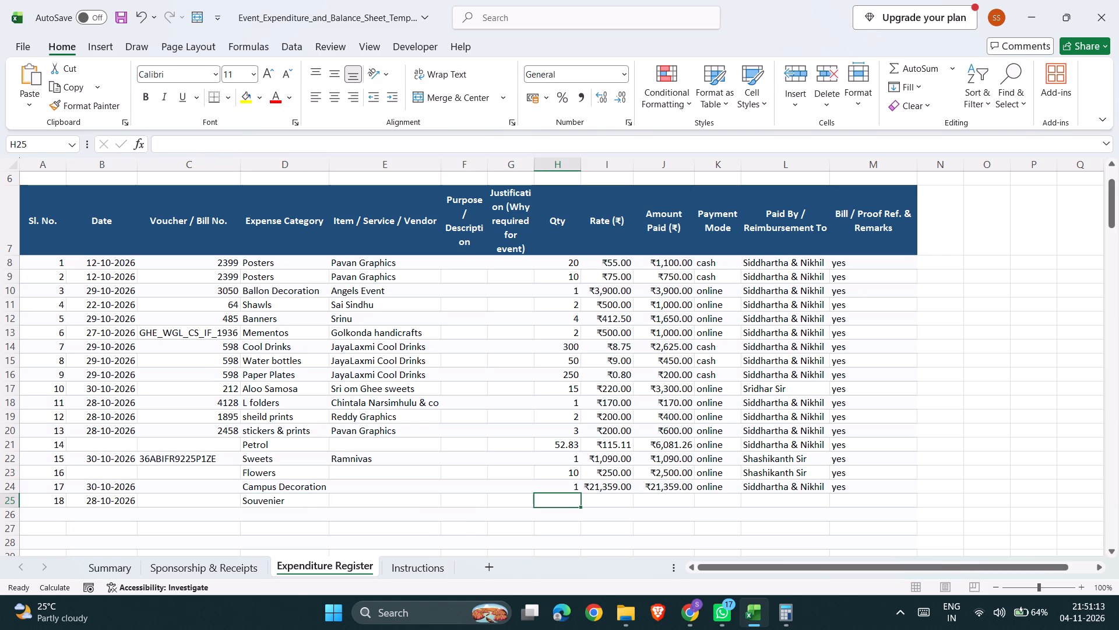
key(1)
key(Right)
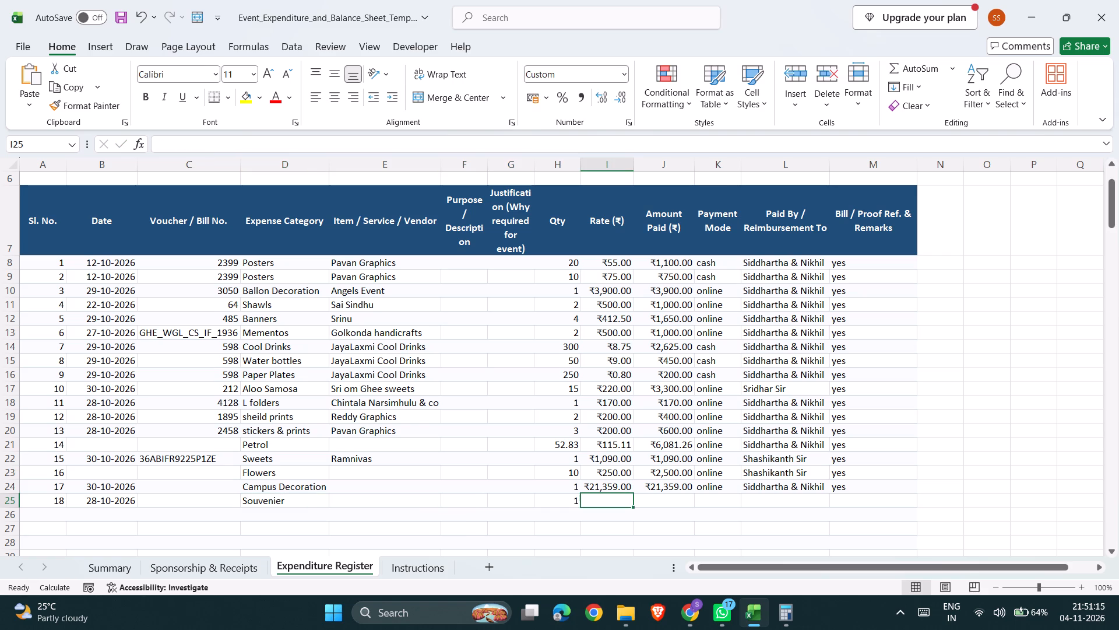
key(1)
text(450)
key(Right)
Complete the Souvenier entry with payment mode online, payer Siddhartha & Nikhil and bill/proof remark yes.
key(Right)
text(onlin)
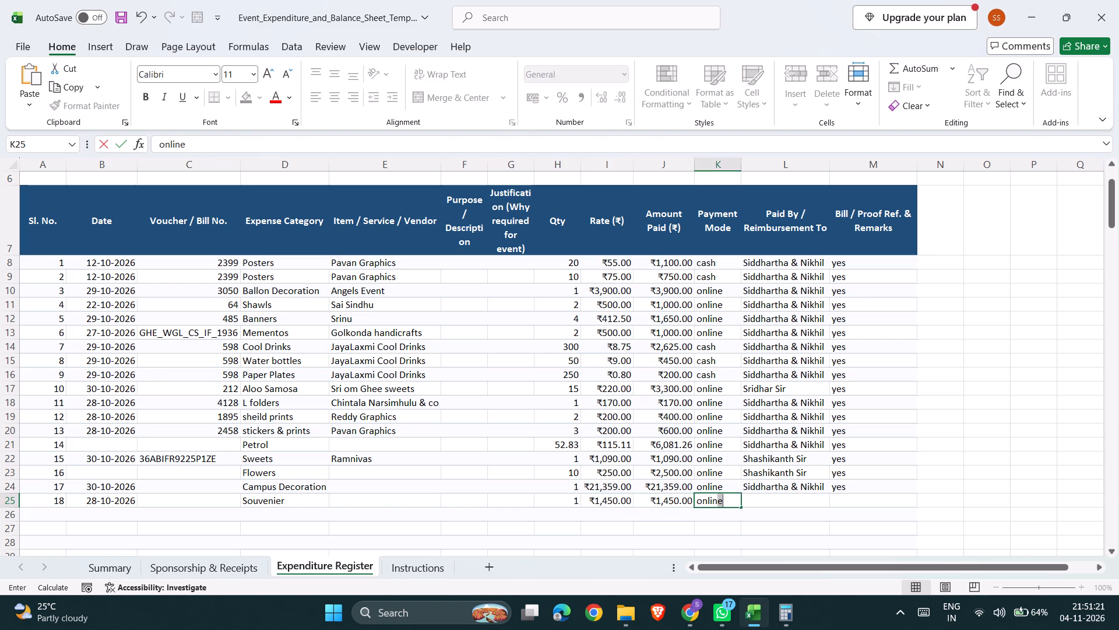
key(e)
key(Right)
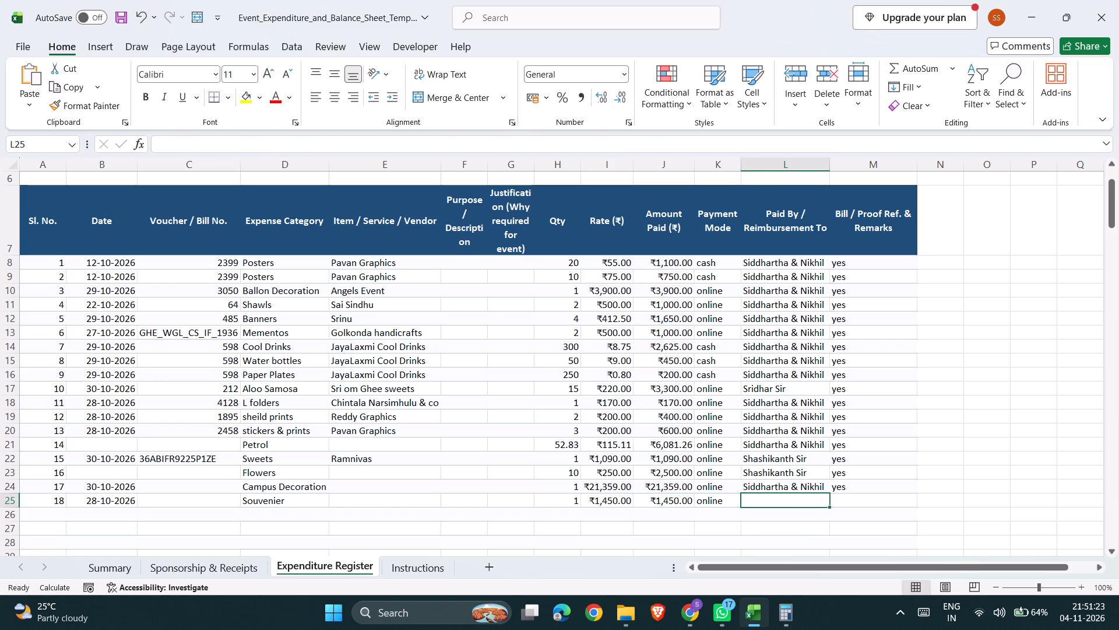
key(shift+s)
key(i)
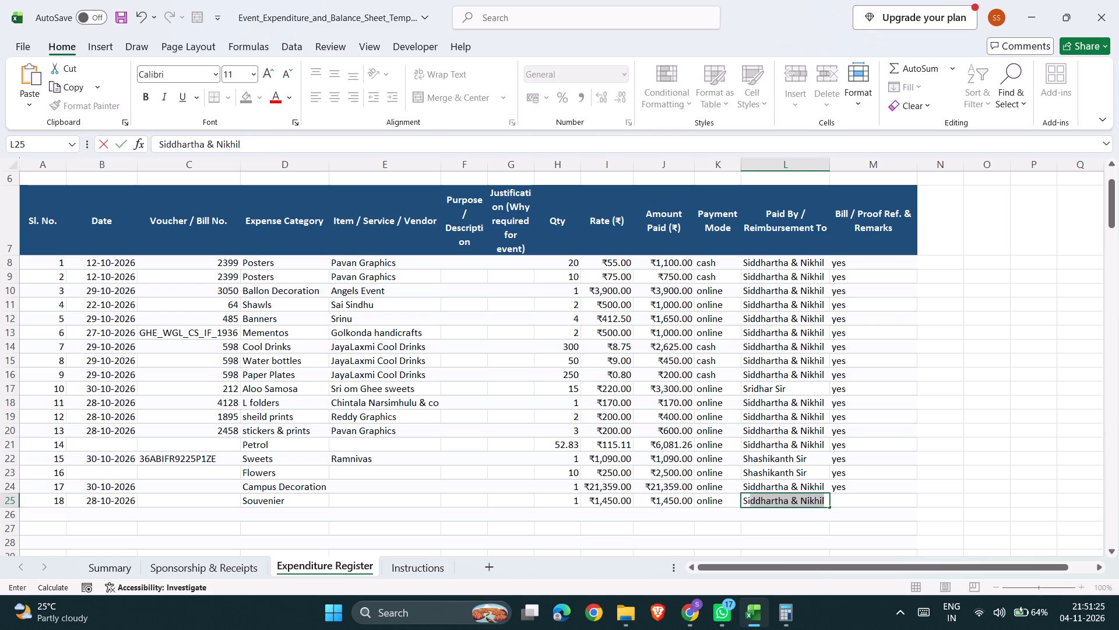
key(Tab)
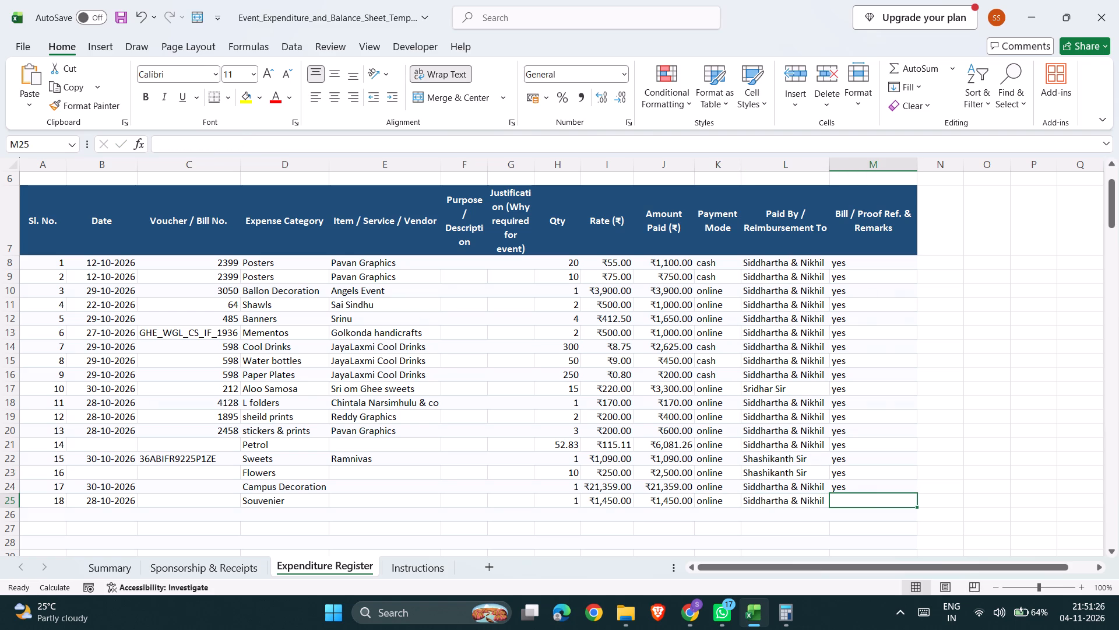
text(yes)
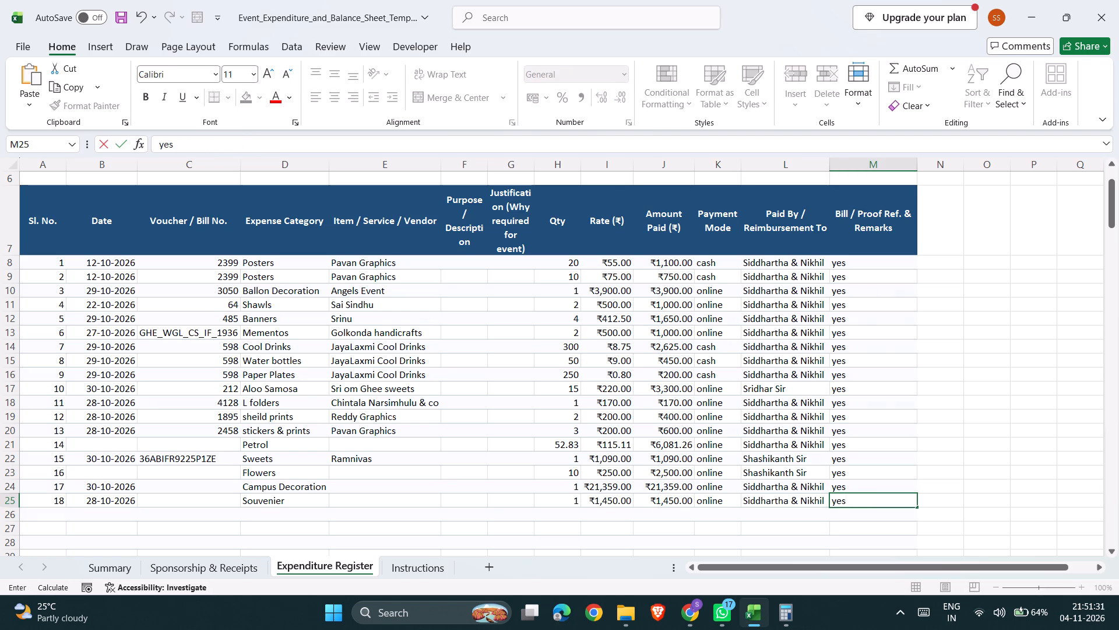
Start a new register row below Souvenier with serial number 19, date 30-10-2026 and expense category ID cards.
scroll(122, 544, down, 1)
click(58, 505)
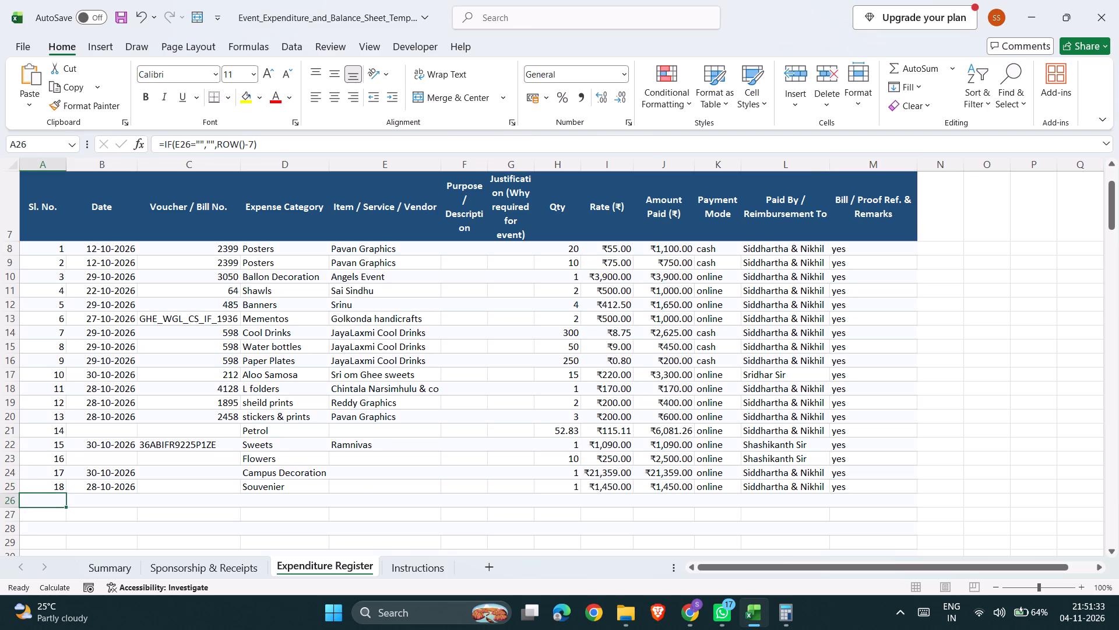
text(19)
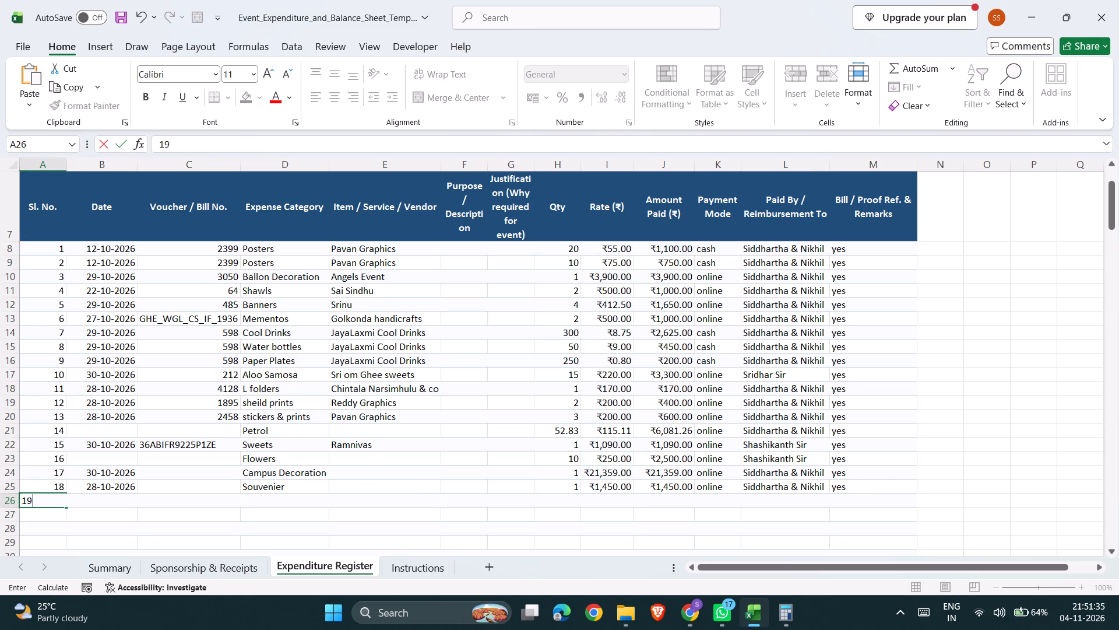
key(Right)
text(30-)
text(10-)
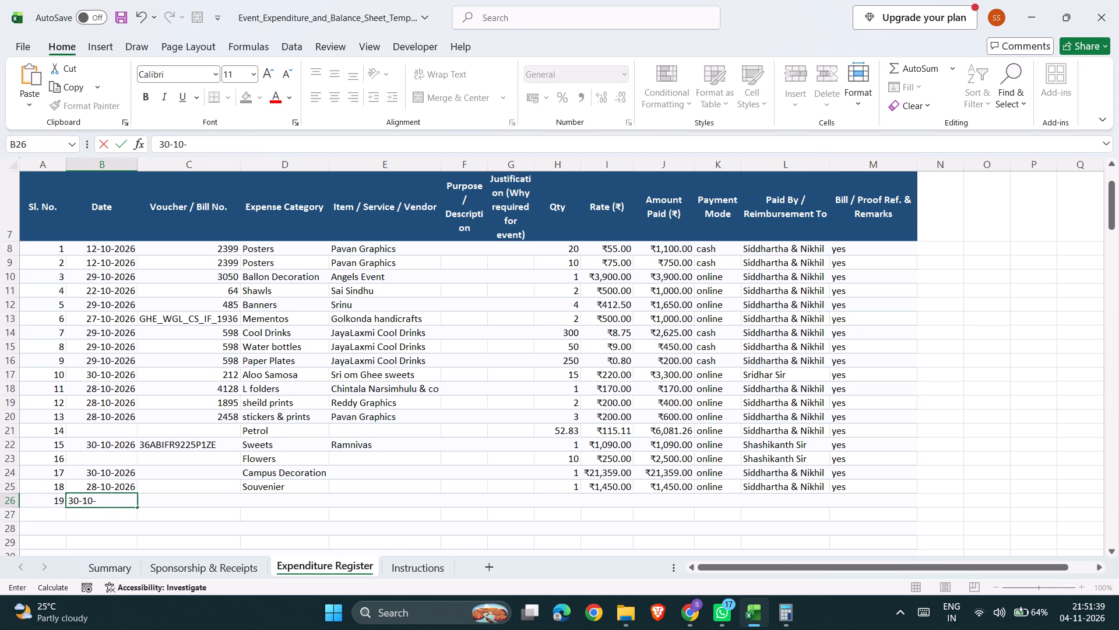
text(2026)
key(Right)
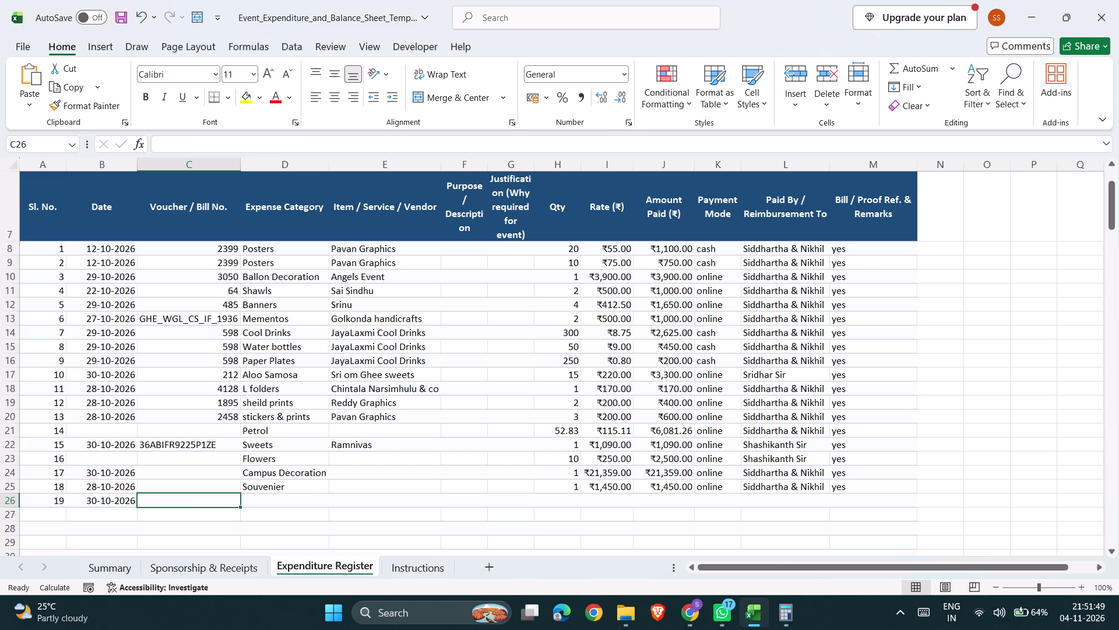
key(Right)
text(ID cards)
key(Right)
Enter quantity 140 at a rate of 60 for the ID cards entry, leaving vendor, purpose and justification blank.
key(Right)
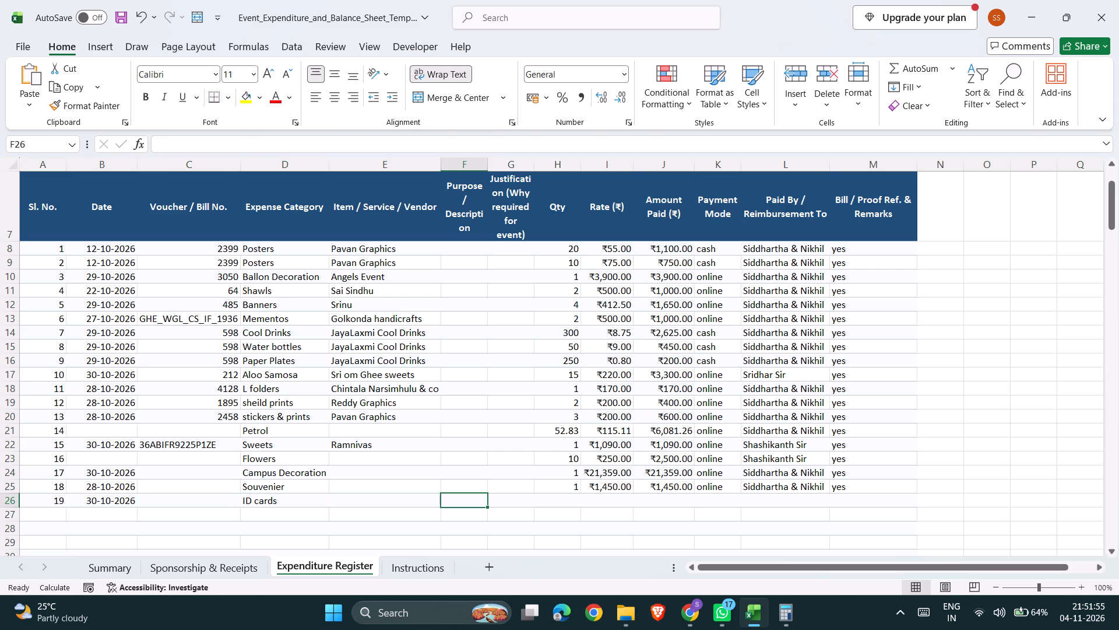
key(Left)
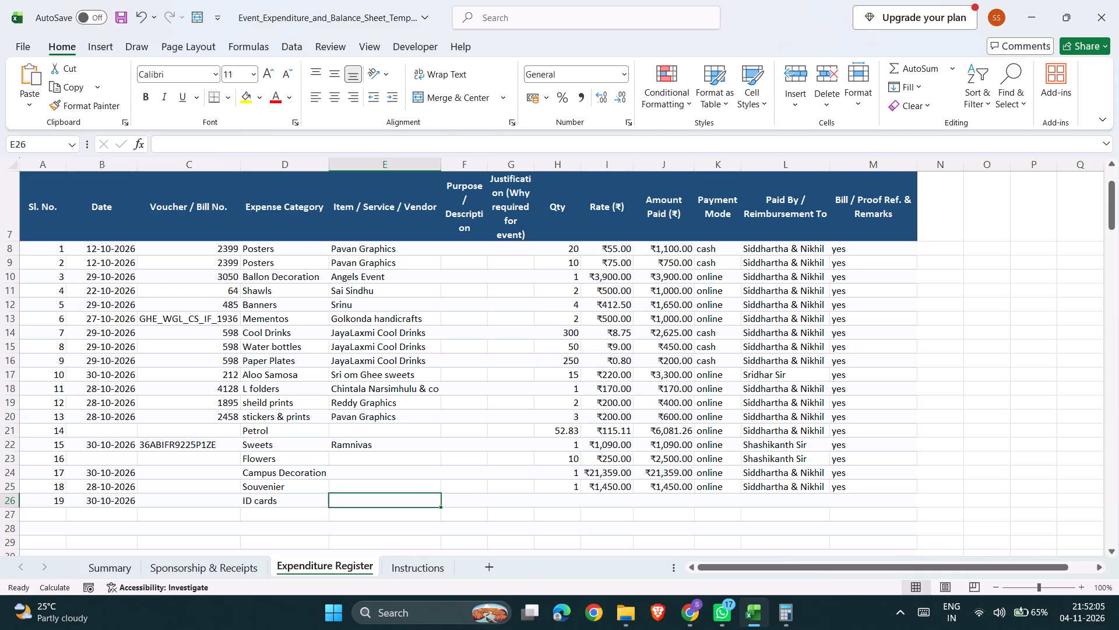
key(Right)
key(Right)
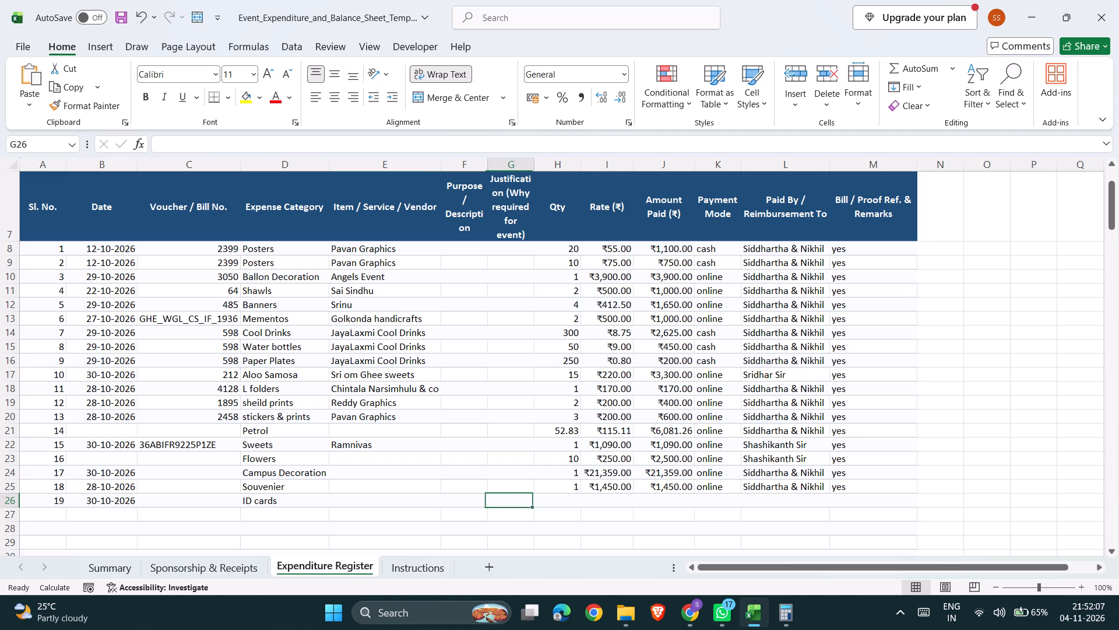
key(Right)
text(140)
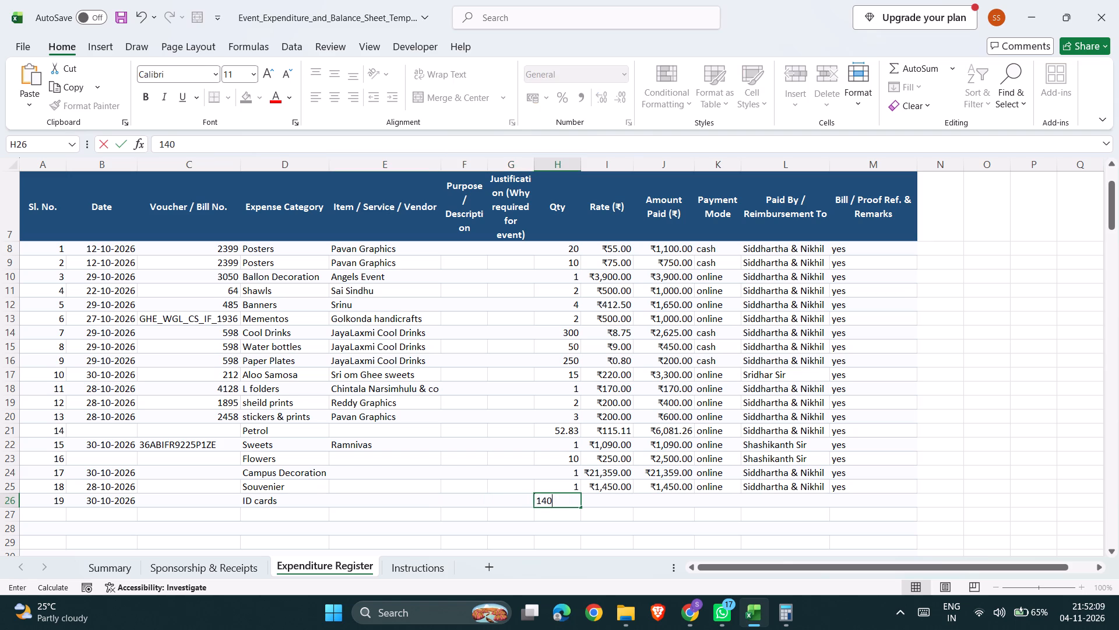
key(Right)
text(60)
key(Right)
Complete the ID cards entry with payment mode online, payer Sridhar Sir and bill/proof remark yes.
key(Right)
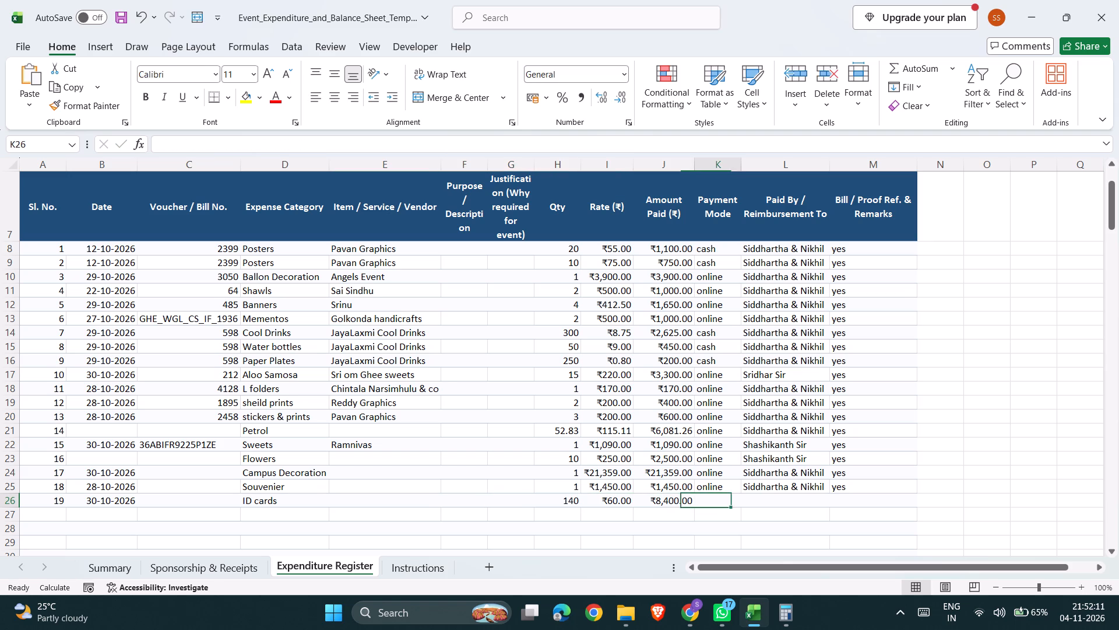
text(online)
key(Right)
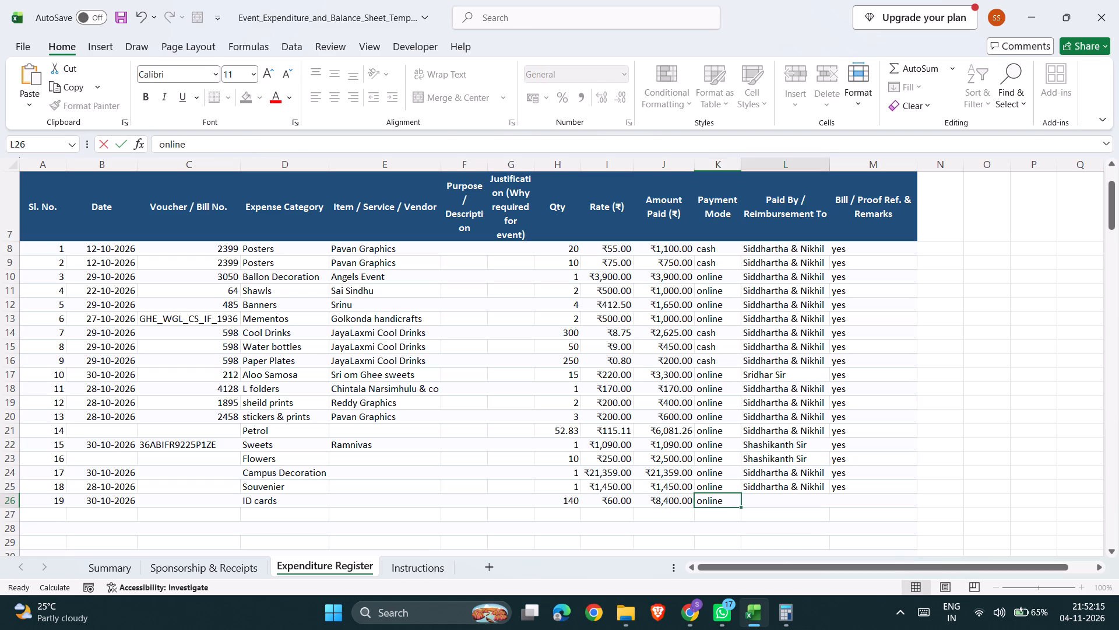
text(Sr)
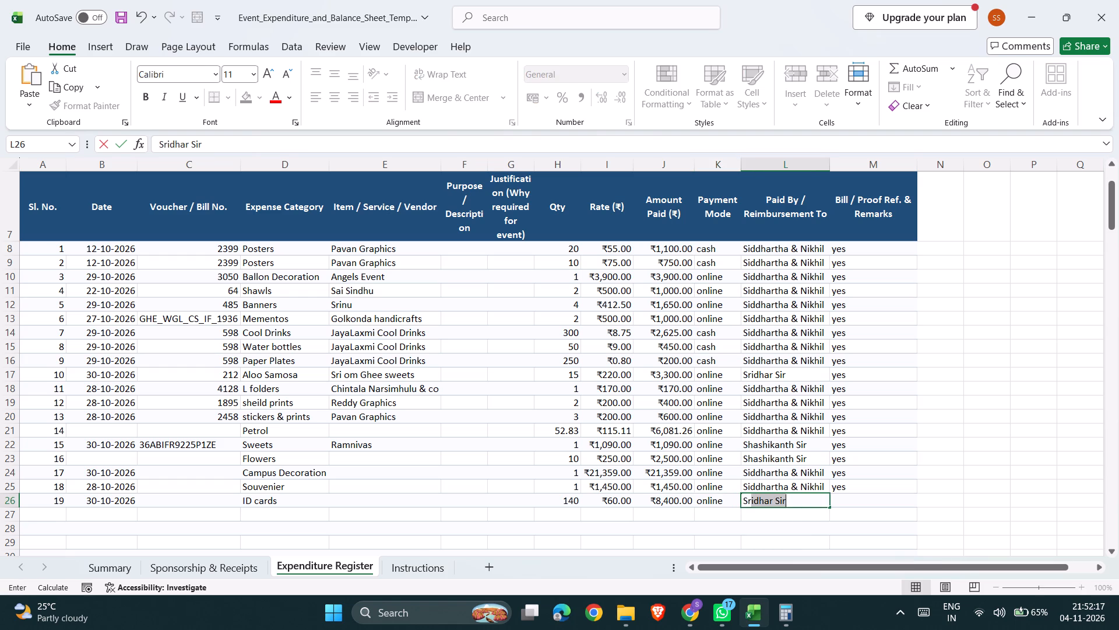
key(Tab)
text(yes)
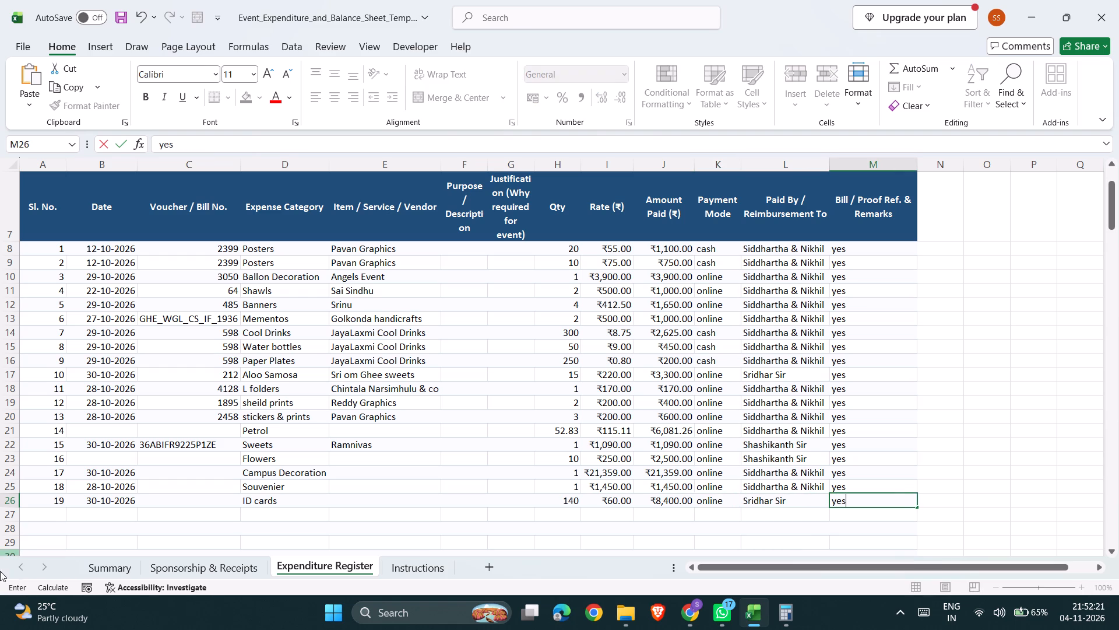
Review the Summary, Sponsorship & Receipts, Expenditure Register and Instructions sheets, ending on the Summary's cash balance.
click(98, 563)
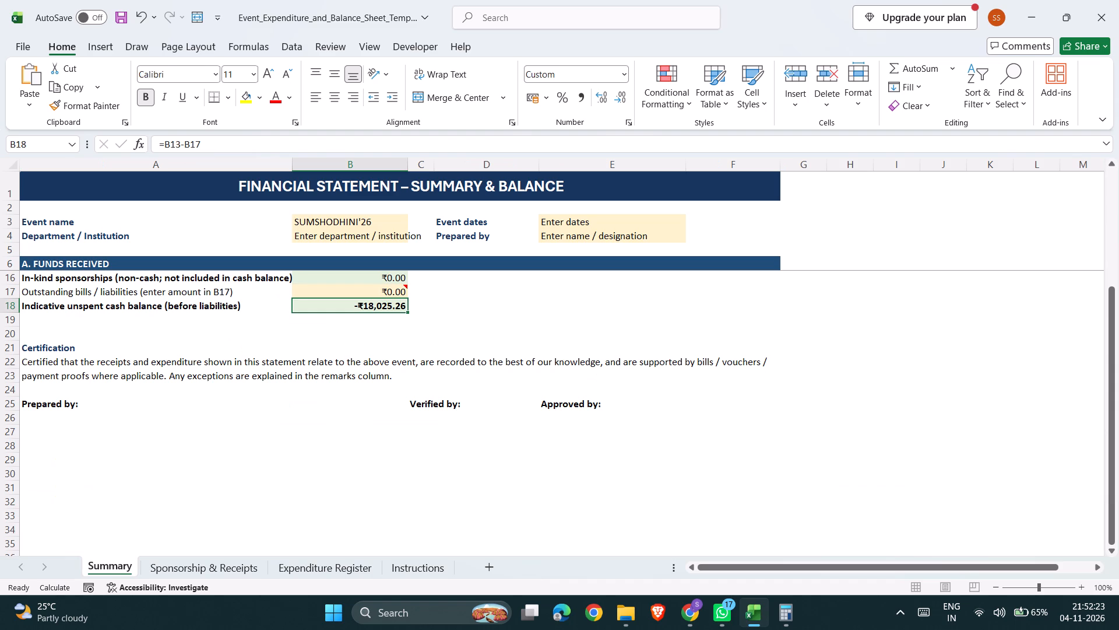
click(212, 565)
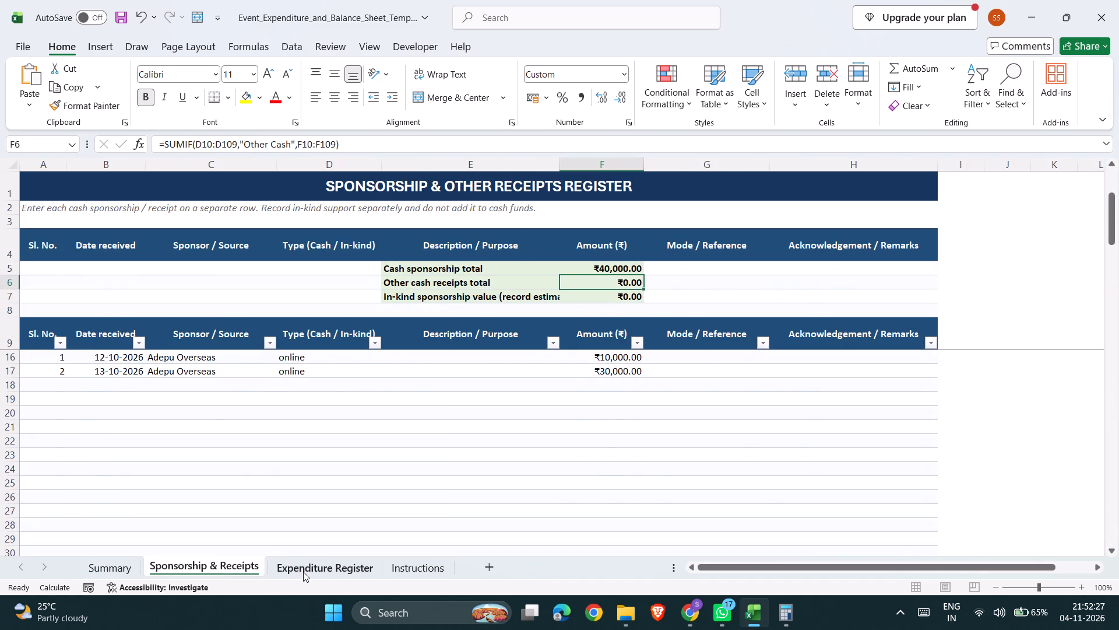
click(303, 572)
click(406, 563)
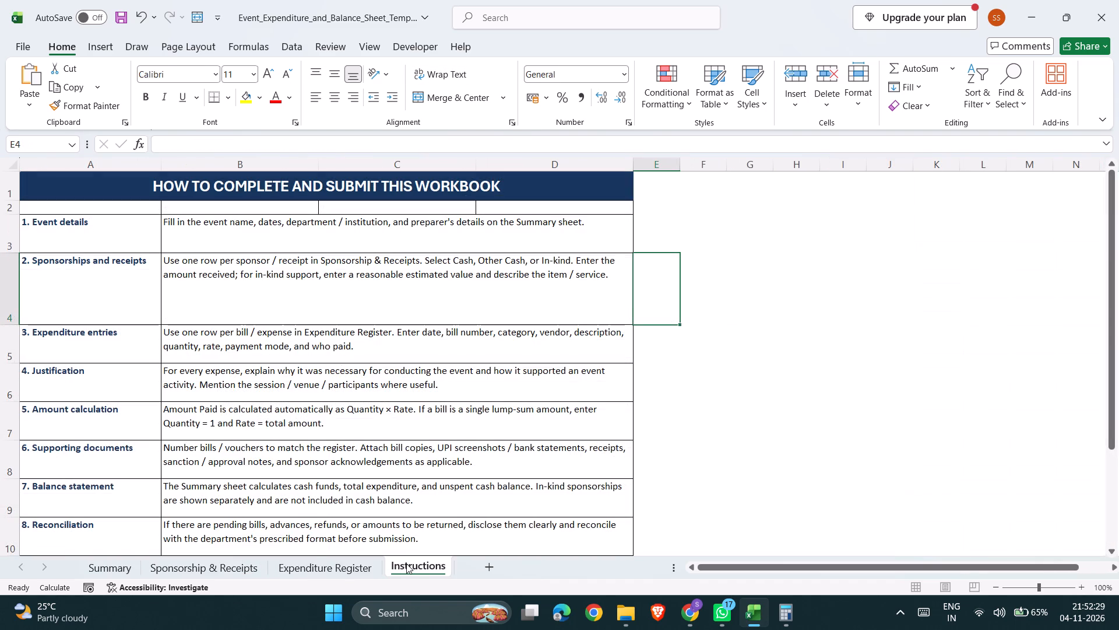
click(317, 568)
click(234, 575)
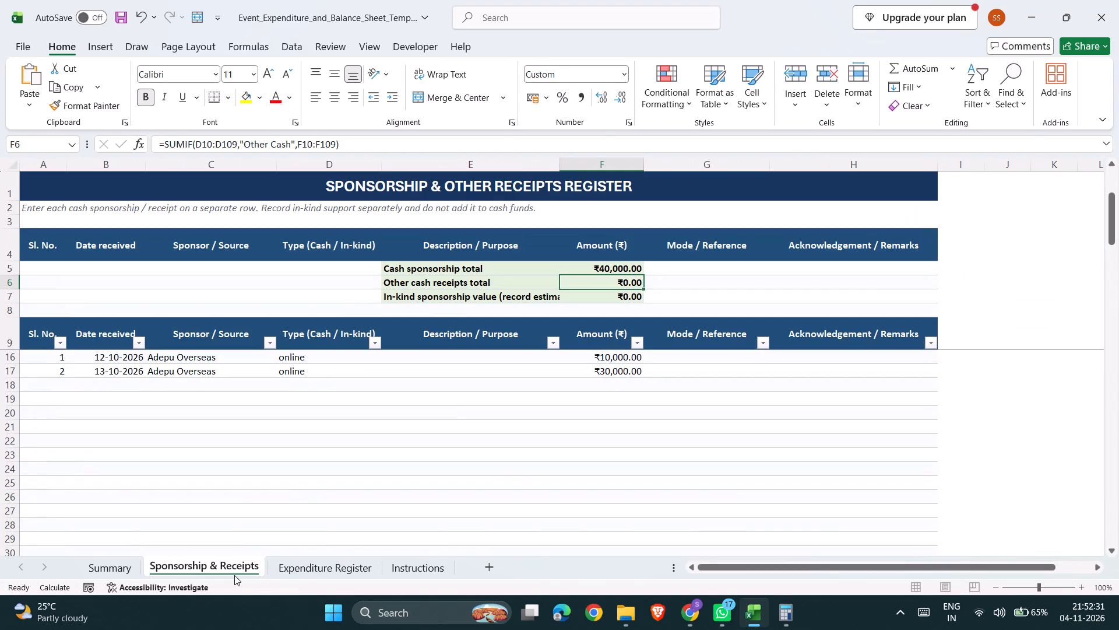
click(315, 564)
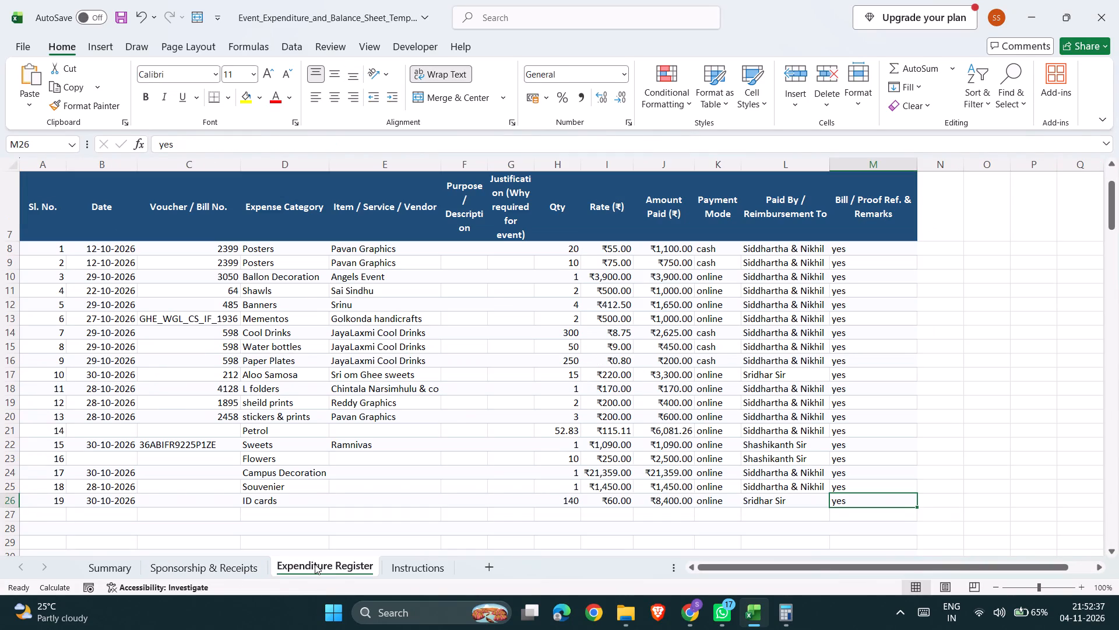
click(124, 568)
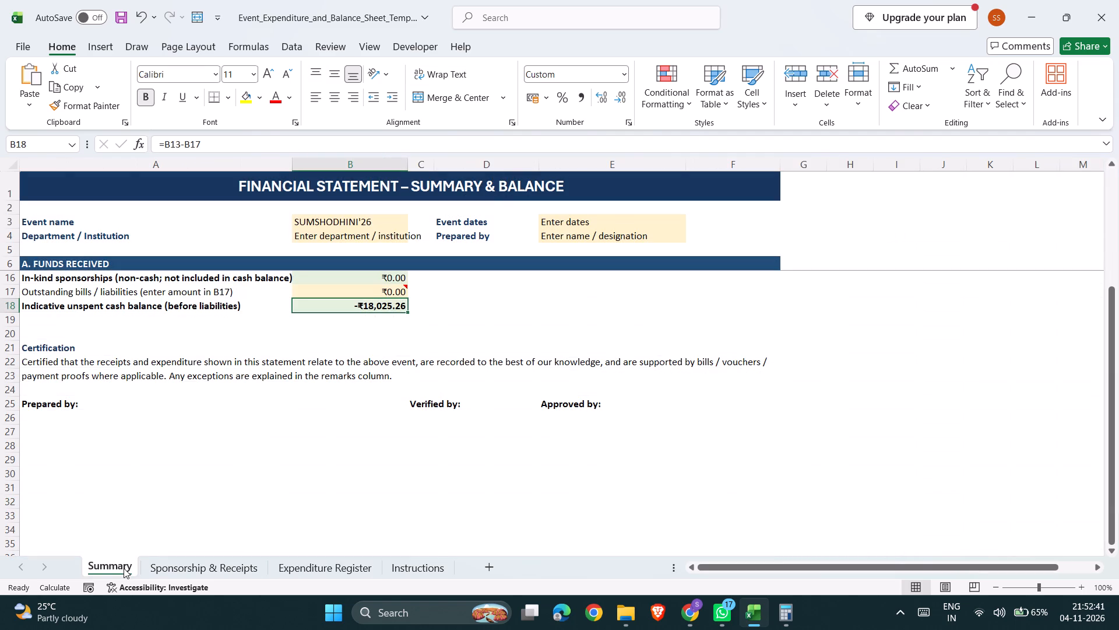
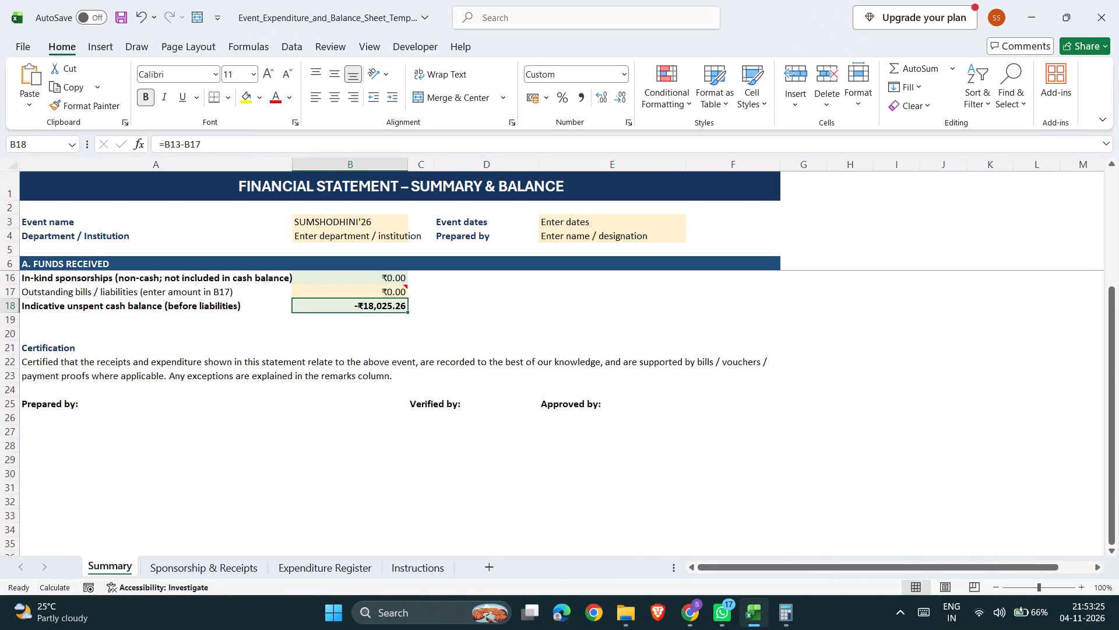
Switch from the workbook's Summary sheet to the Calculator app.
click(778, 611)
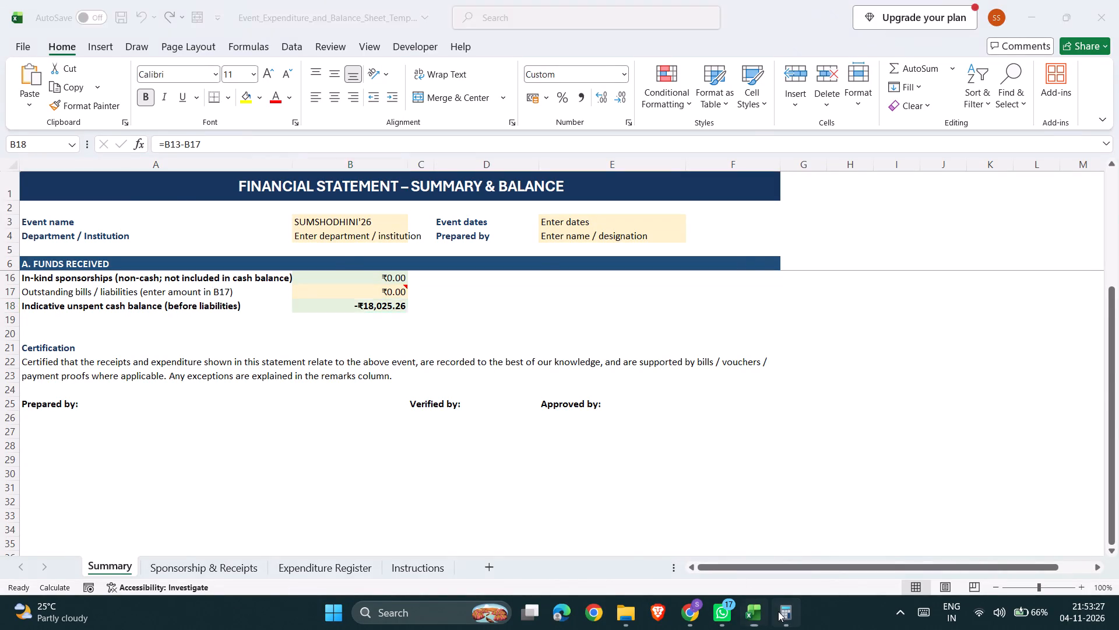
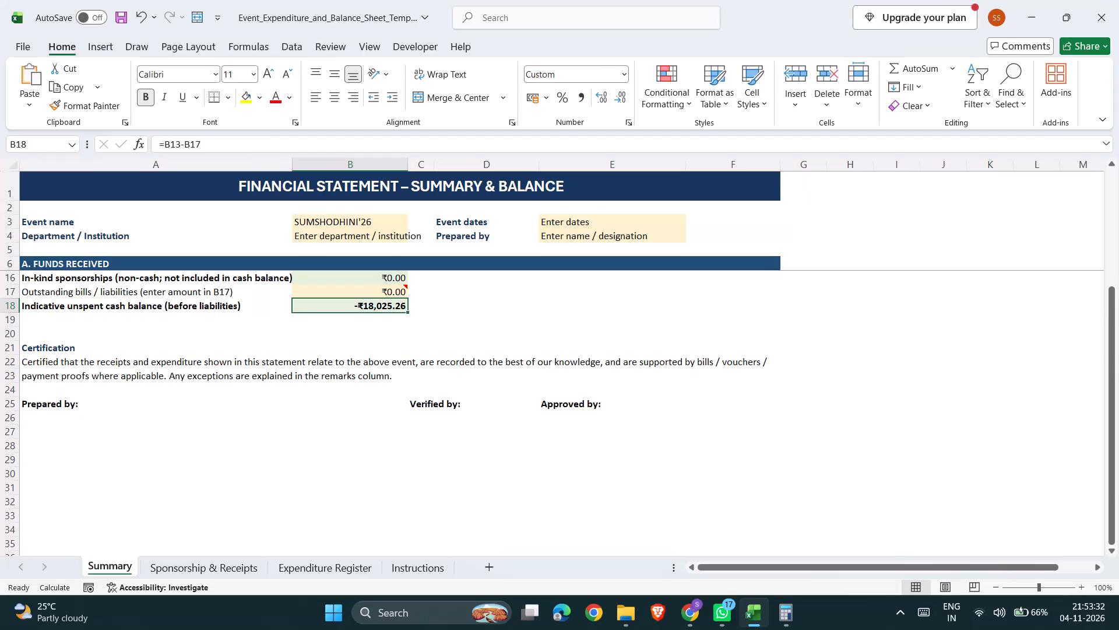
Fill in the Summary's Department / Institution field with ISTE AND TC.
click(381, 237)
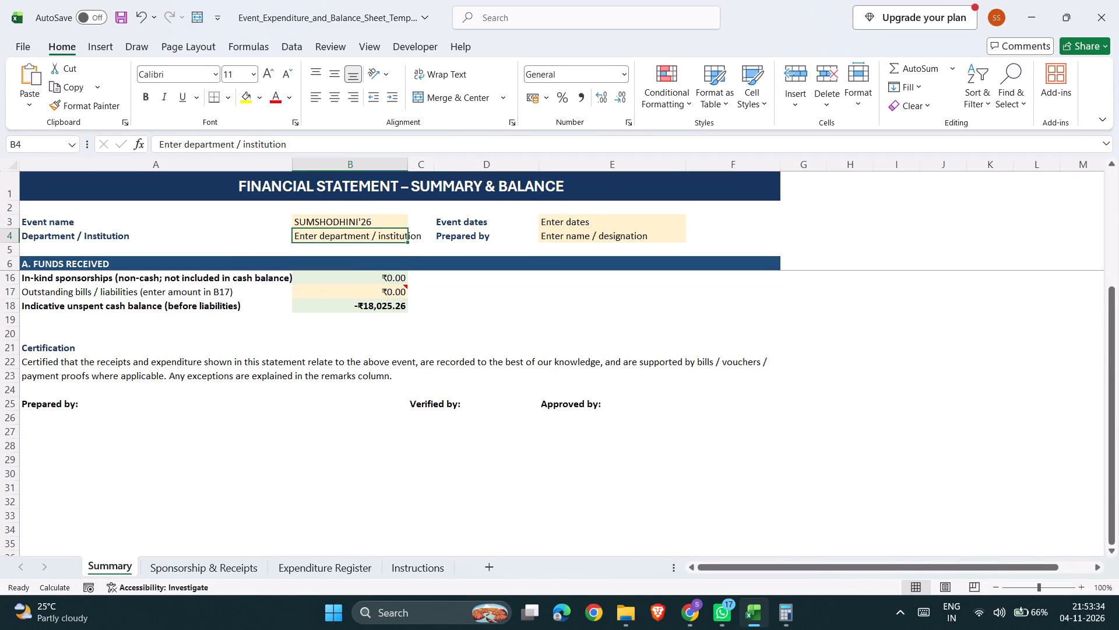
key(BackSpace)
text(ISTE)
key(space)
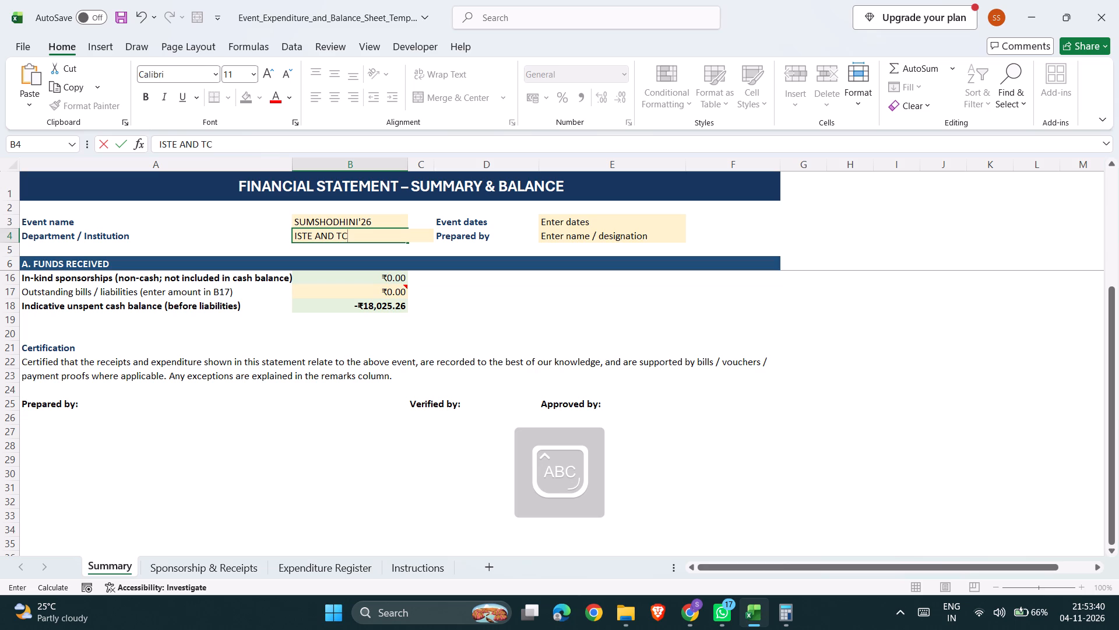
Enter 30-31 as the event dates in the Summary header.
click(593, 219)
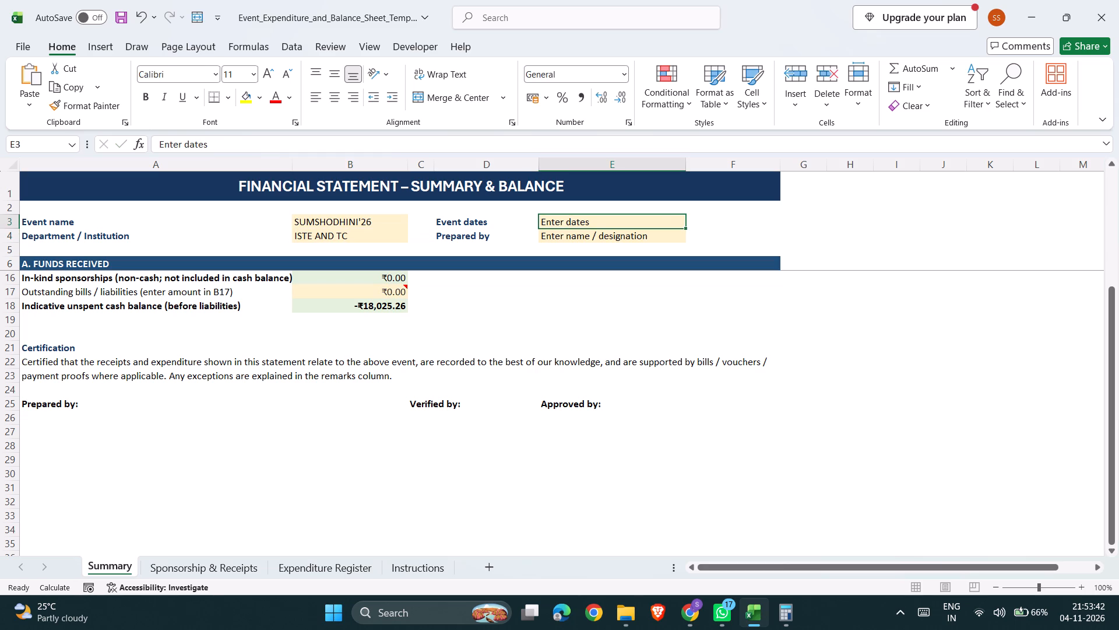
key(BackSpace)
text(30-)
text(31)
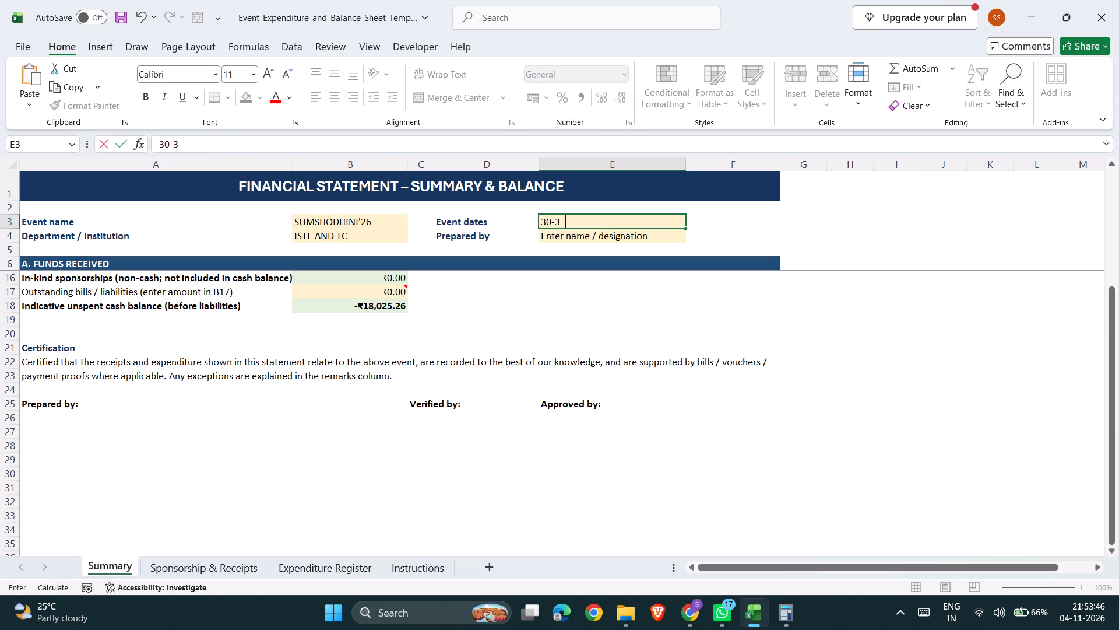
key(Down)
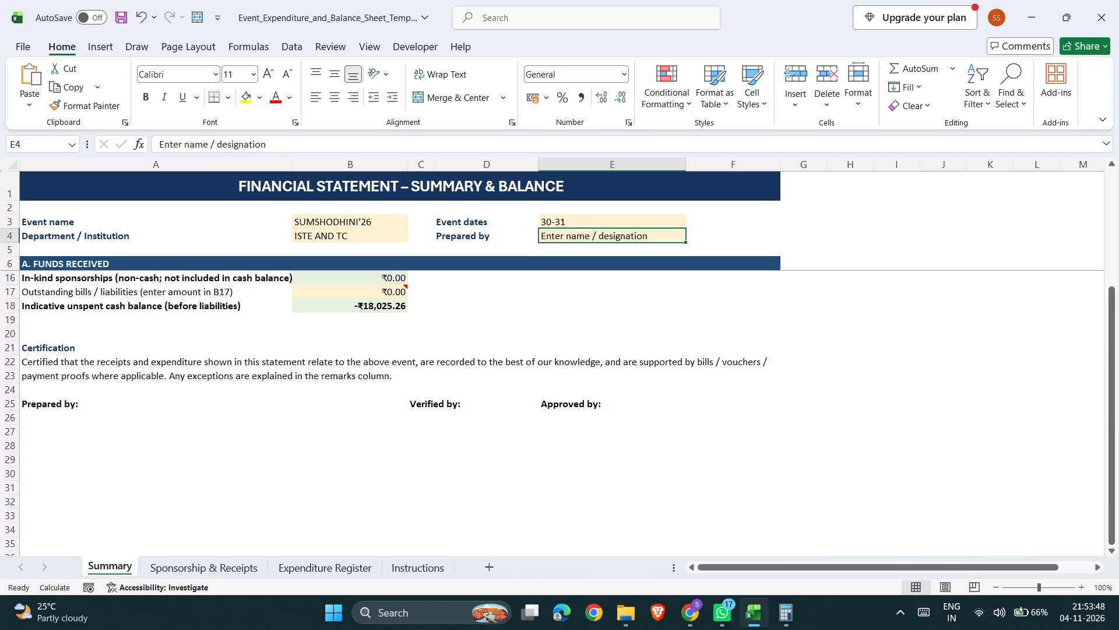
Fill in the Summary's Prepared by field with SHASHIKANTH SIR.
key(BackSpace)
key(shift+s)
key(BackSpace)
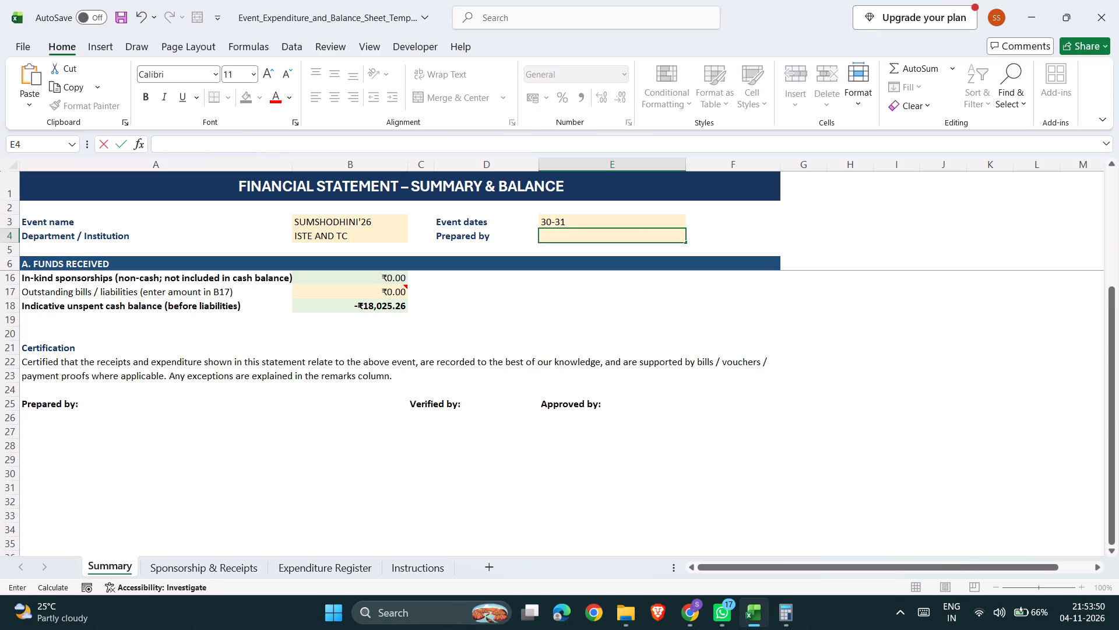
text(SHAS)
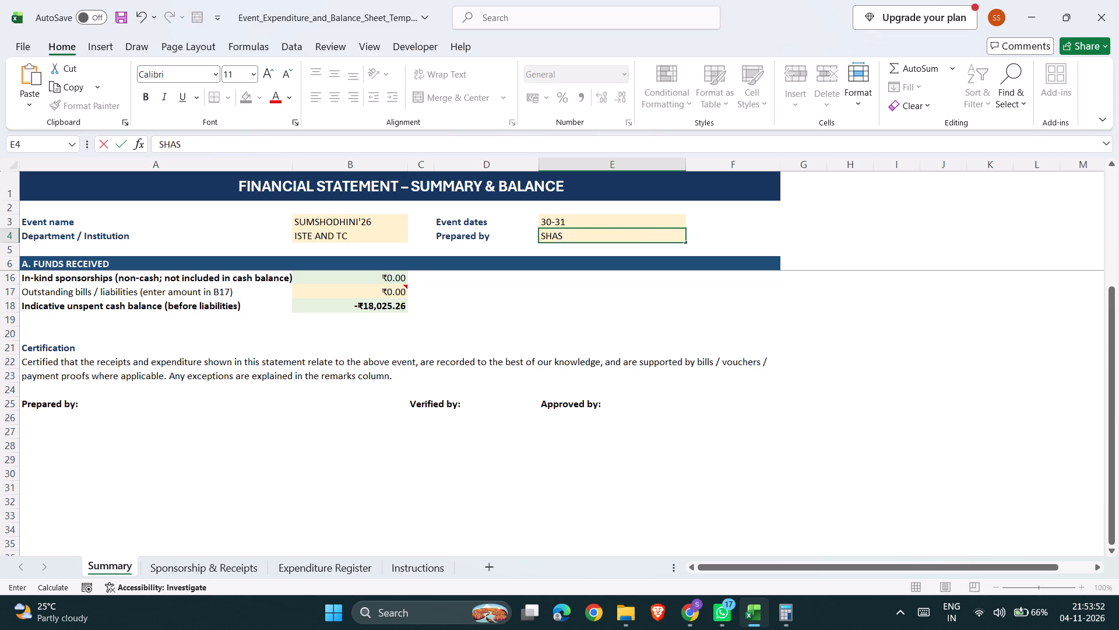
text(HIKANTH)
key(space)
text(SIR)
Replace the event dates in the Summary header with 30TH AND 31ST.
click(585, 220)
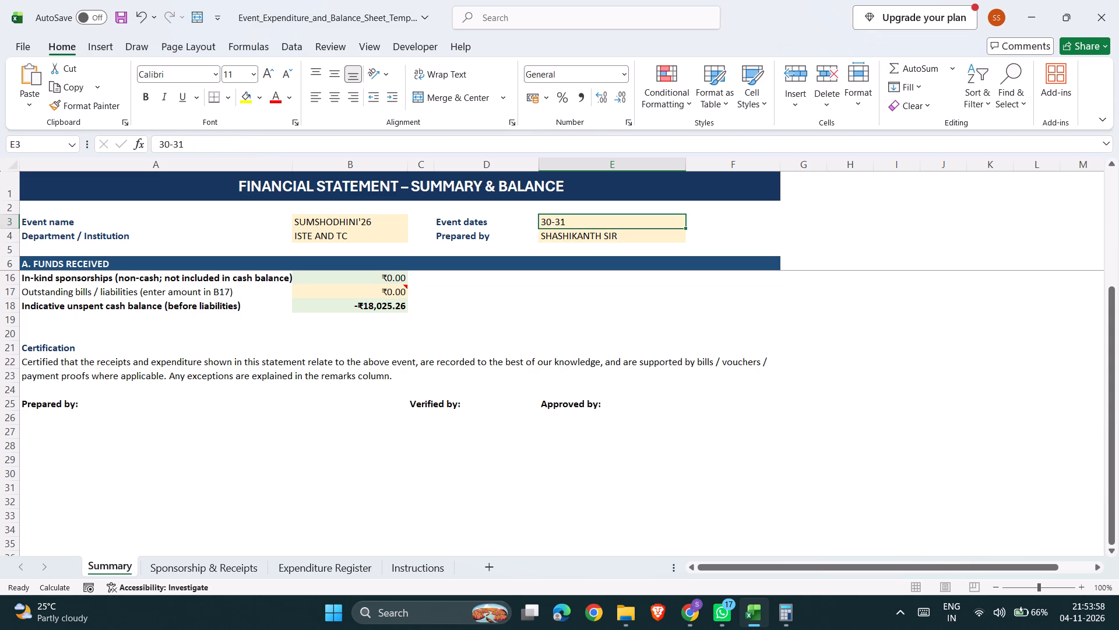
key(BackSpace)
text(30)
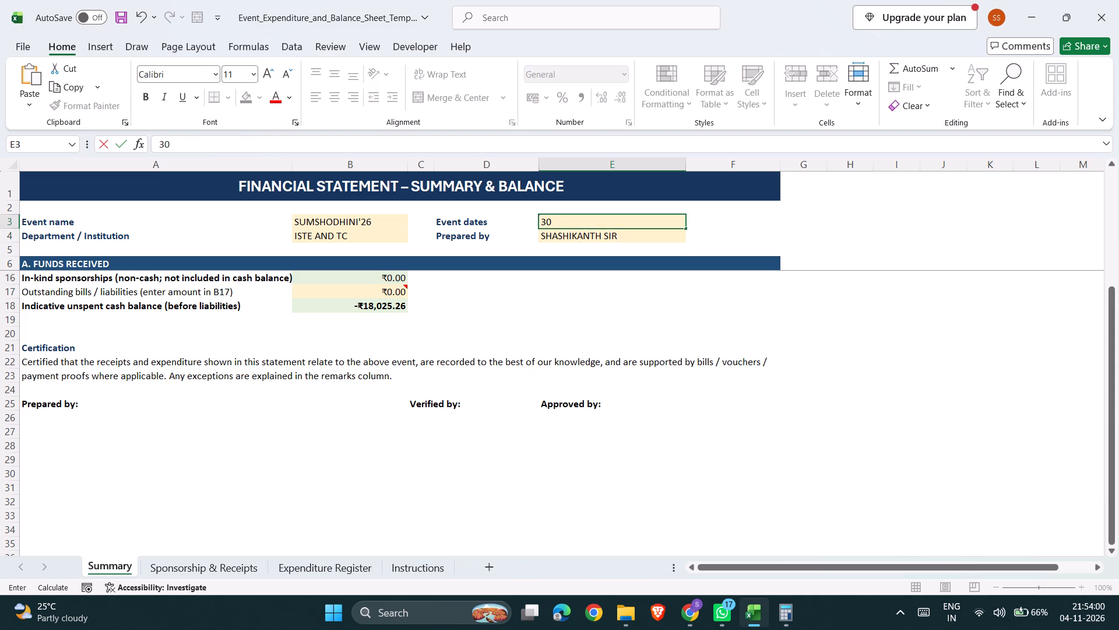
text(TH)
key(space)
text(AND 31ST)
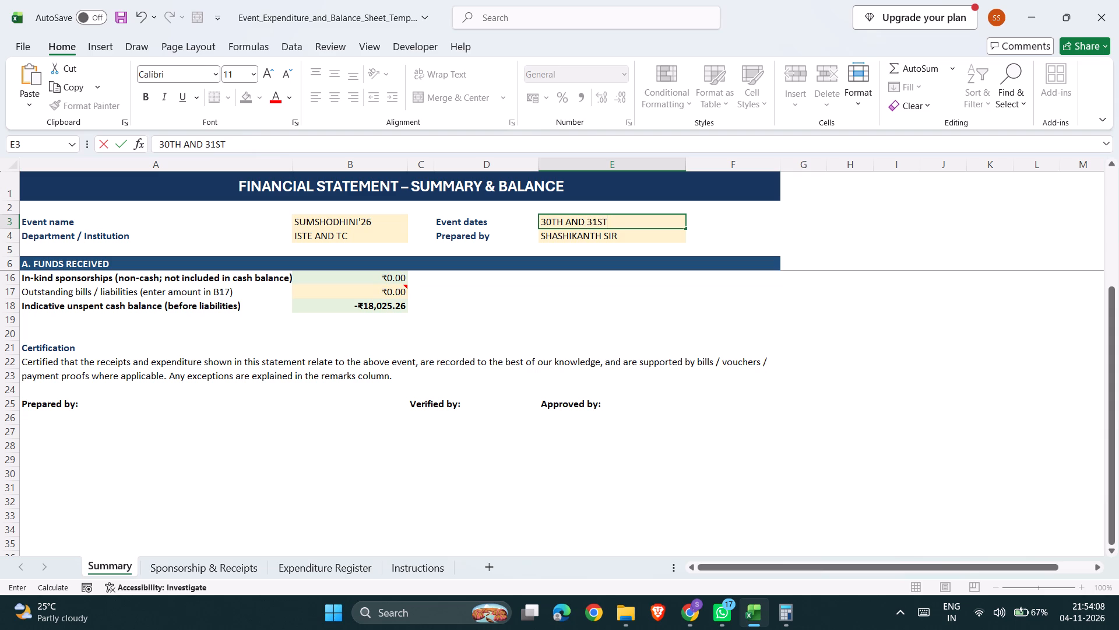
Look over the Sponsorship & Receipts sheet and the entries in the Expenditure Register.
click(254, 561)
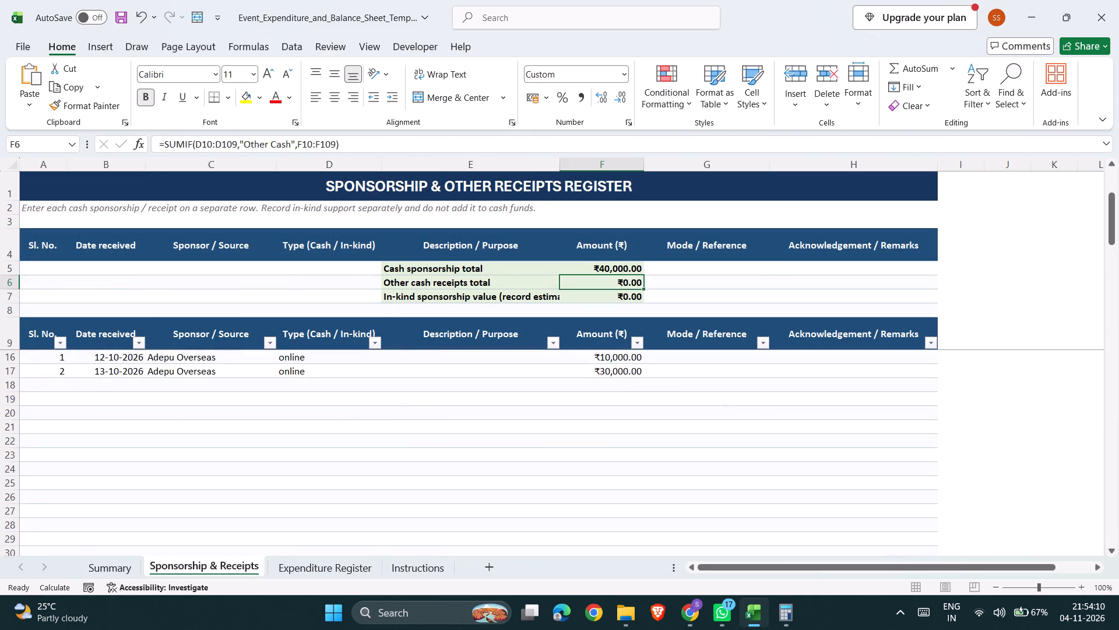
click(328, 570)
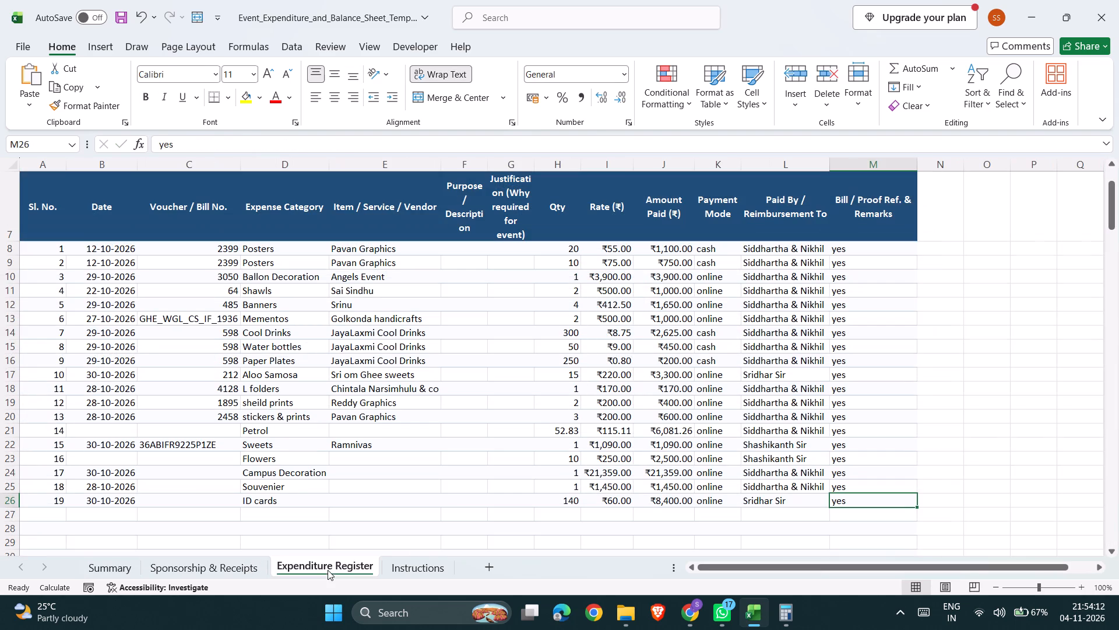
scroll(435, 354, down, 1)
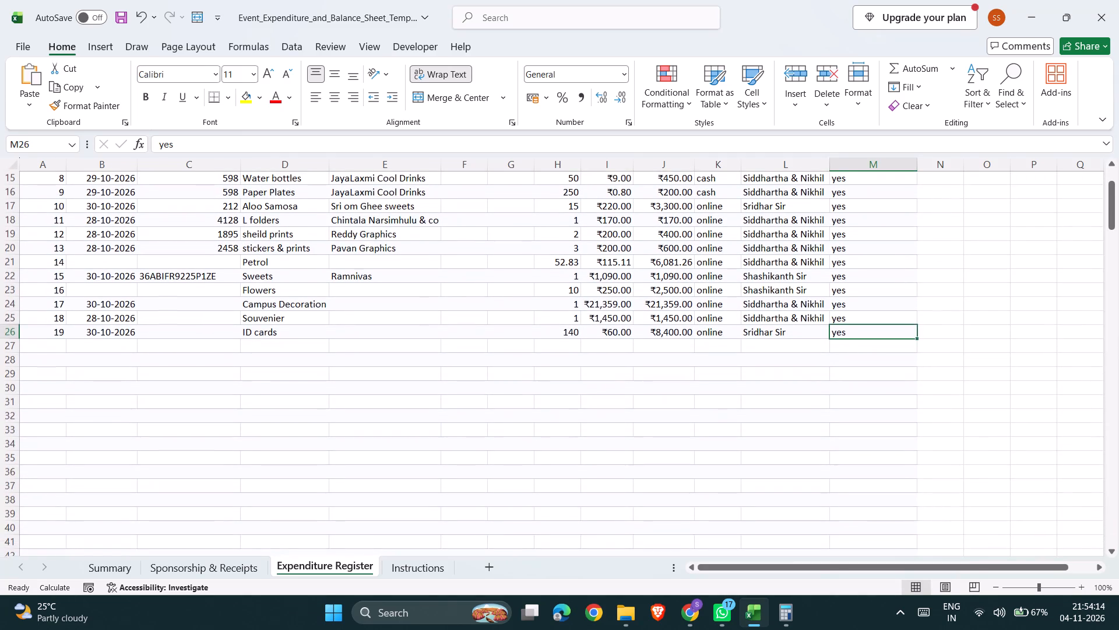
Start a new register row below ID cards with serial number 20 and date 30-10-2026.
scroll(435, 354, down, 1)
click(50, 373)
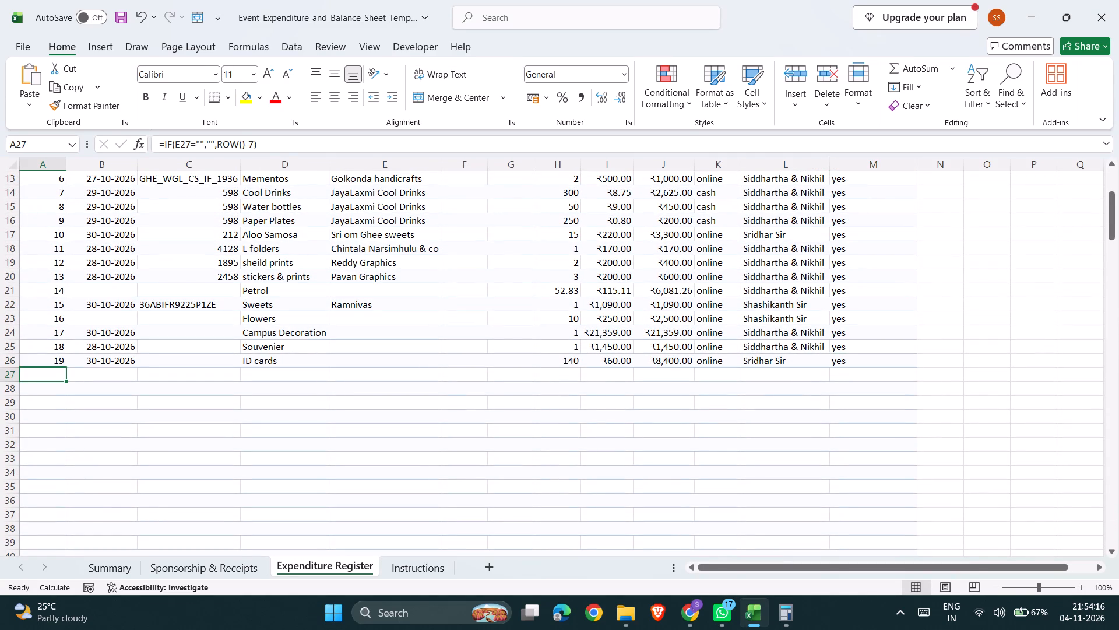
text(20)
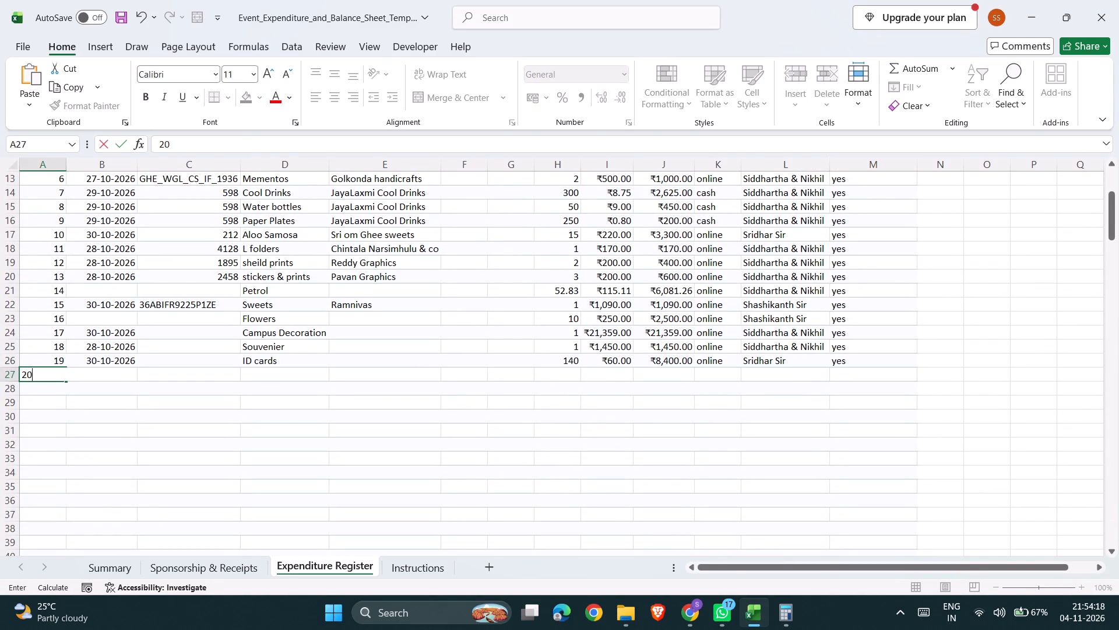
key(Right)
text(30)
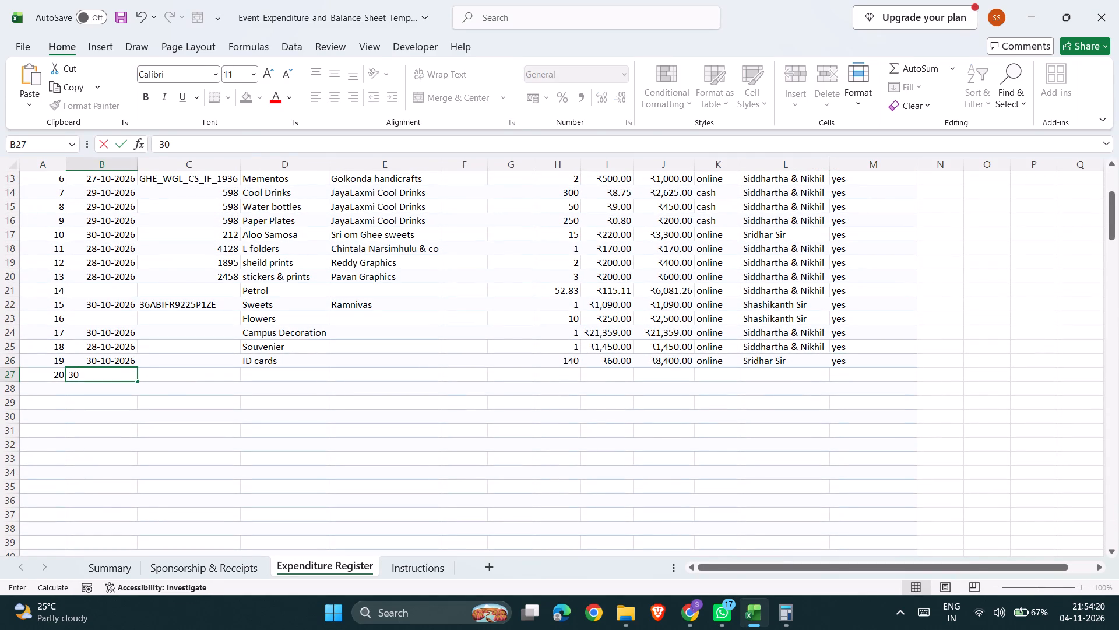
key(minus)
text(10)
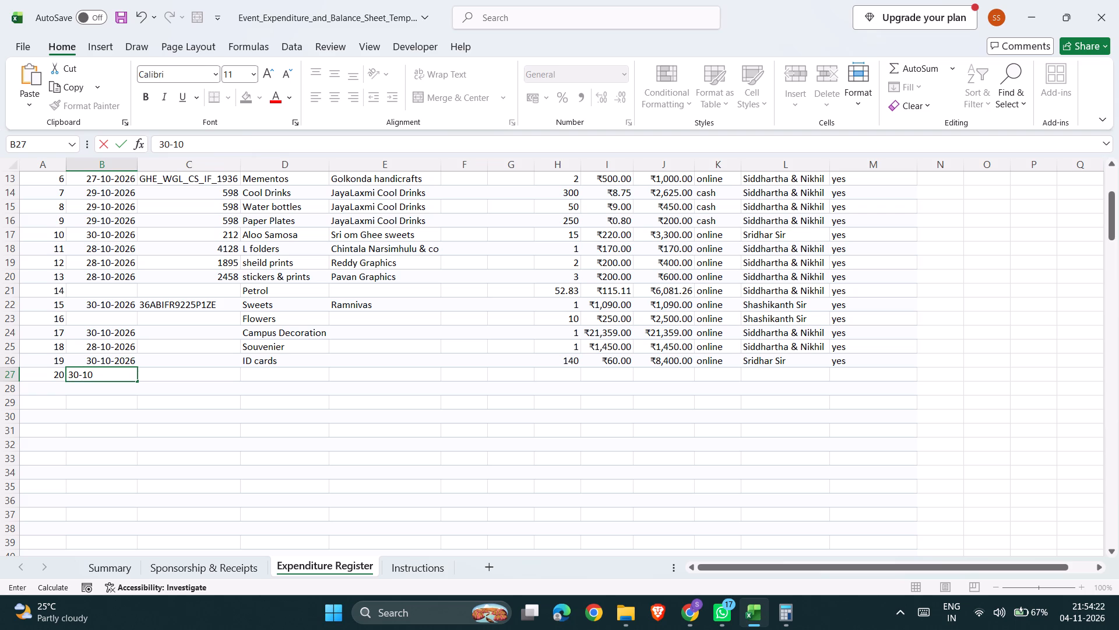
text(-2026)
key(Right)
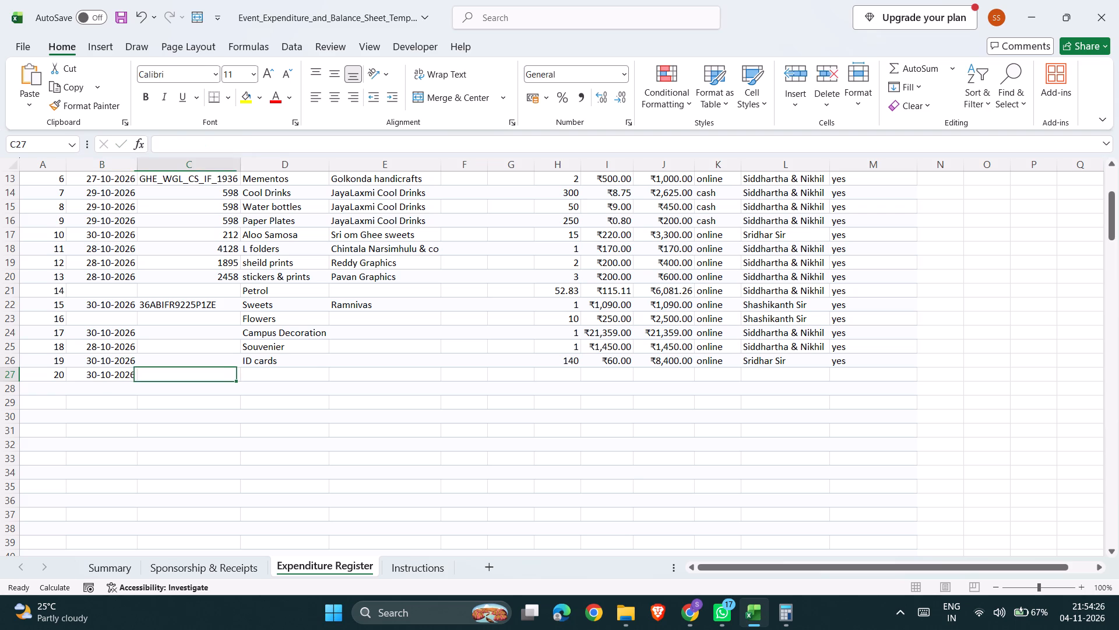
Enter Media & Press as the expense category of entry 20.
key(Right)
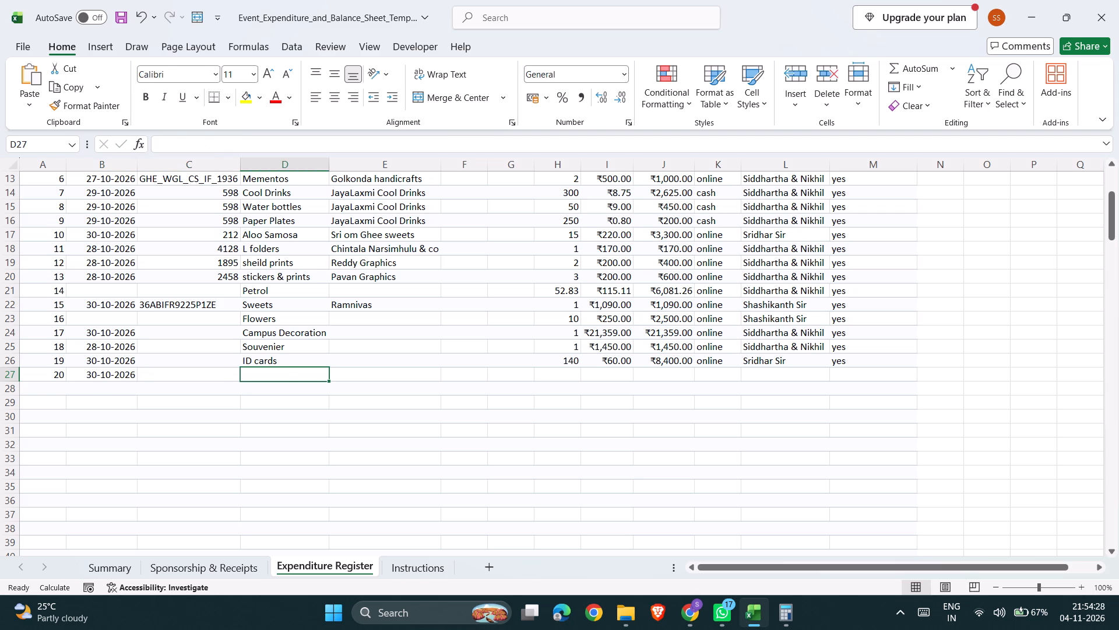
text(mED)
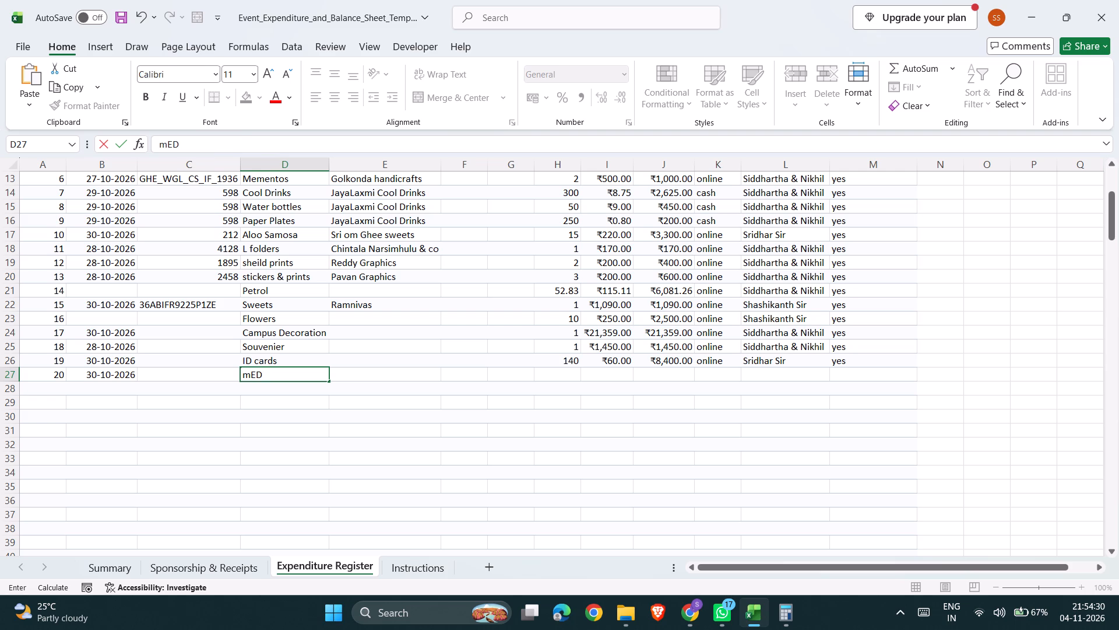
key(BackSpace)
key(BackSpace)
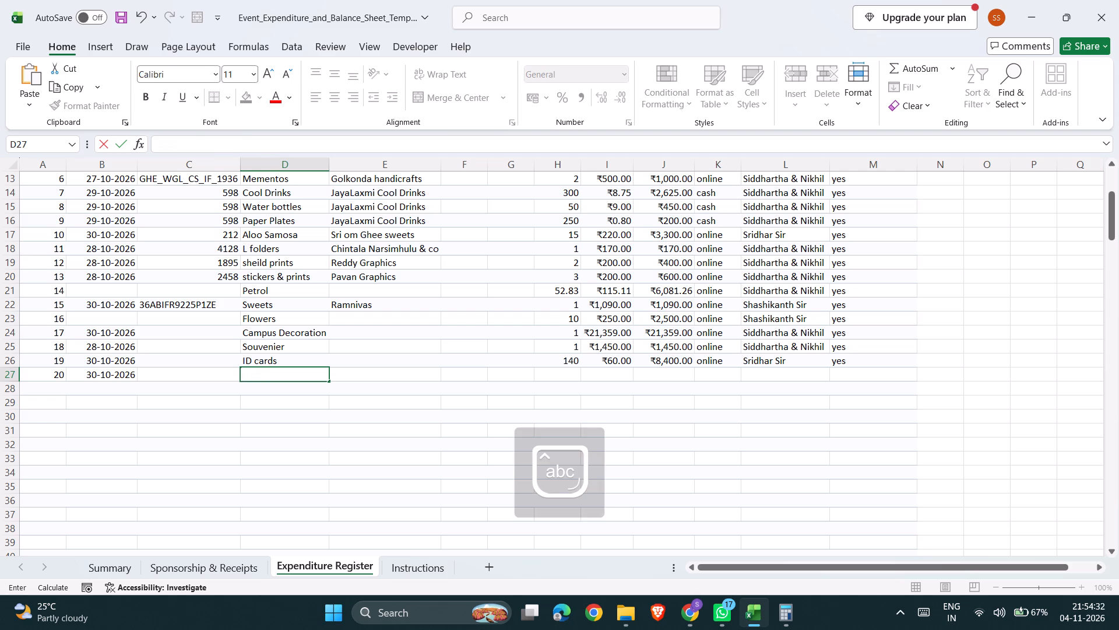
key(shift+m)
text(edia)
key(space)
text(&)
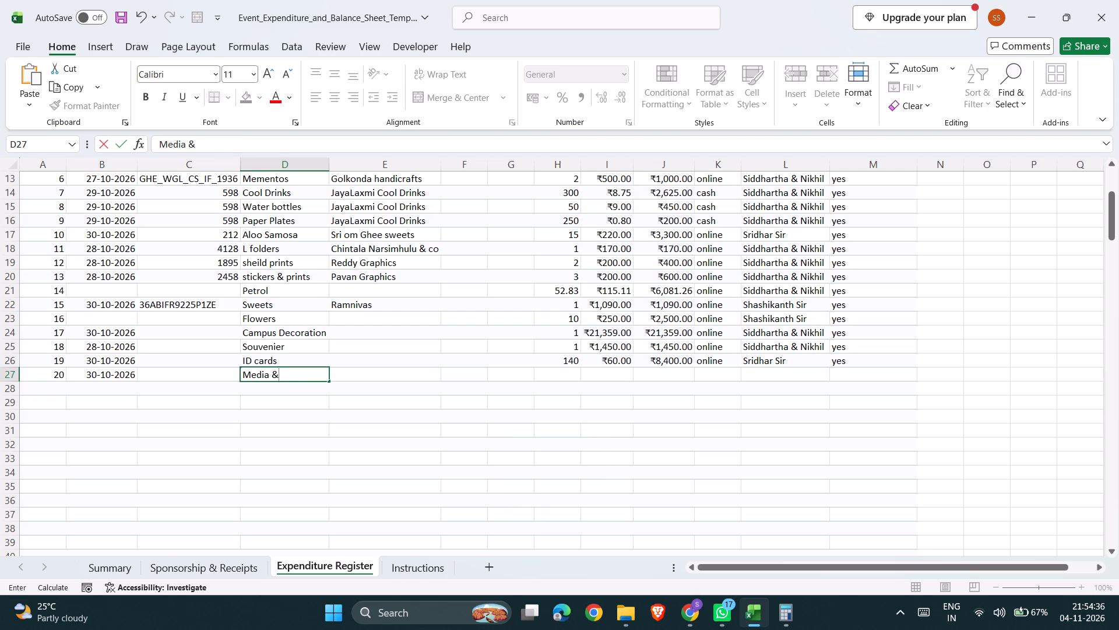
key(space)
key(shift+p)
text(ress)
key(Right)
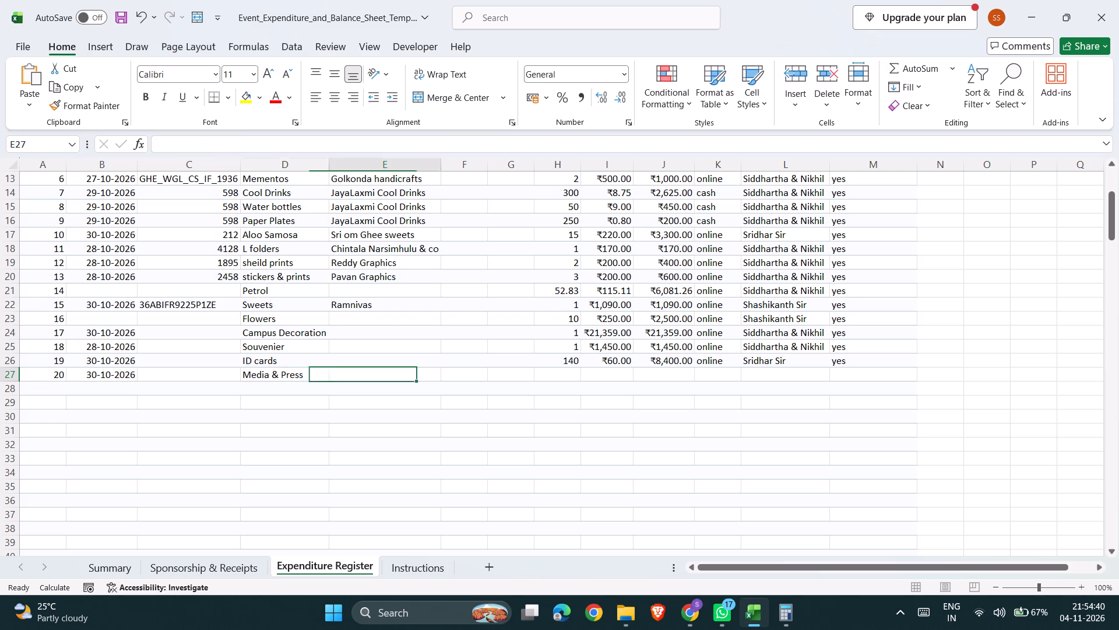
Enter quantity 1 at a rate of 6800 for the Media & Press entry, leaving vendor, purpose and justification blank.
key(Right)
key(Right)
key(Right)
key(1)
key(Right)
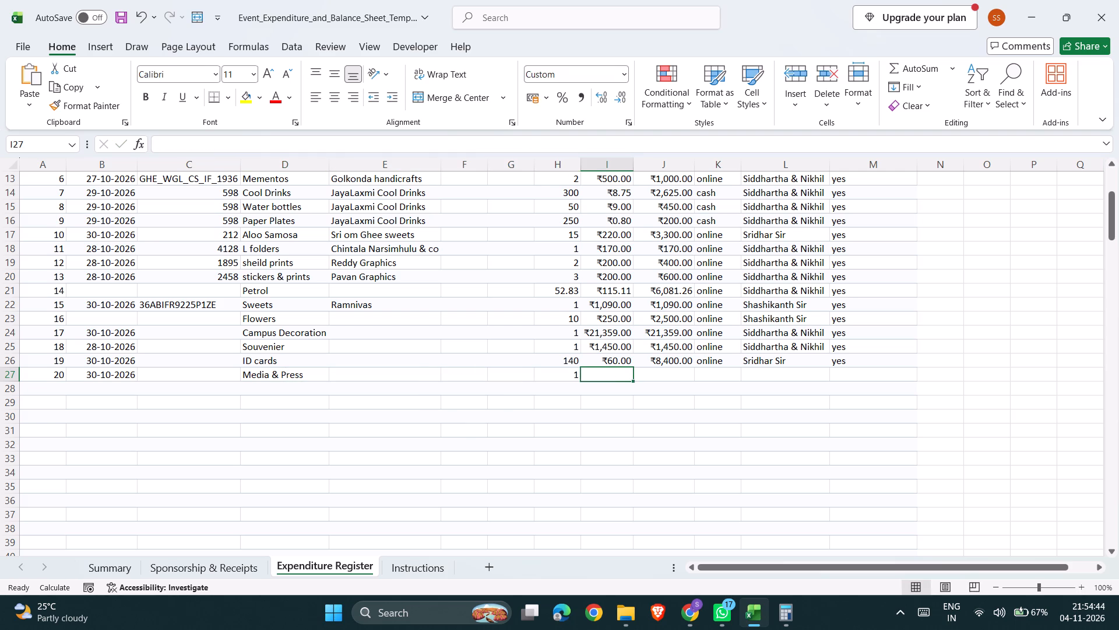
text(6800)
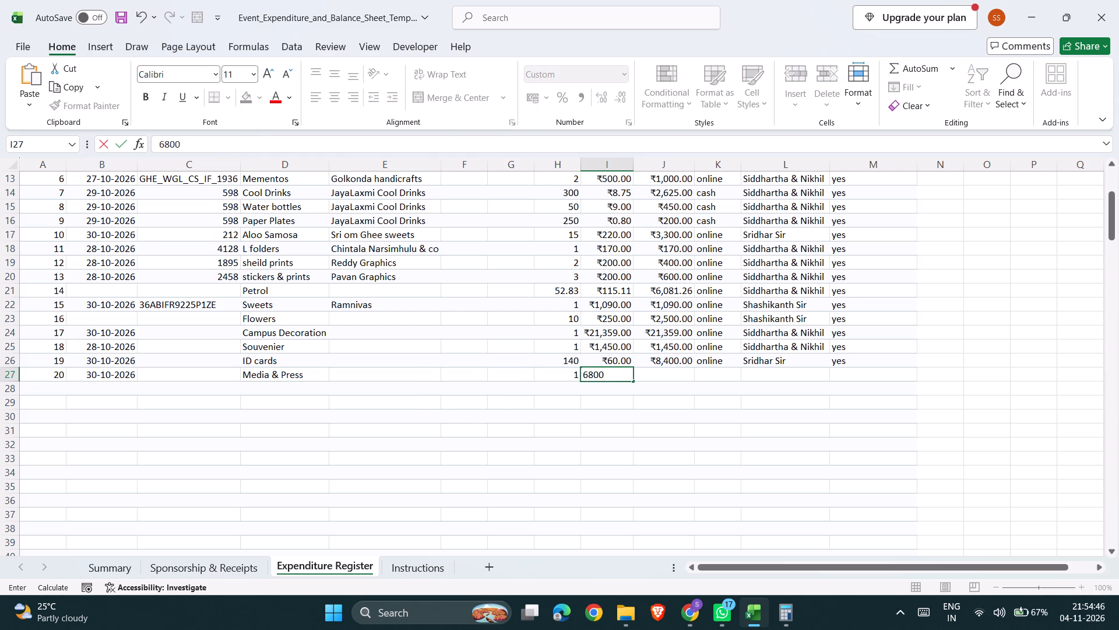
Complete the Media & Press entry with payment mode online, payer Sridhar Sir and bill/proof remark yes.
key(Right)
key(Right)
text(online)
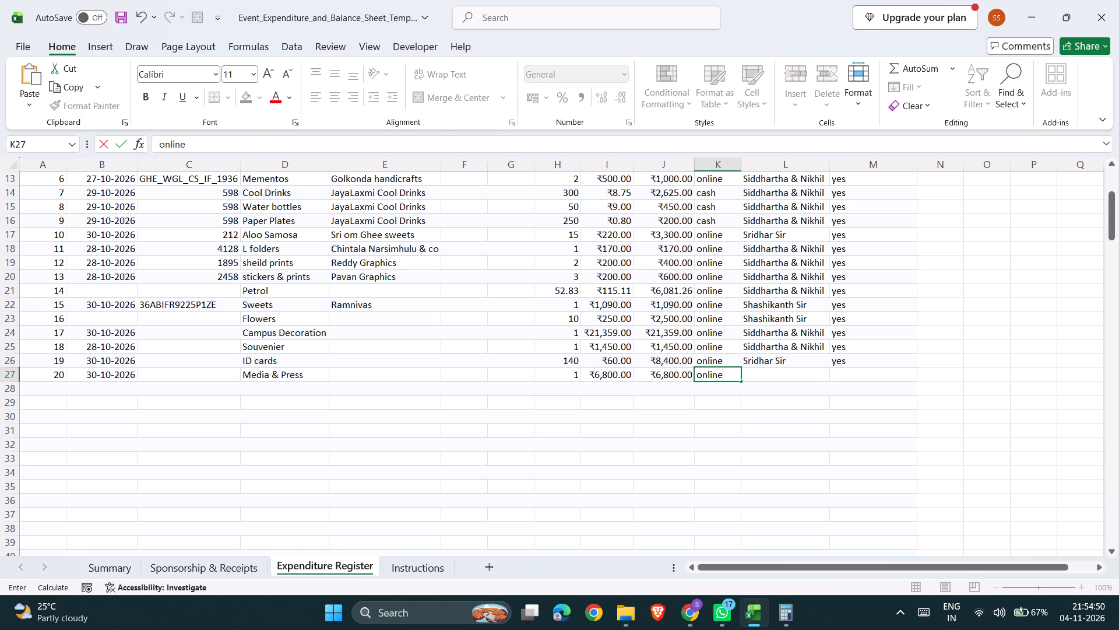
key(Right)
text(Sidh)
key(BackSpace)
key(BackSpace)
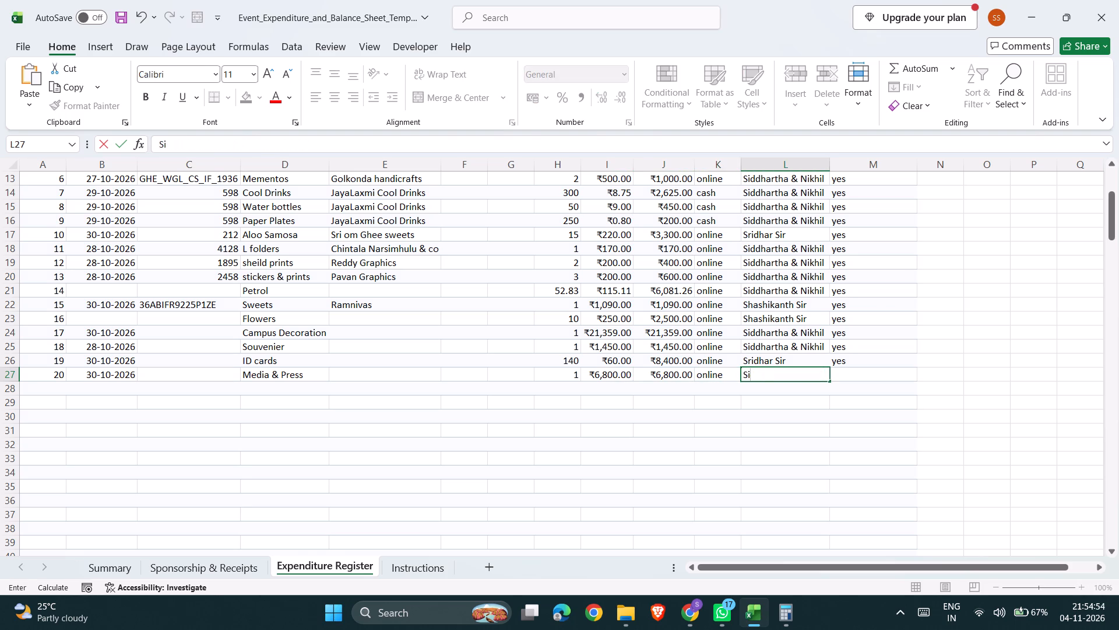
key(BackSpace)
key(e)
key(BackSpace)
key(r)
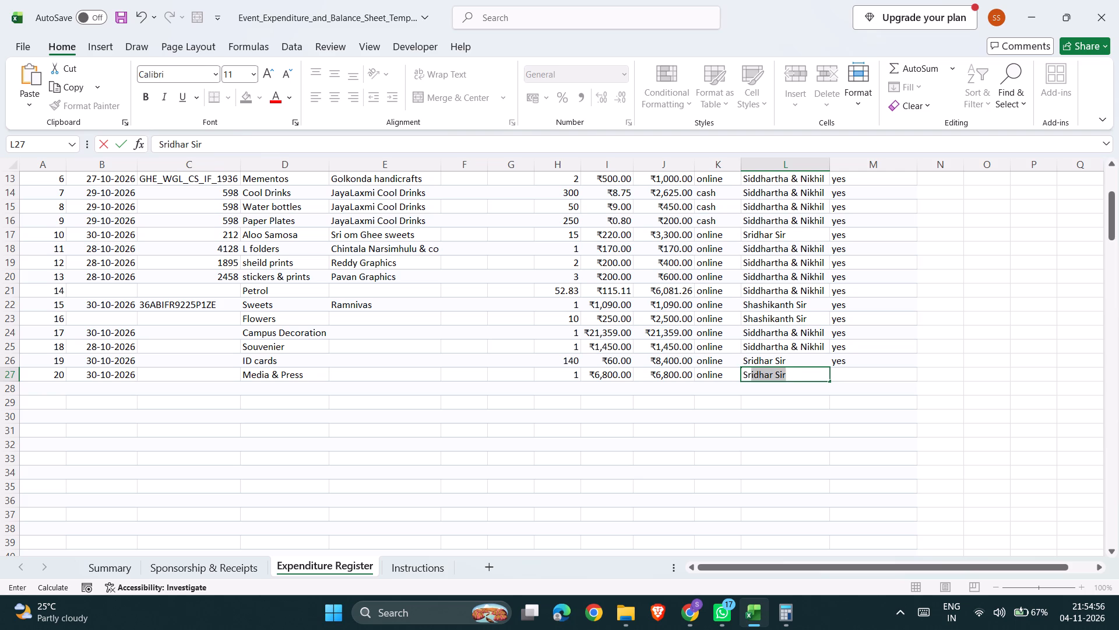
key(Tab)
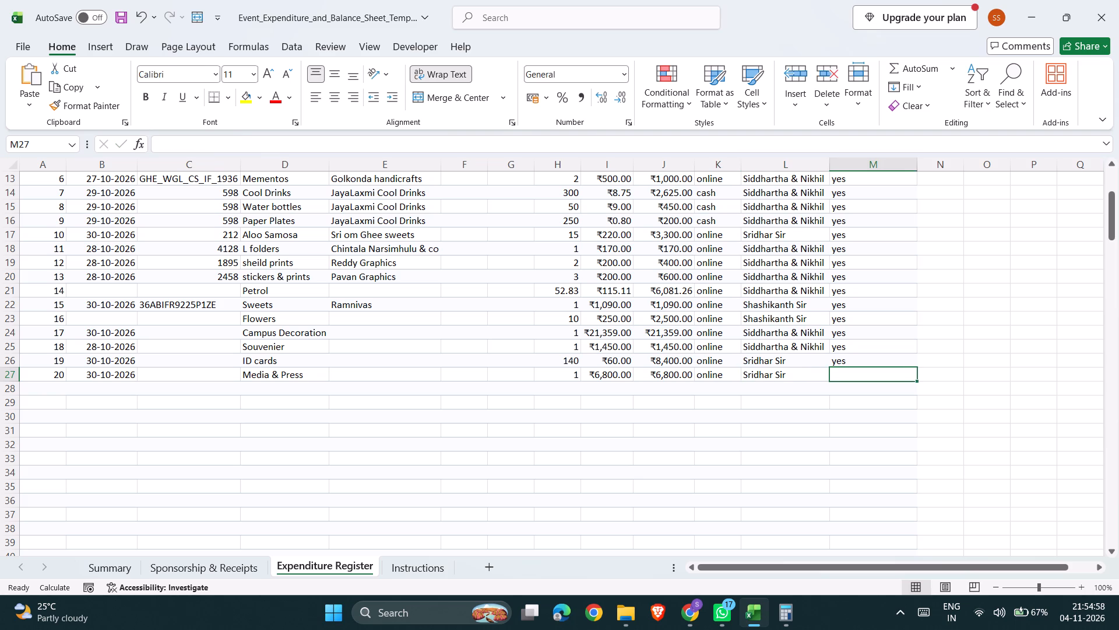
text(yes)
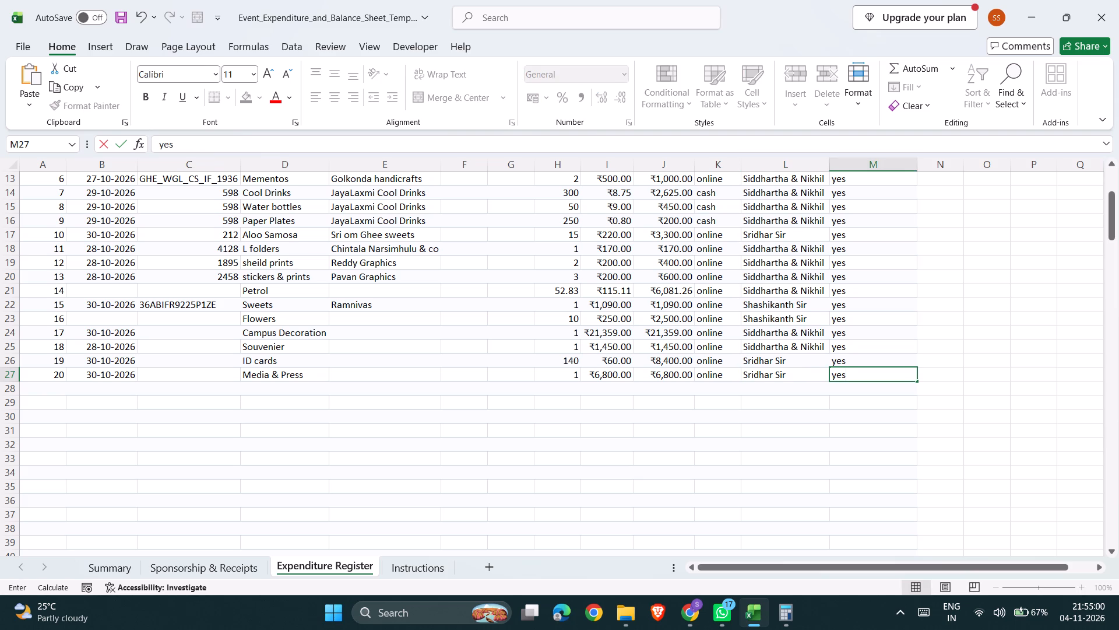
Start a new register row below Media & Press with serial number 21 and date 30-10-2026.
click(47, 385)
text(21)
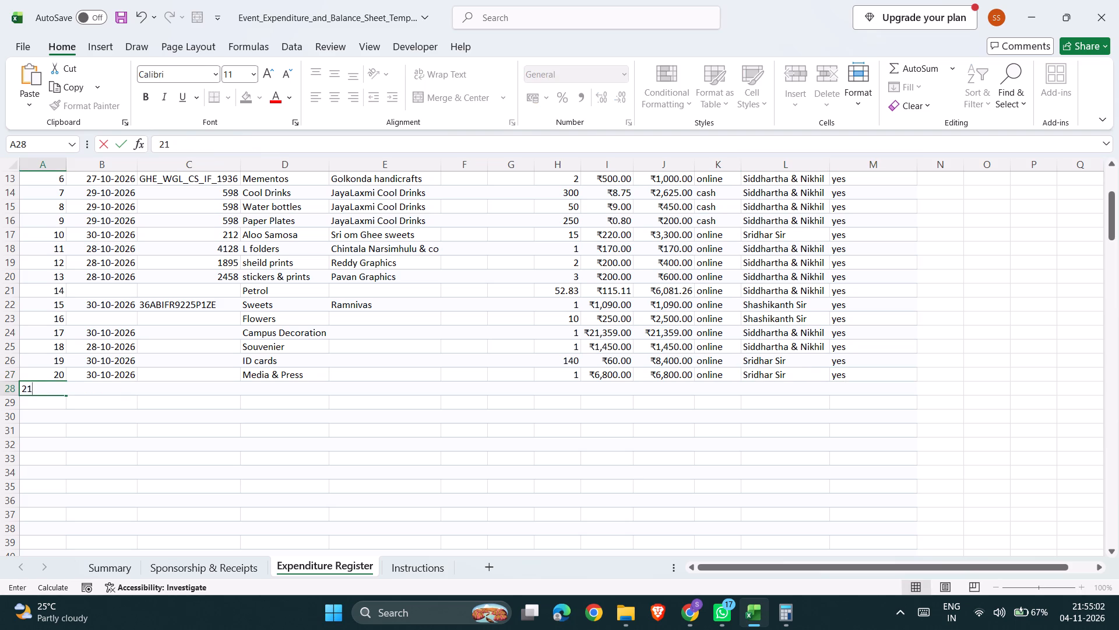
key(Right)
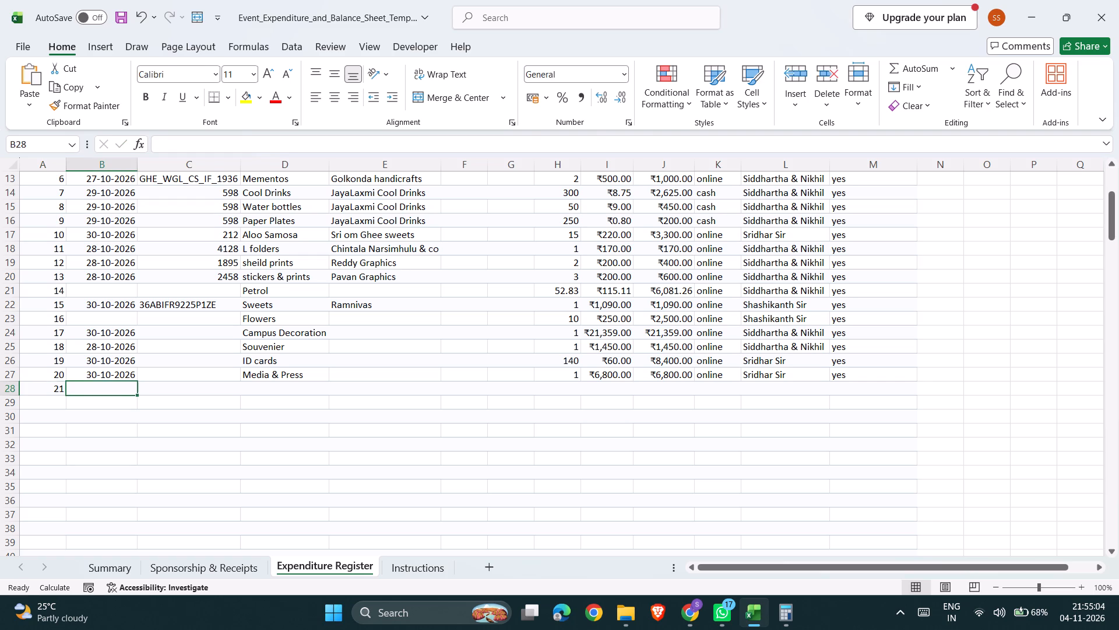
key(2)
key(BackSpace)
text(30-10)
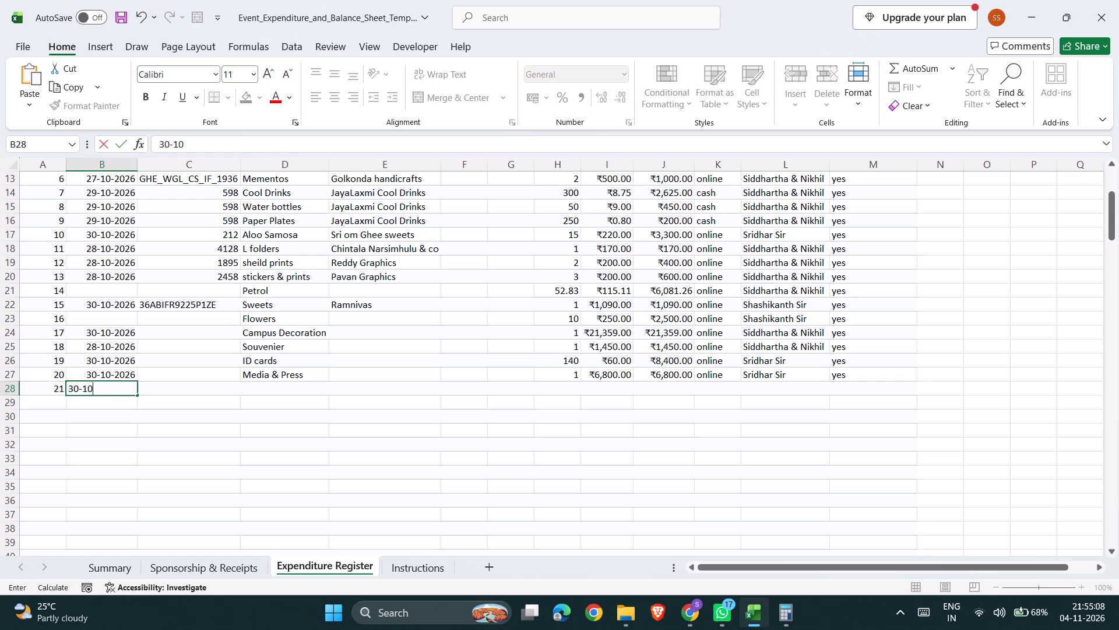
text(-2026)
Enter Guest of Honour as the expense category of entry 21.
key(Right)
key(Right)
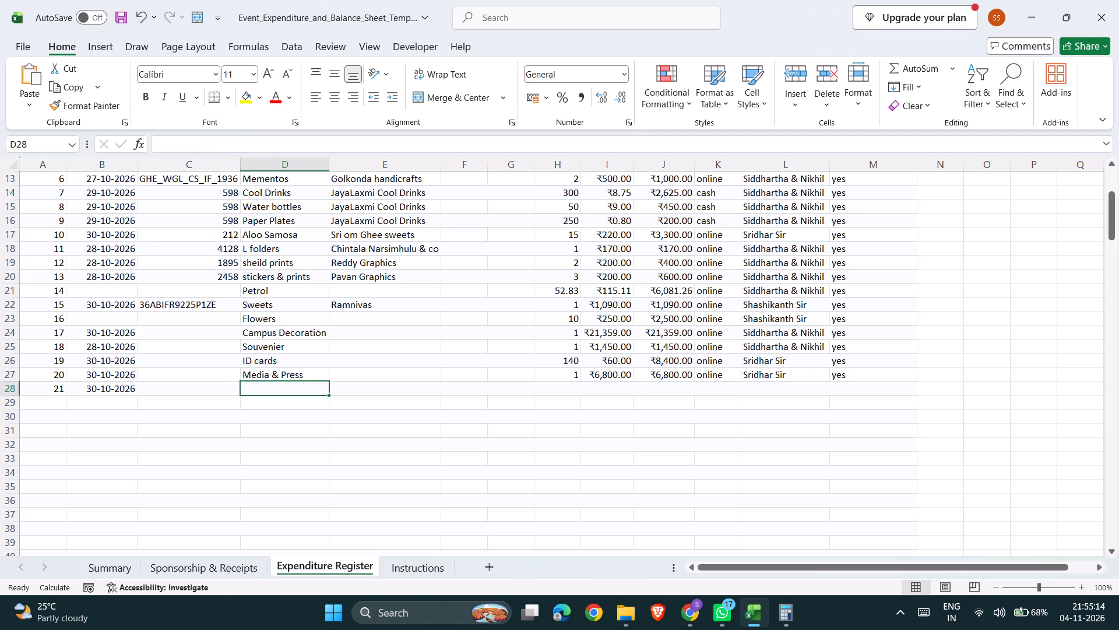
text(Ge)
key(BackSpace)
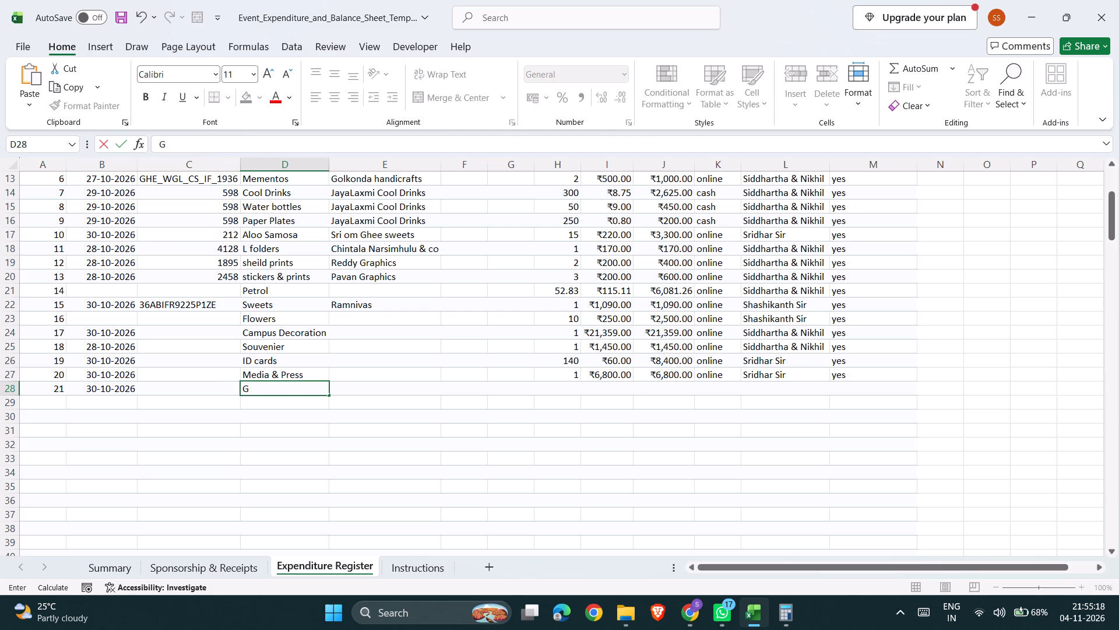
text(ues)
text(t)
key(space)
key(o)
text(f Hon)
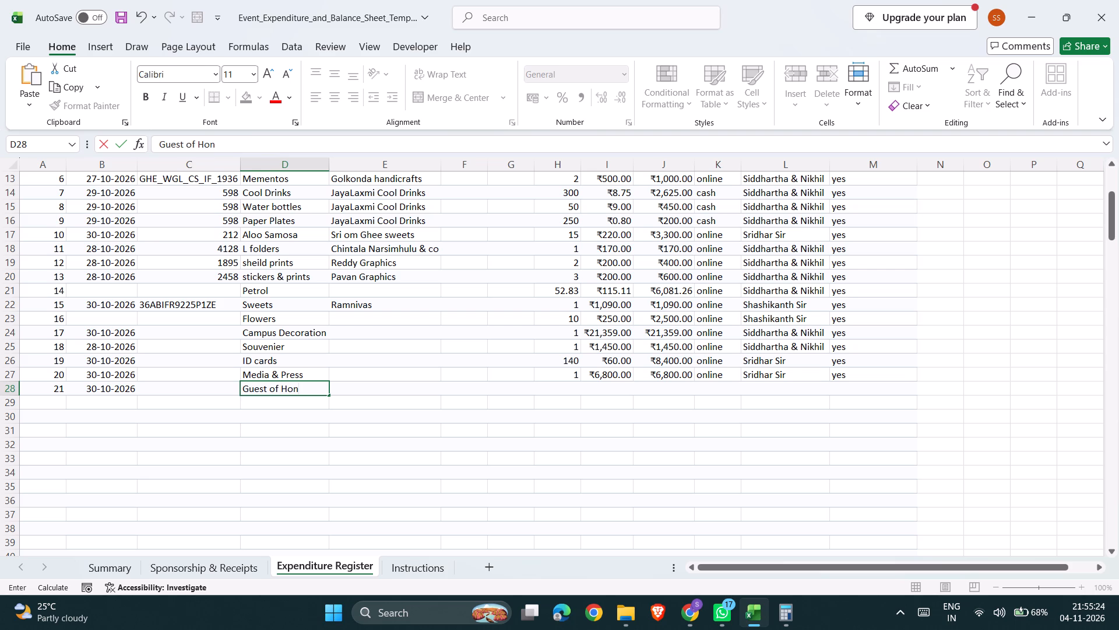
text(our)
Enter quantity 1 at a rate of 13326 for the Guest of Honour entry, leaving vendor, purpose and justification blank.
key(Right)
key(Right)
key(Right)
key(Right)
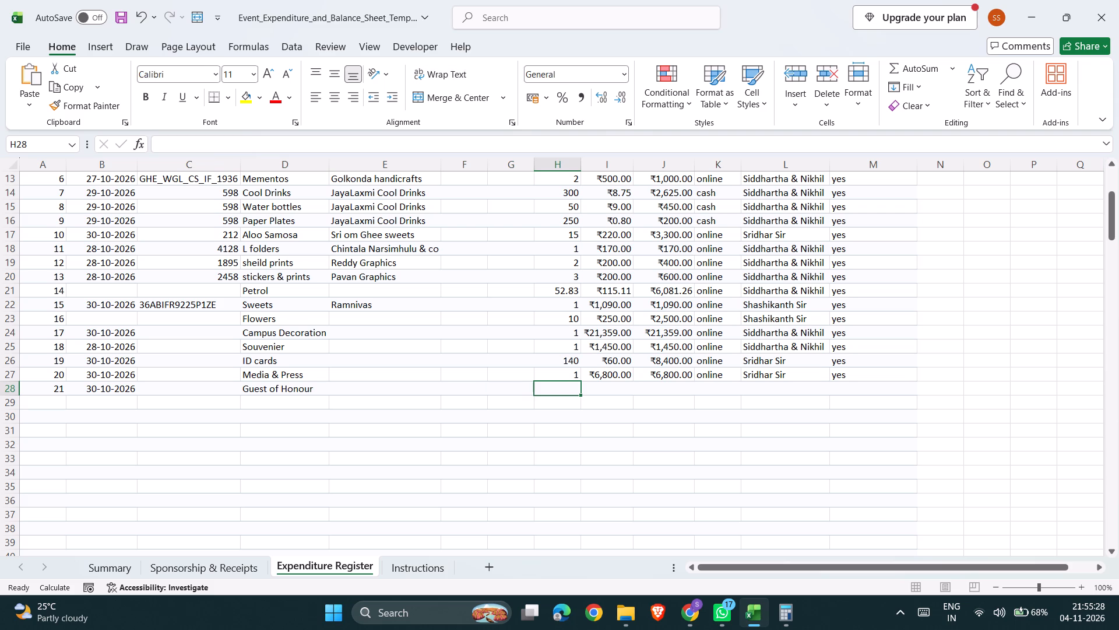
key(1)
key(Right)
text(13326)
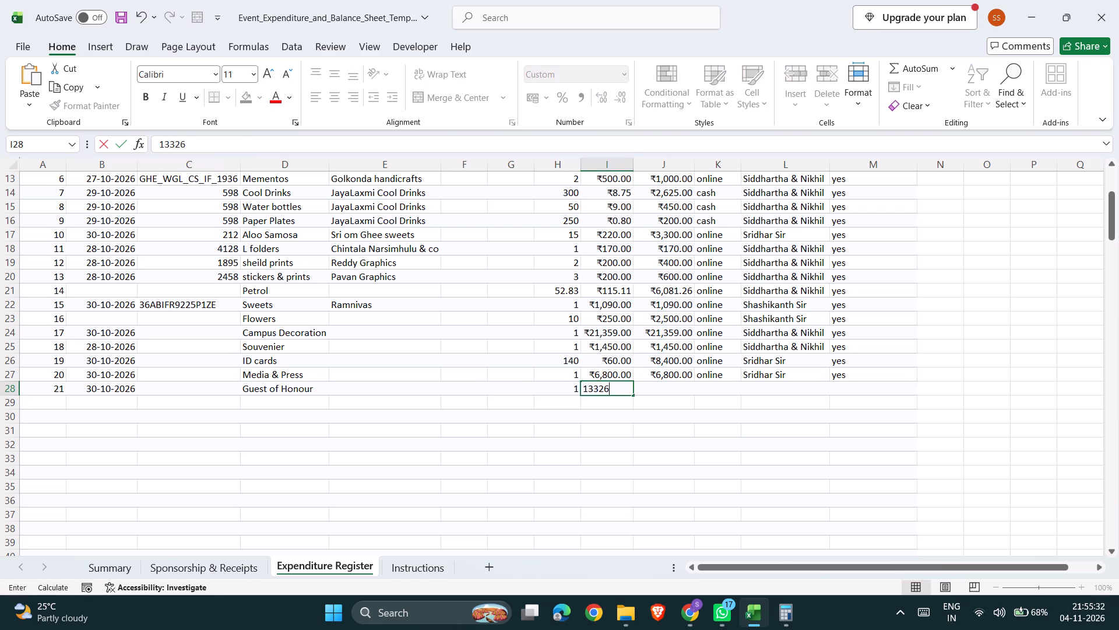
Complete the Guest of Honour entry with payment mode online, payer Sridhar Sir and bill/proof remark yes.
key(Right)
key(Right)
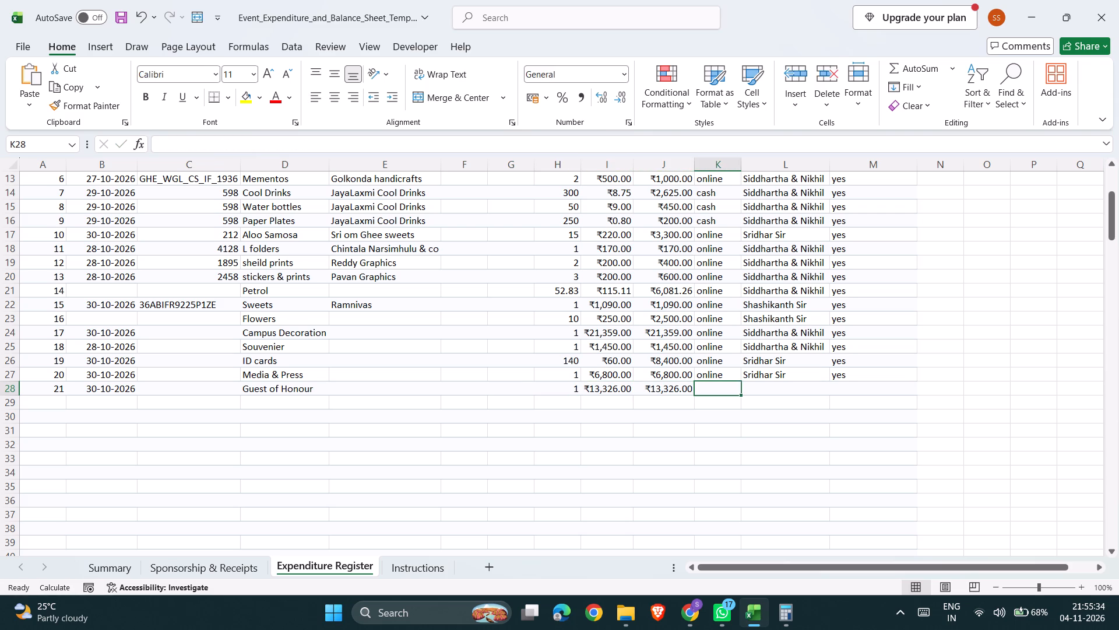
key(o)
key(Tab)
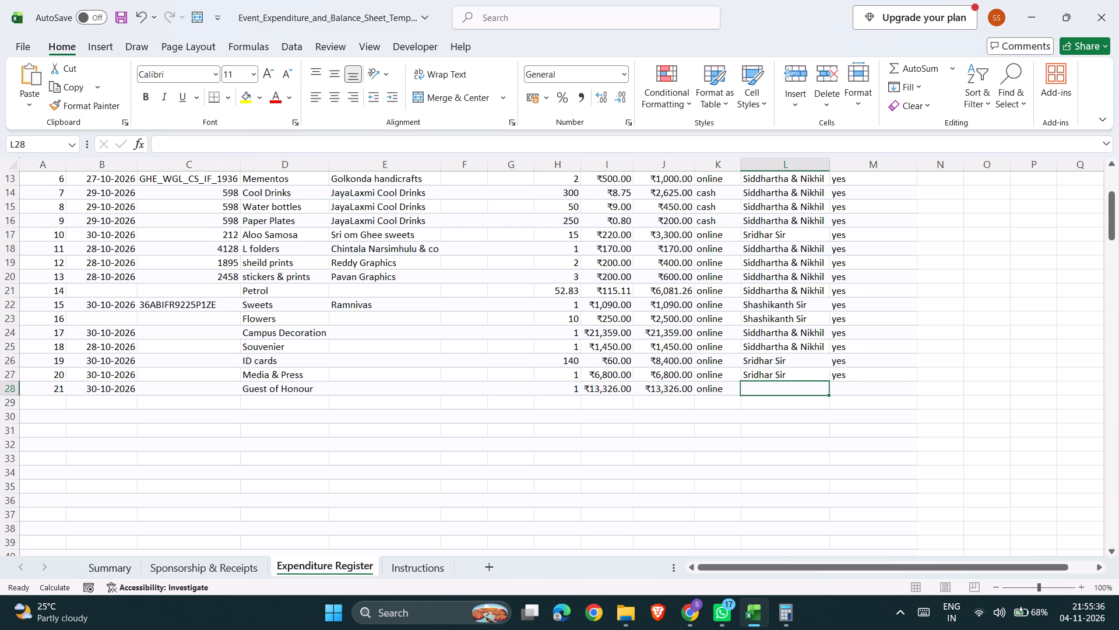
text(sr)
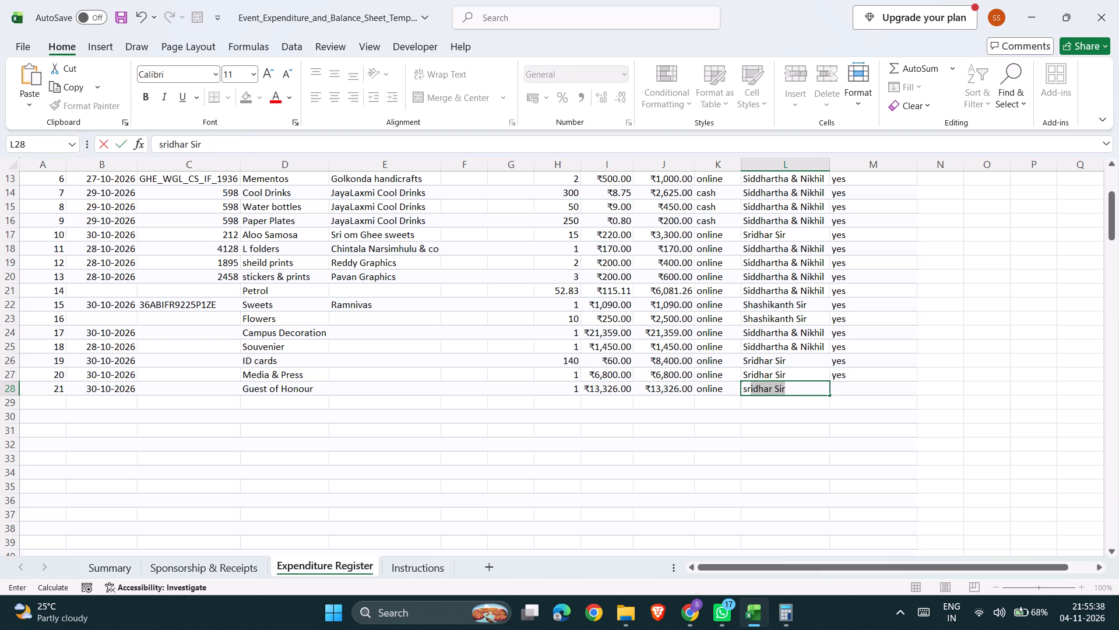
key(Tab)
text(yes)
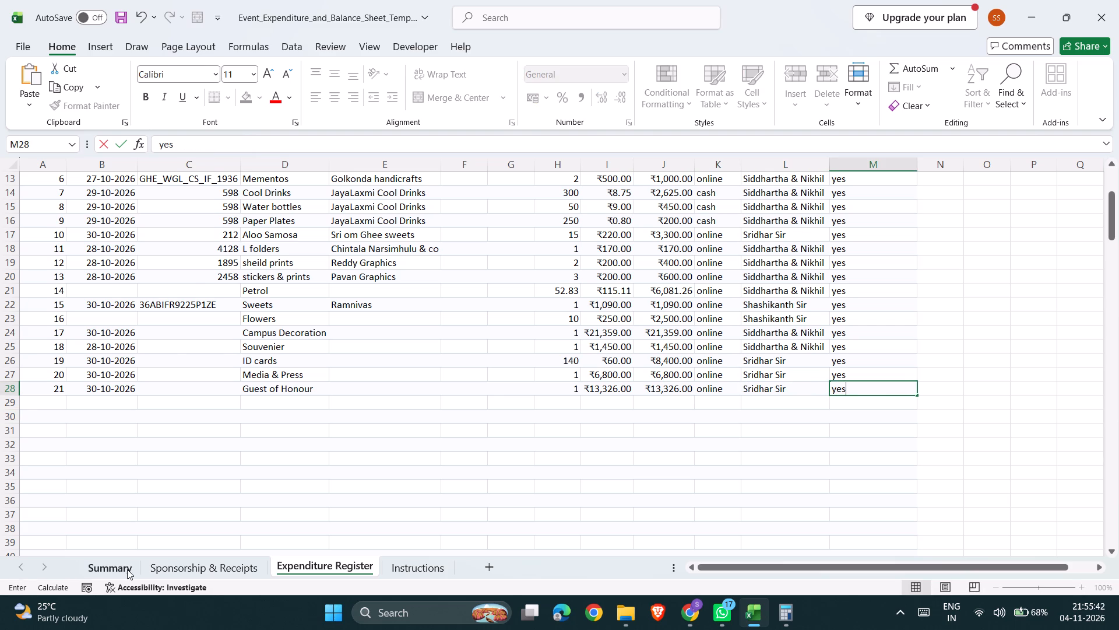
Review the Summary and Sponsorship & Receipts sheets and check all Expenditure Register entries from the first row through Guest of Honour.
click(125, 569)
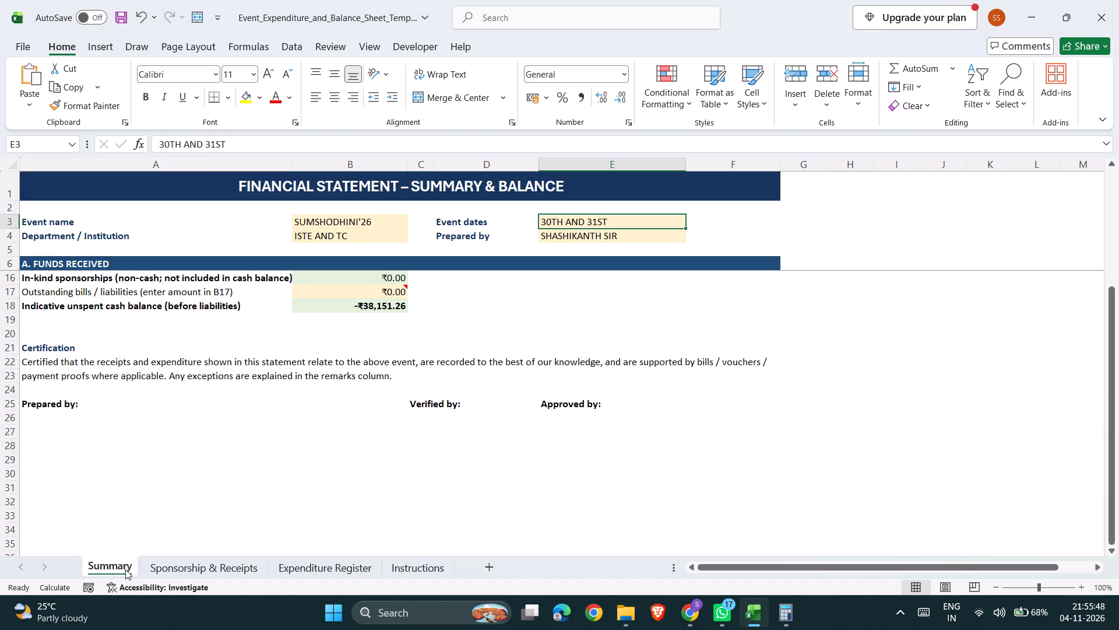
click(167, 569)
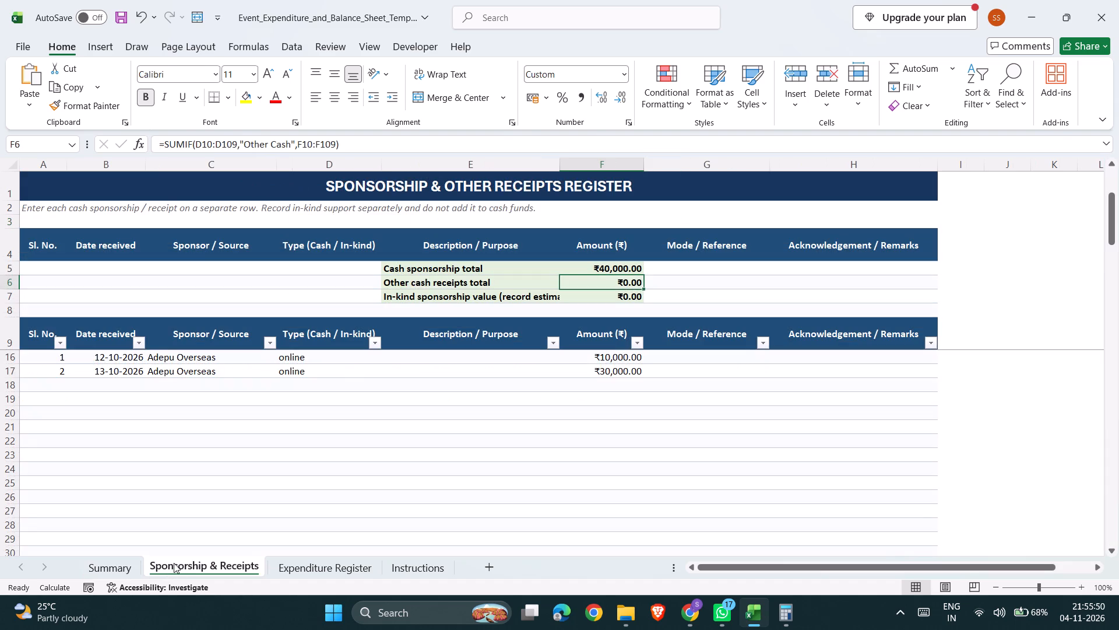
click(301, 569)
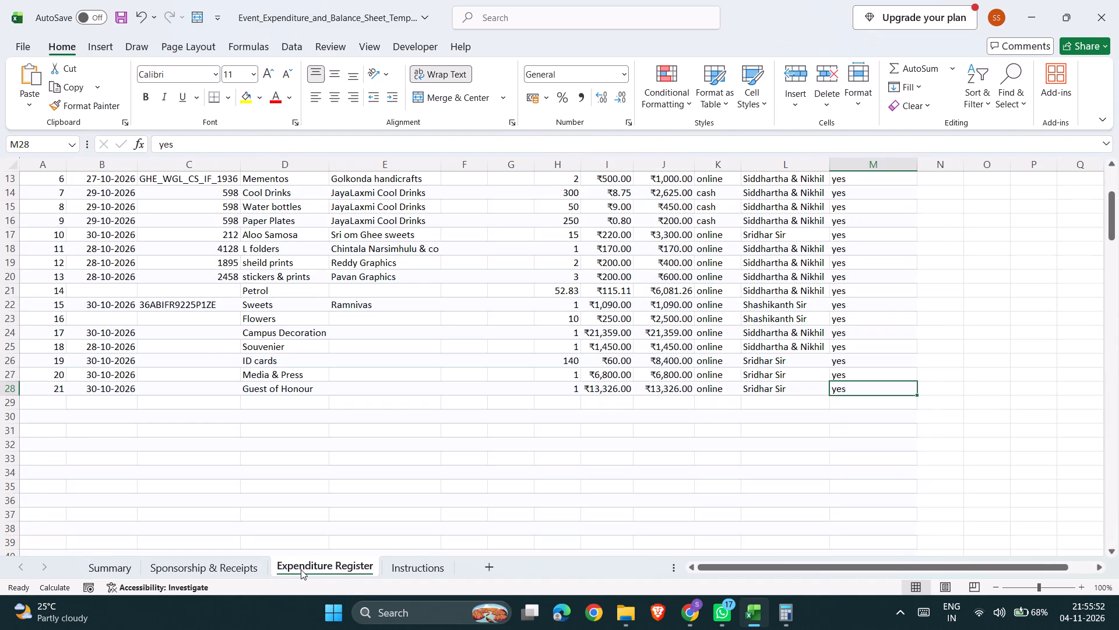
scroll(301, 569, down, 1)
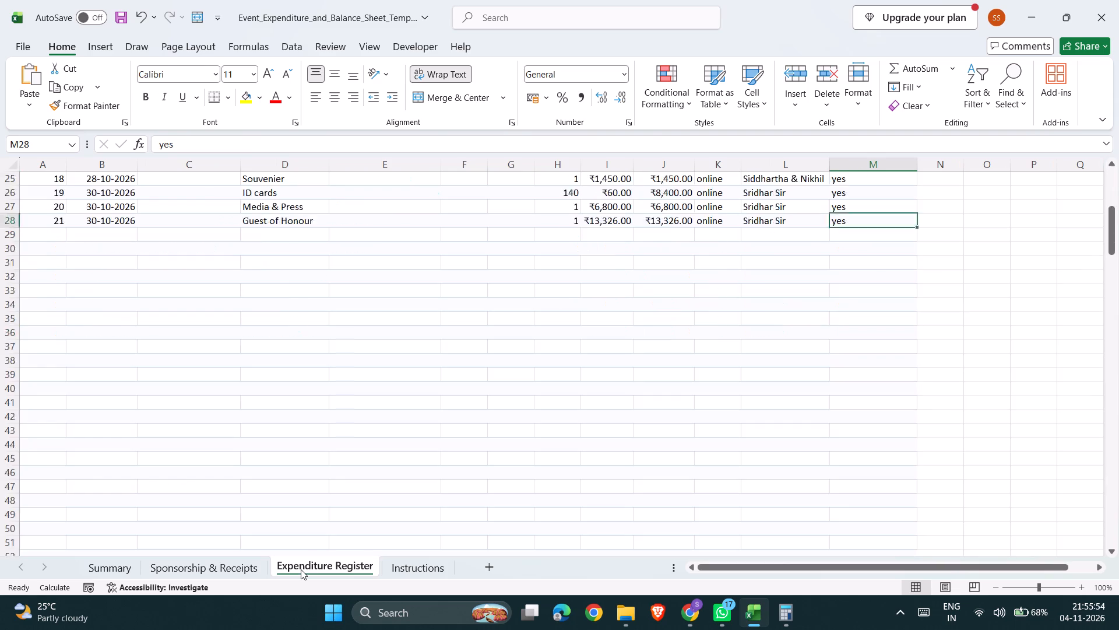
scroll(301, 569, down, 1)
scroll(301, 569, up, 5)
scroll(301, 569, down, 2)
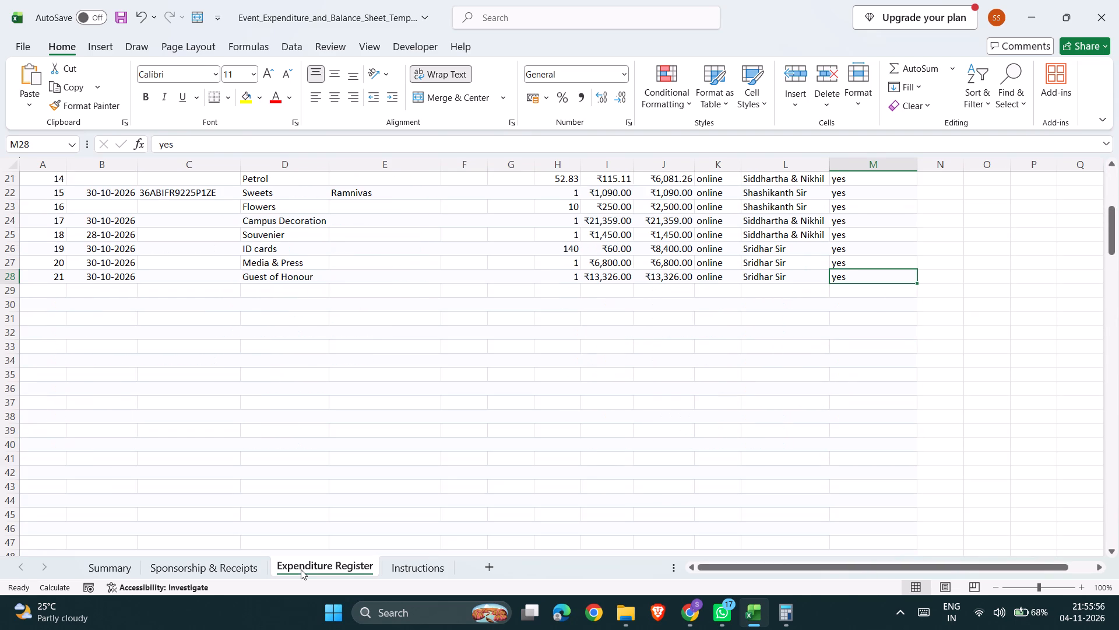
scroll(301, 569, up, 1)
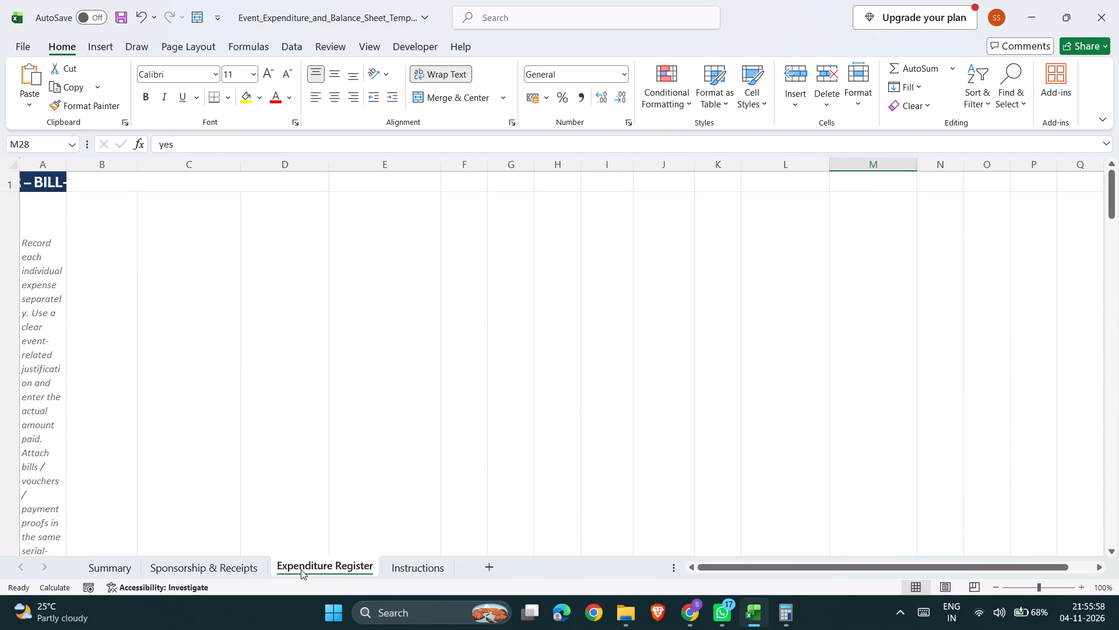
scroll(301, 569, down, 3)
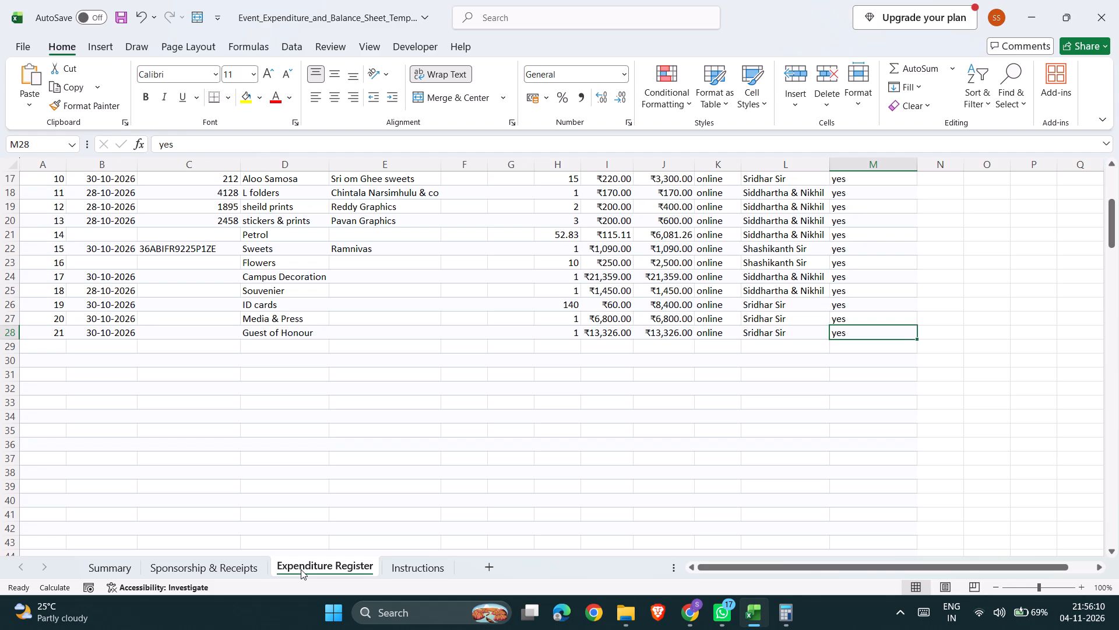
scroll(301, 569, up, 2)
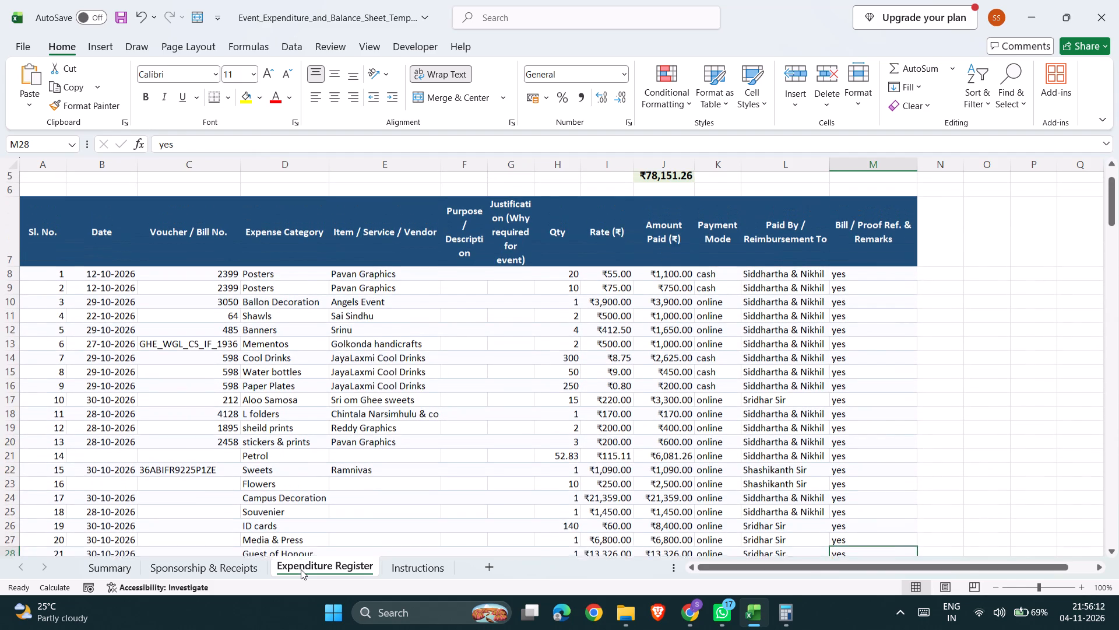
scroll(301, 569, up, 1)
scroll(301, 569, down, 1)
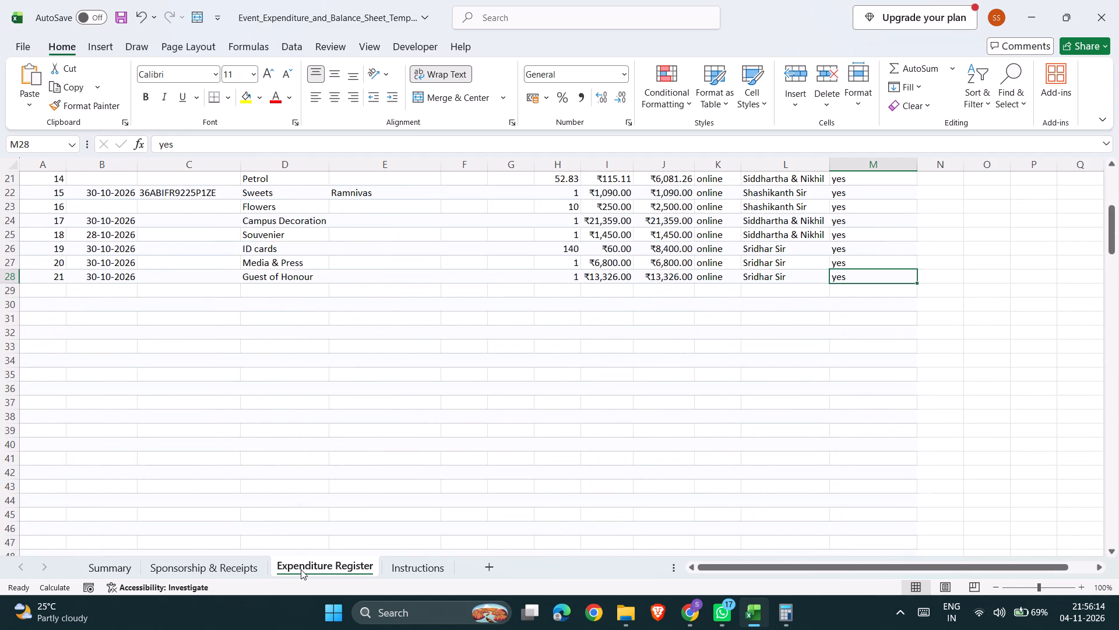
scroll(301, 569, down, 1)
scroll(301, 569, up, 2)
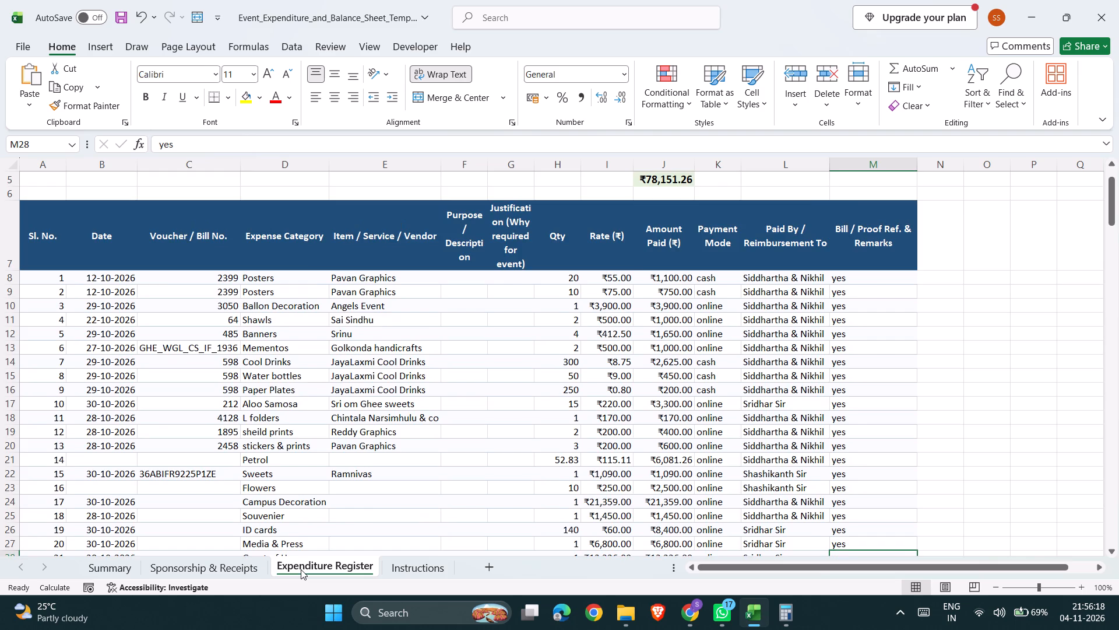
scroll(301, 569, up, 1)
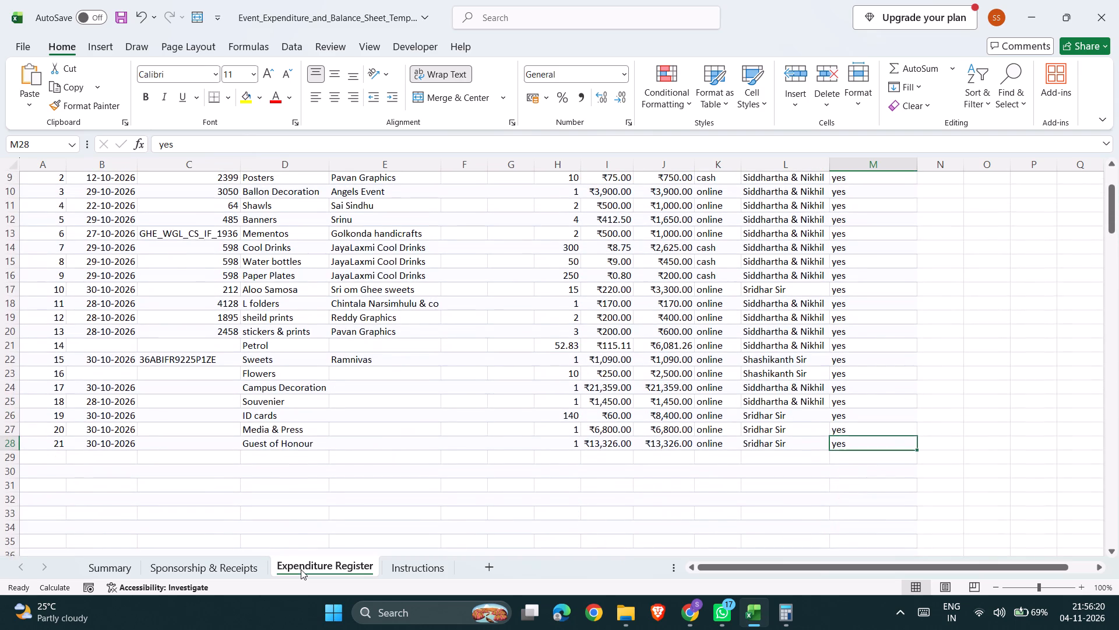
scroll(301, 569, up, 1)
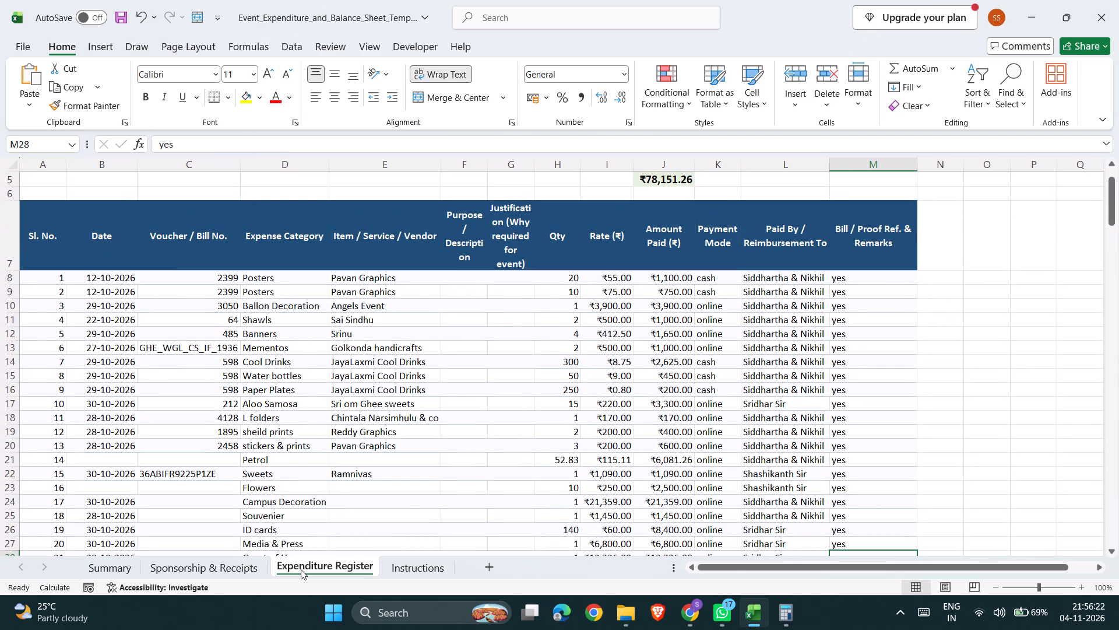
scroll(301, 569, down, 1)
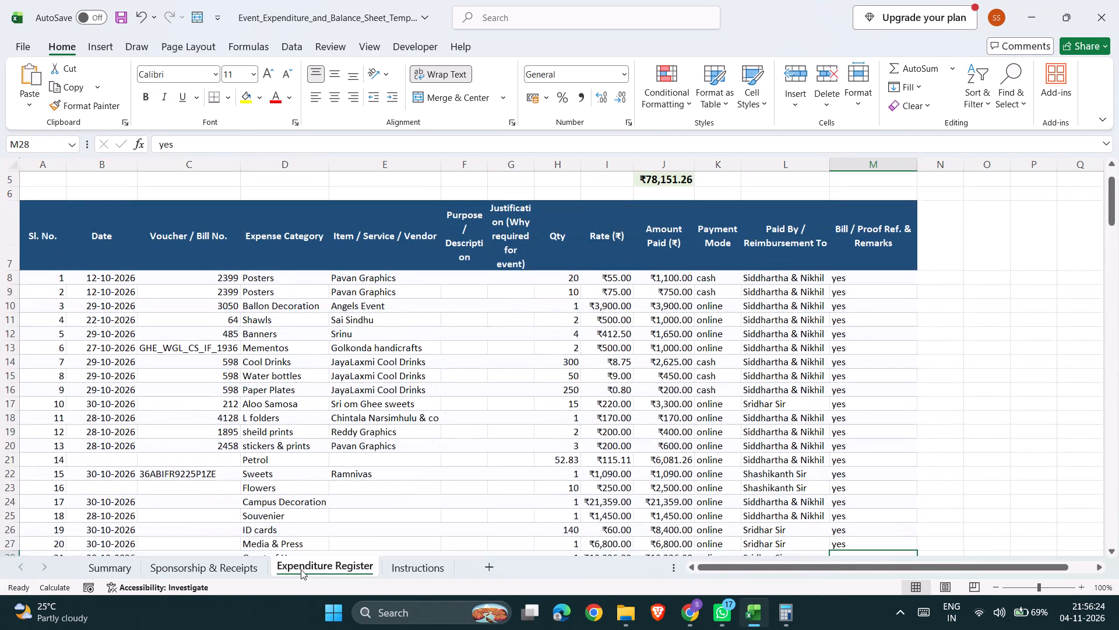
scroll(301, 569, down, 1)
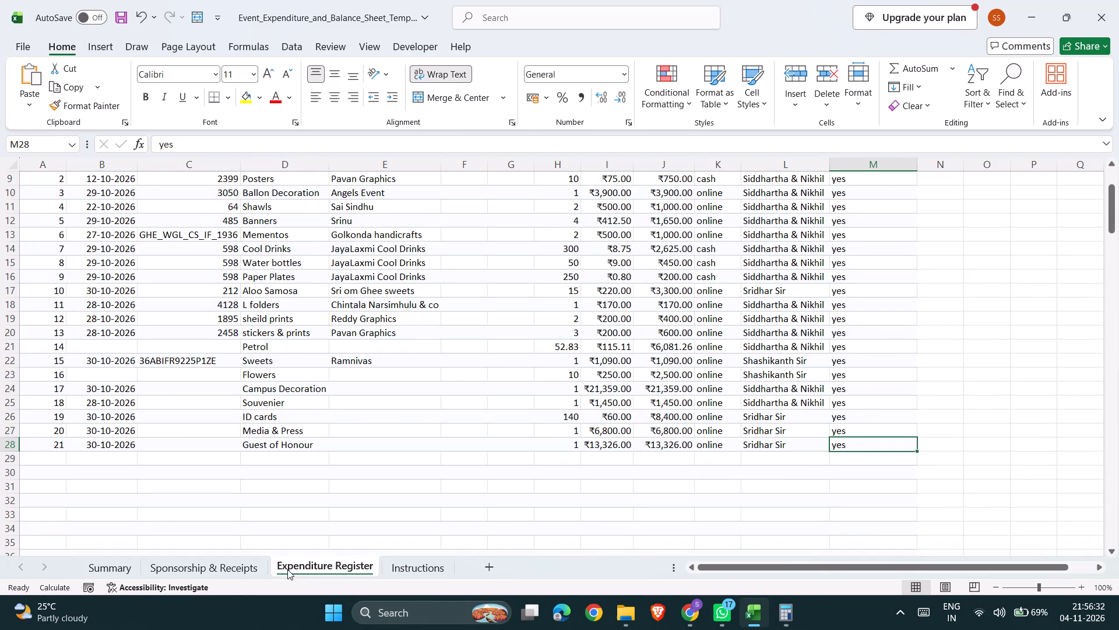
click(121, 569)
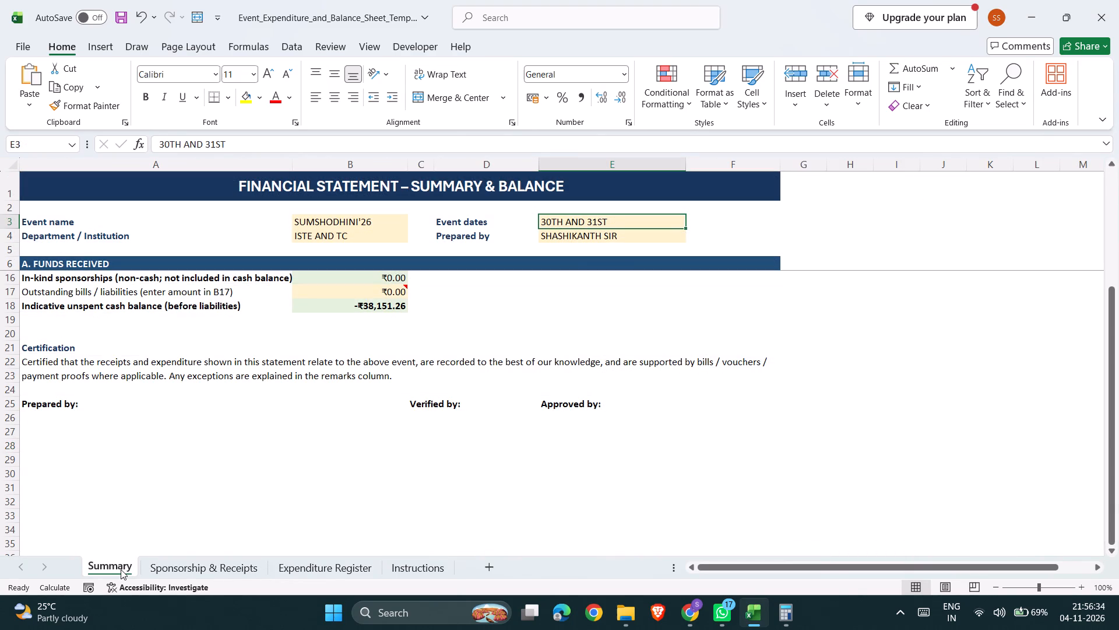
click(251, 575)
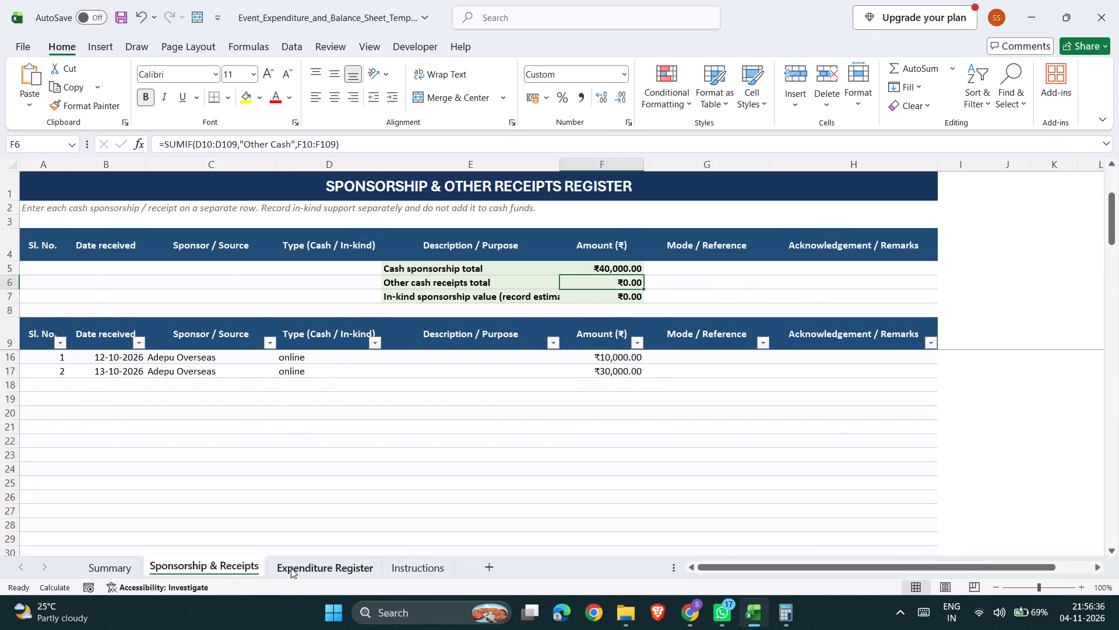
click(291, 568)
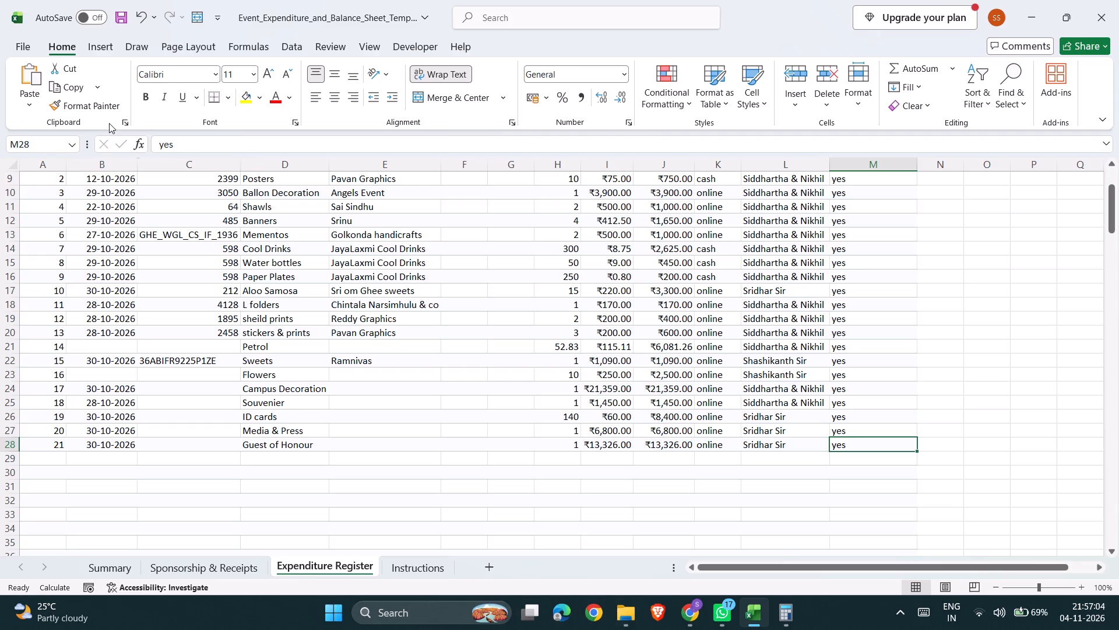
Start saving the workbook as a new copy on this PC, with the Downloads folder as the destination.
click(18, 45)
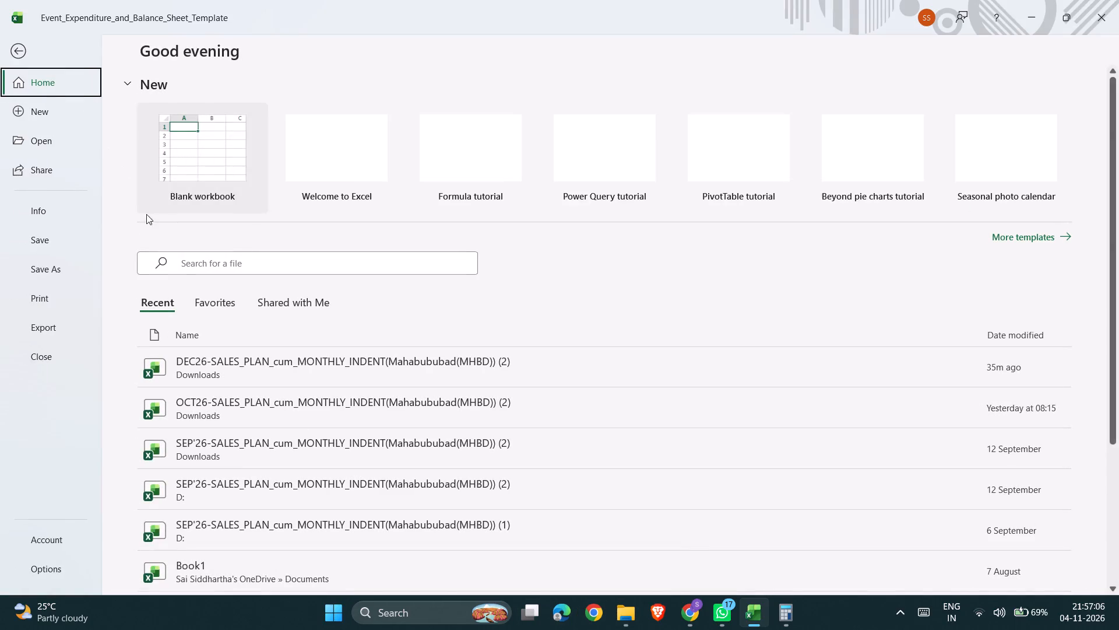
click(68, 258)
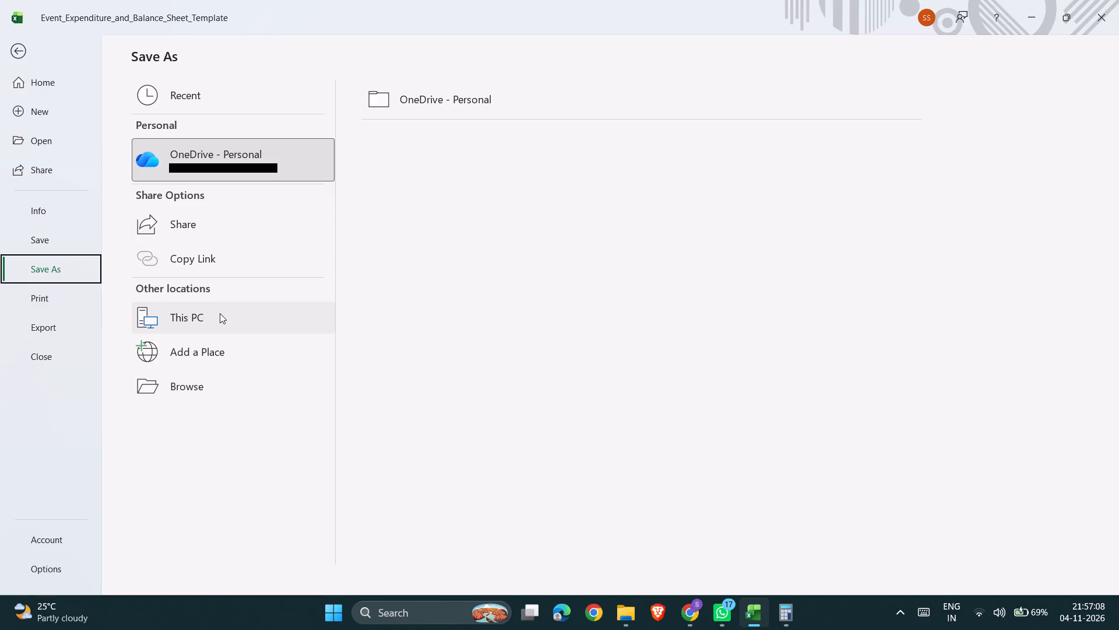
click(220, 315)
click(438, 169)
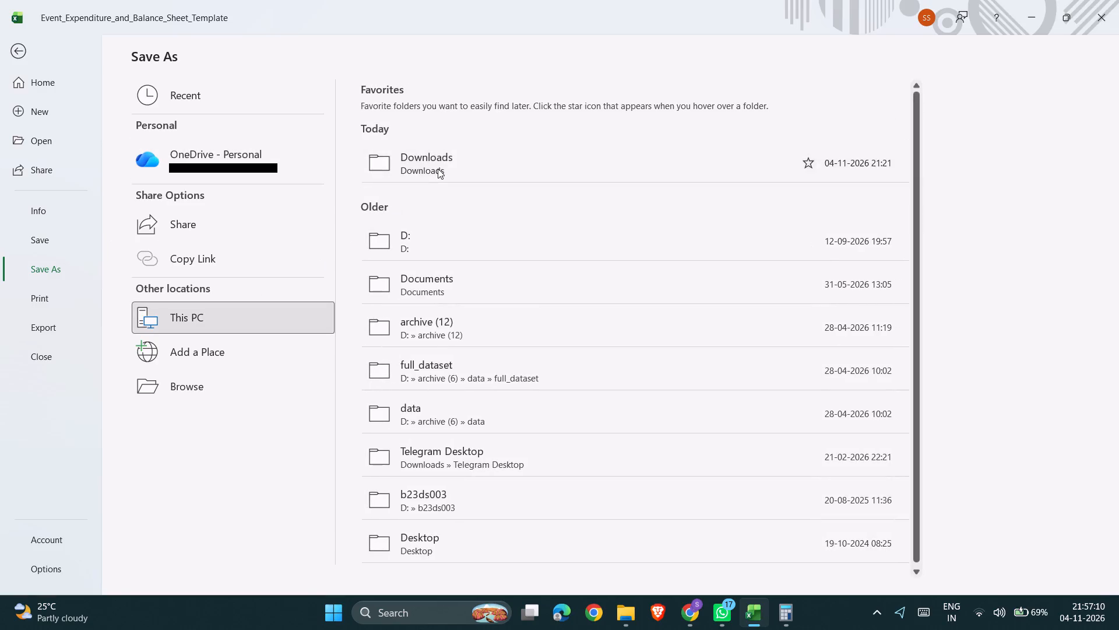
scroll(78, 146, up, 1)
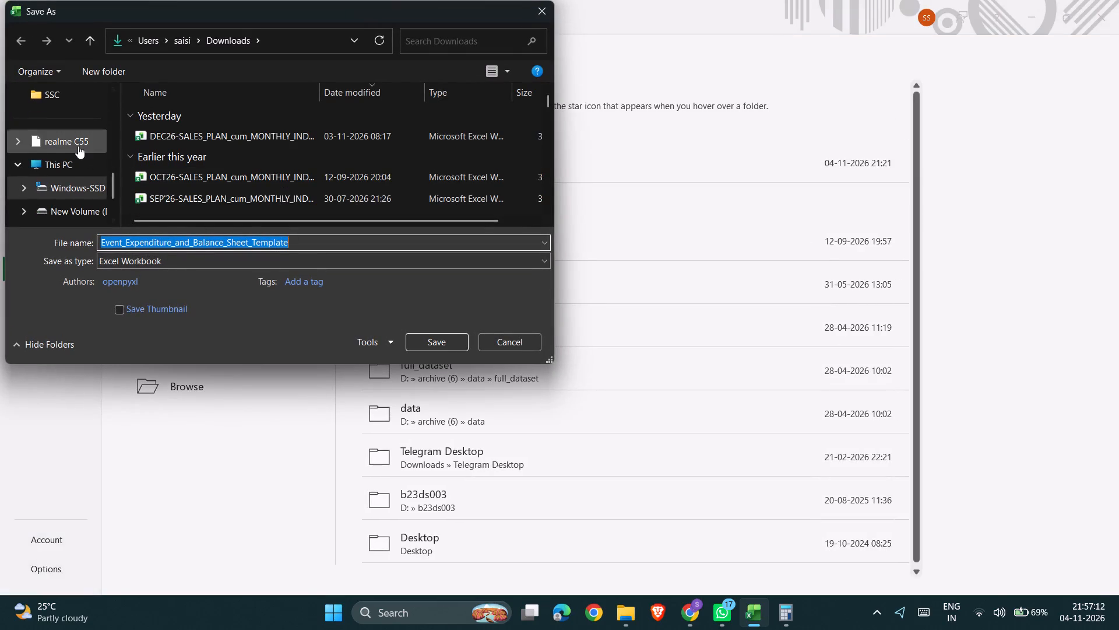
scroll(78, 146, up, 1)
click(77, 205)
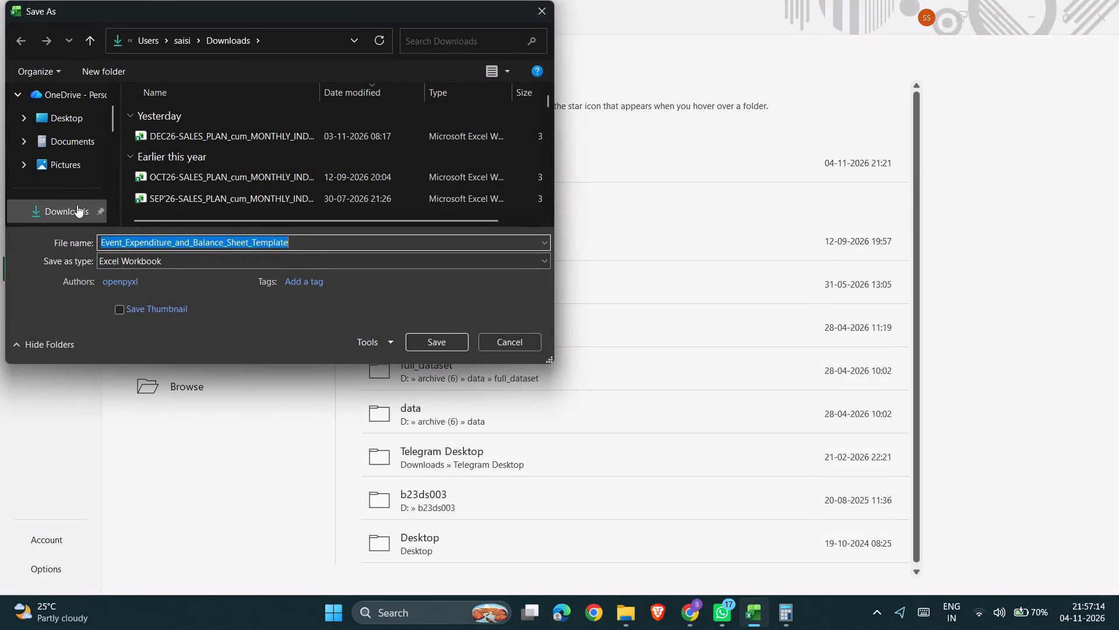
Name the copy Event_Expenditure_and_Balance_Sheet_bills and save it as an Excel Workbook.
click(314, 242)
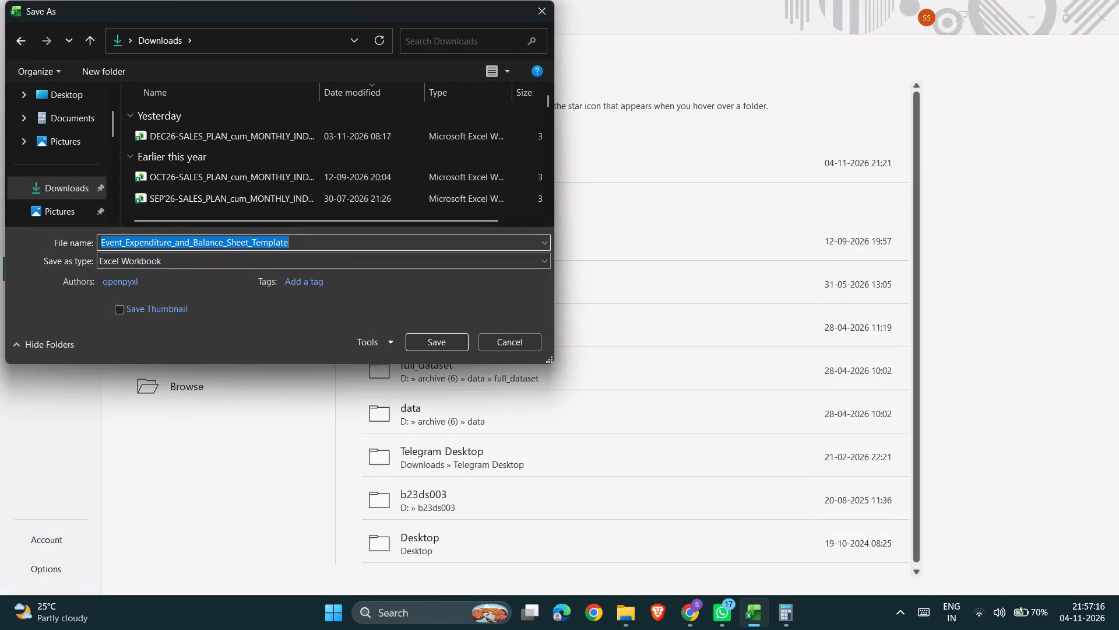
click(314, 242)
key(BackSpace)
key(BackSpace)
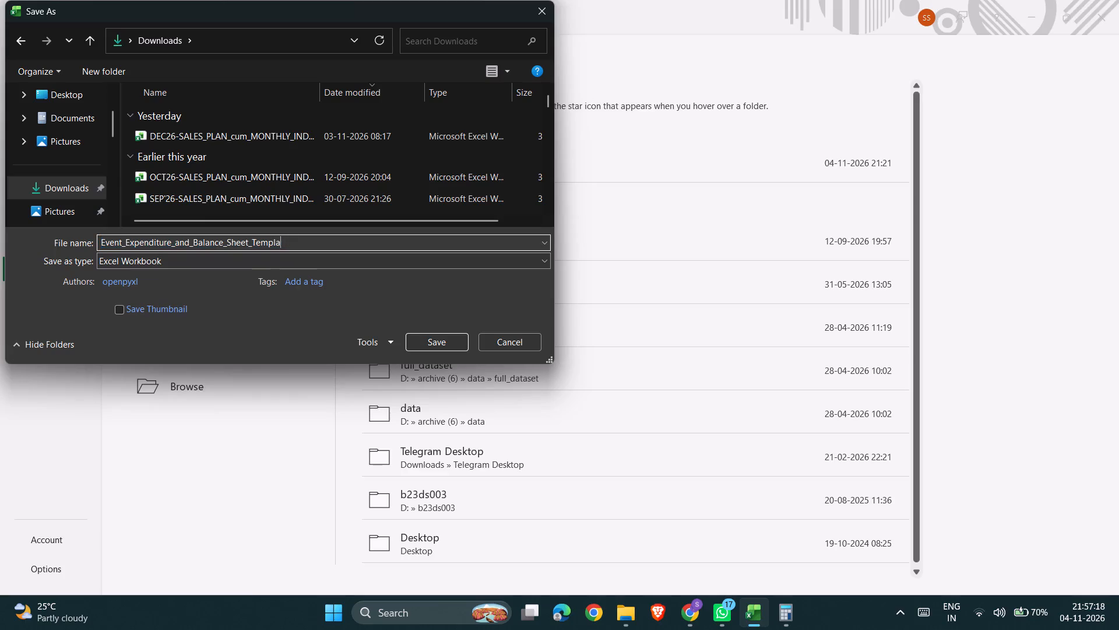
key(BackSpace)
key(BackSpace)
key(BackSpace)
key(BackSpace)
key(BackSpace)
key(BackSpace)
text(bill)
key(s)
key(Return)
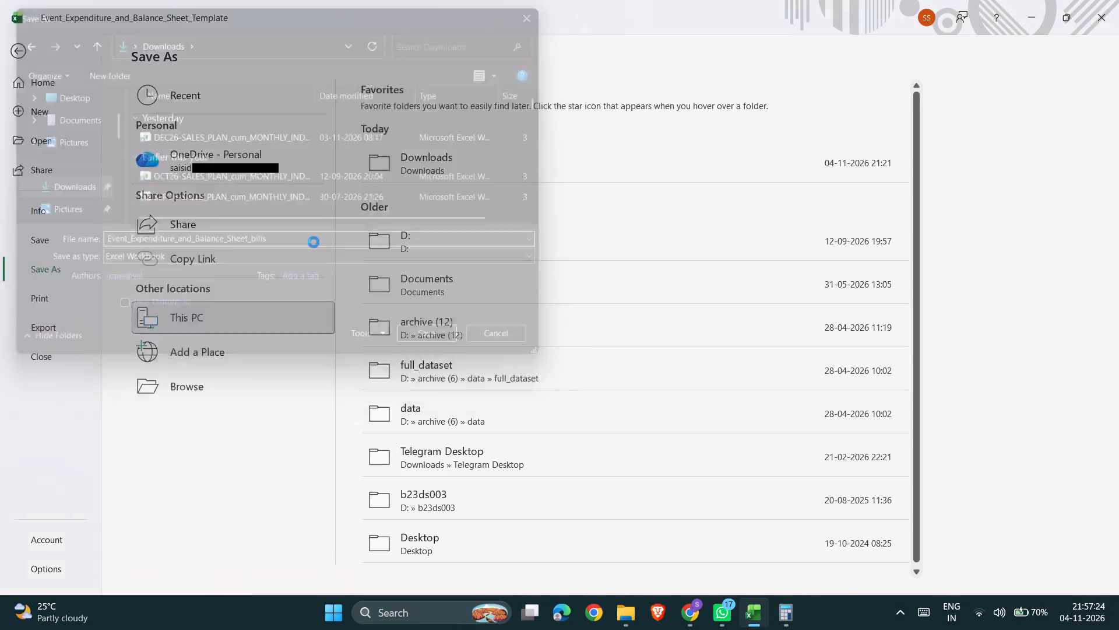
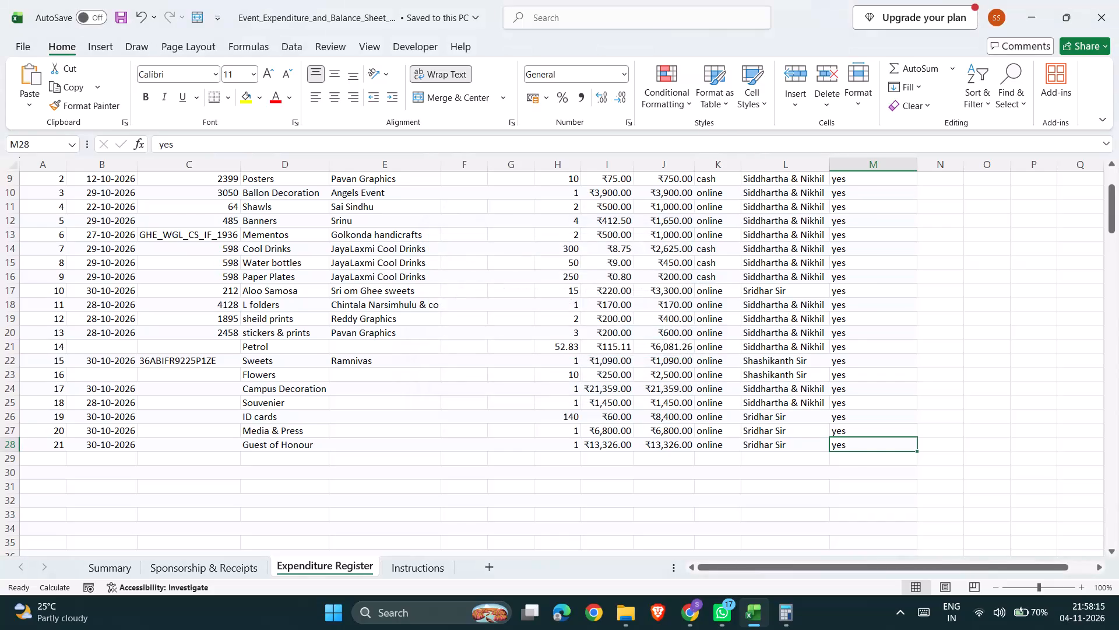
Open the Summary sheet of the saved workbook to check the financial statement's balance and certification section.
click(126, 569)
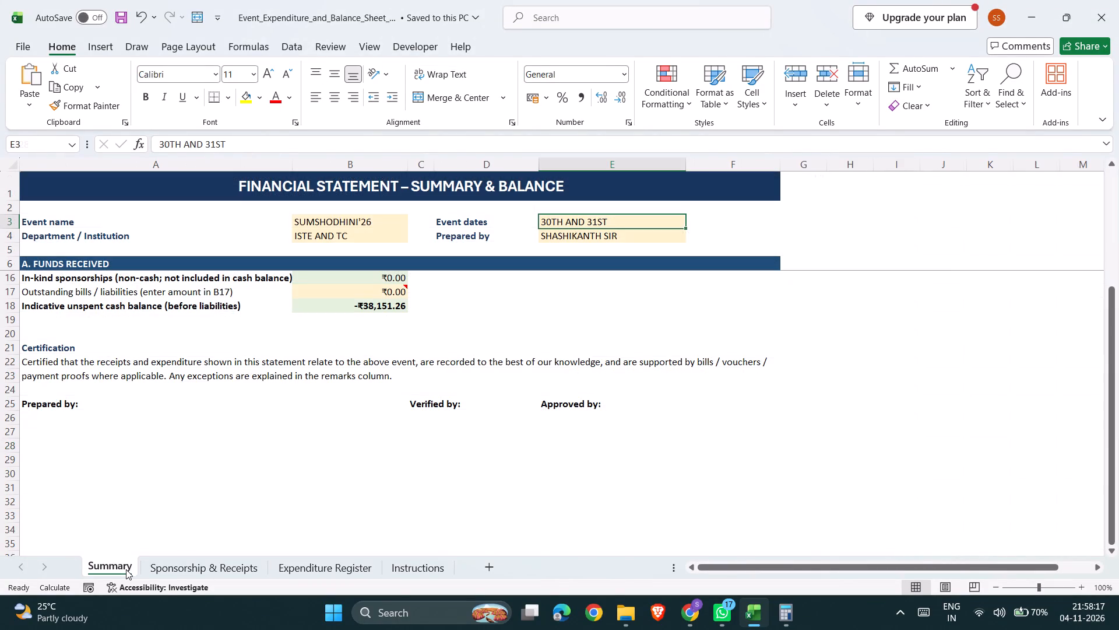
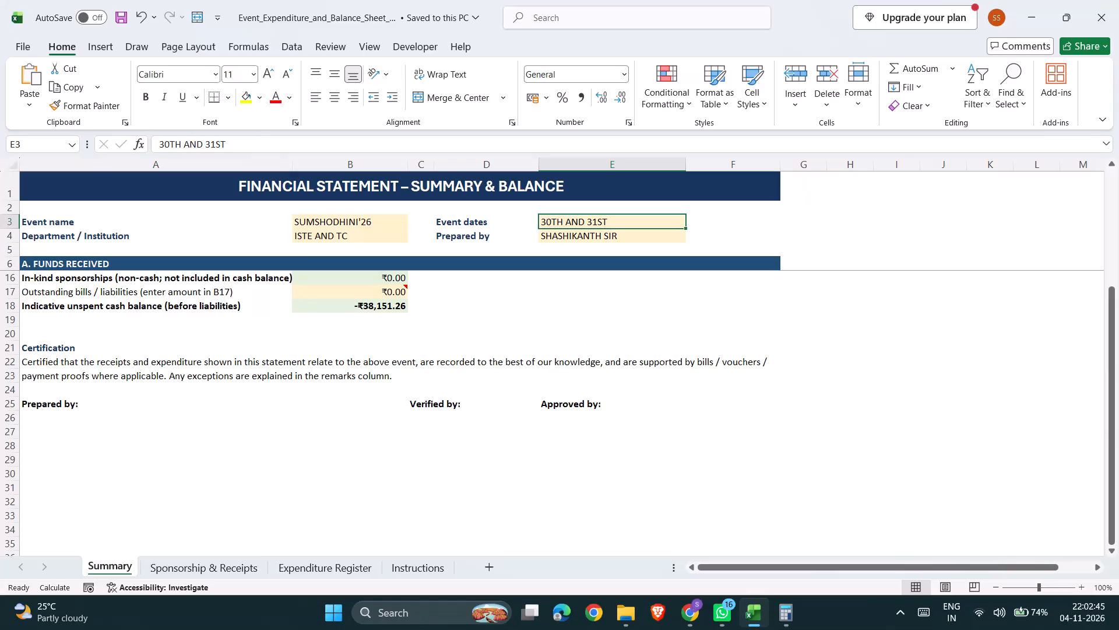
Open the Expenditure Register sheet and go back to its first entry in row 8 to review the recorded expenses.
click(255, 566)
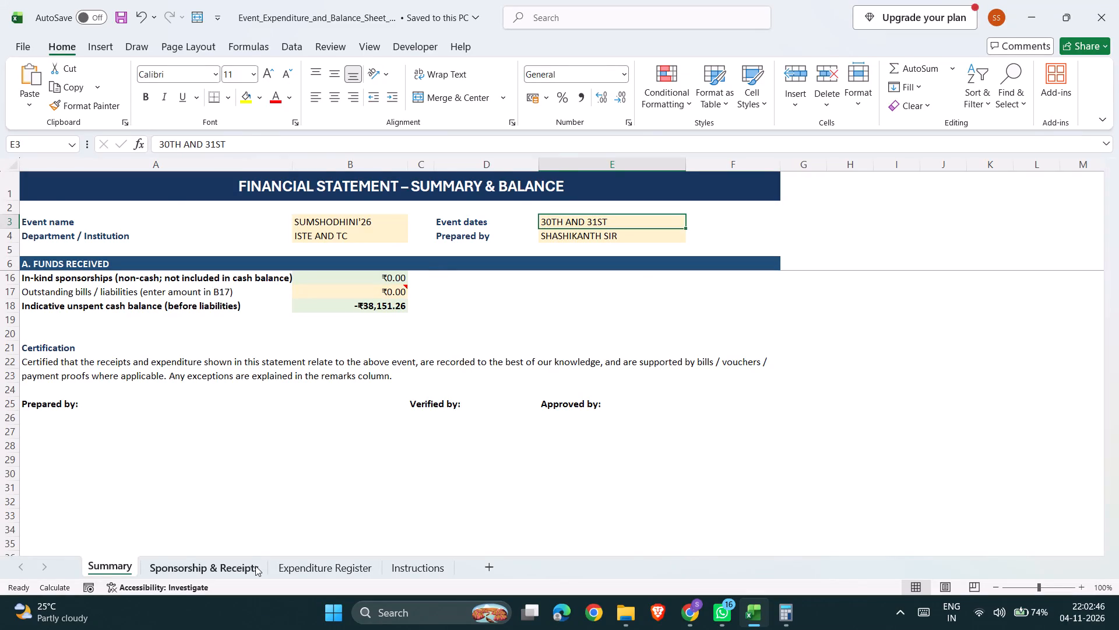
click(317, 568)
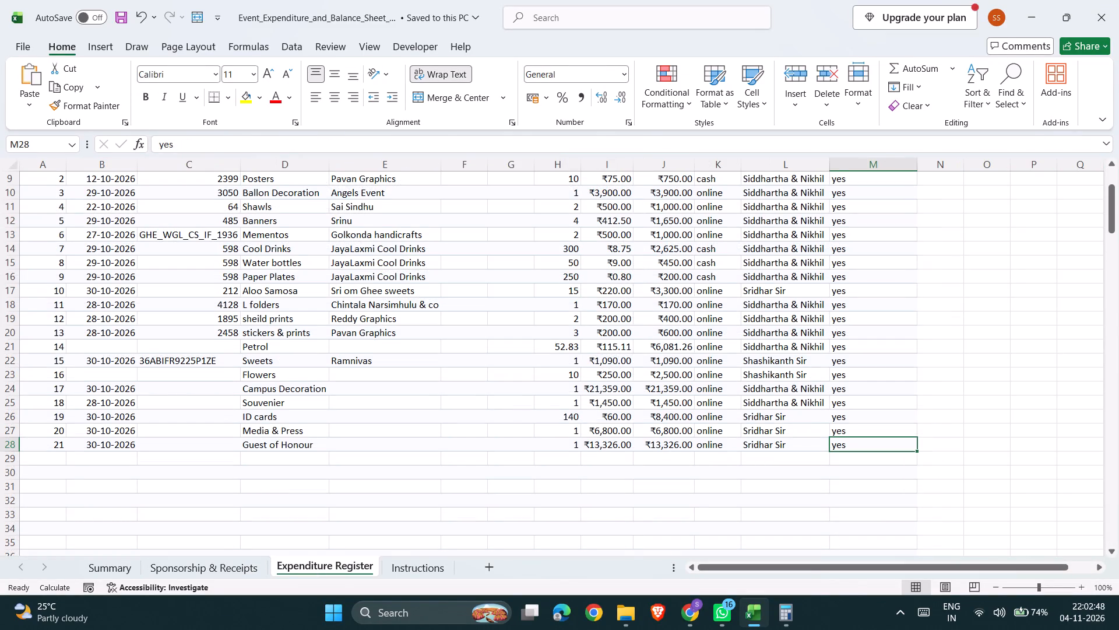
scroll(434, 320, up, 1)
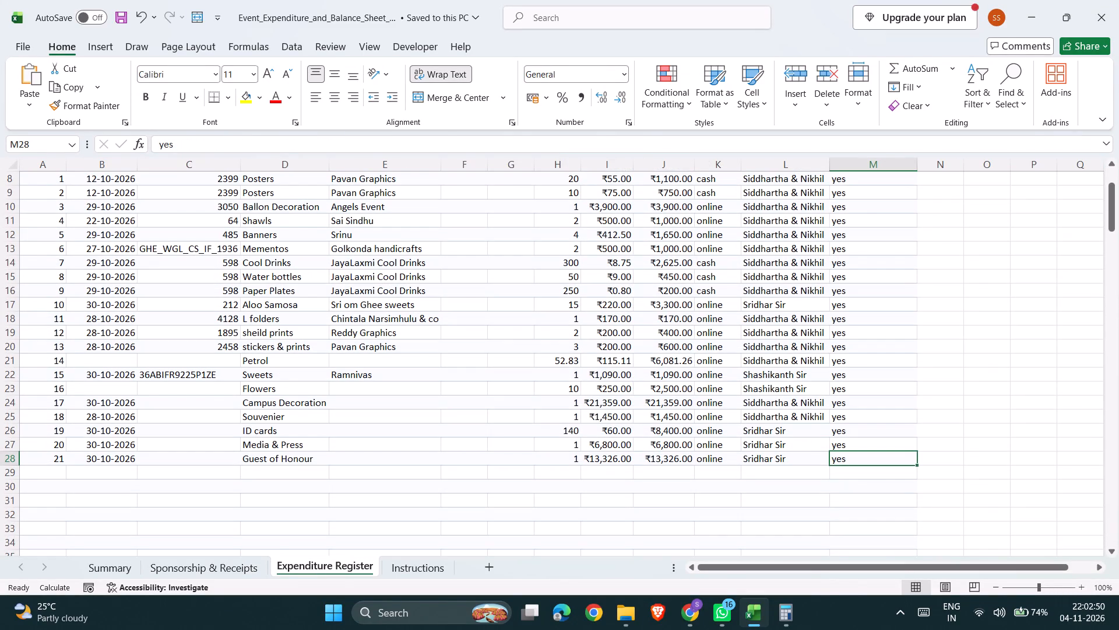
click(28, 174)
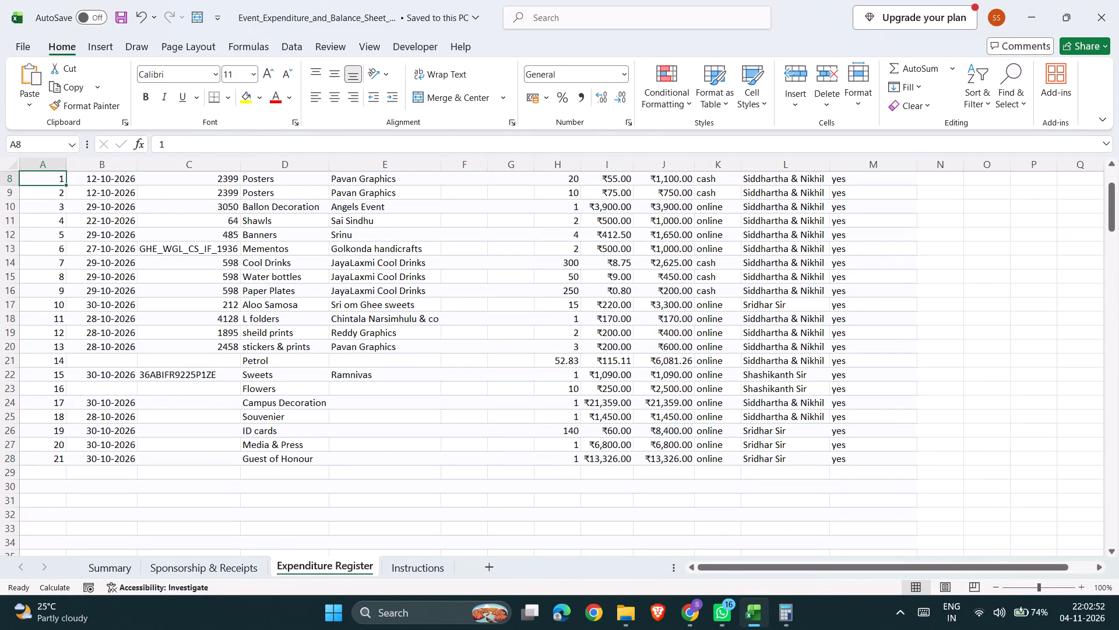
Capture a rectangular screen snip of the Expenditure Register entries, covering rows 8 to 28 and columns A to M.
key(shift+super+s)
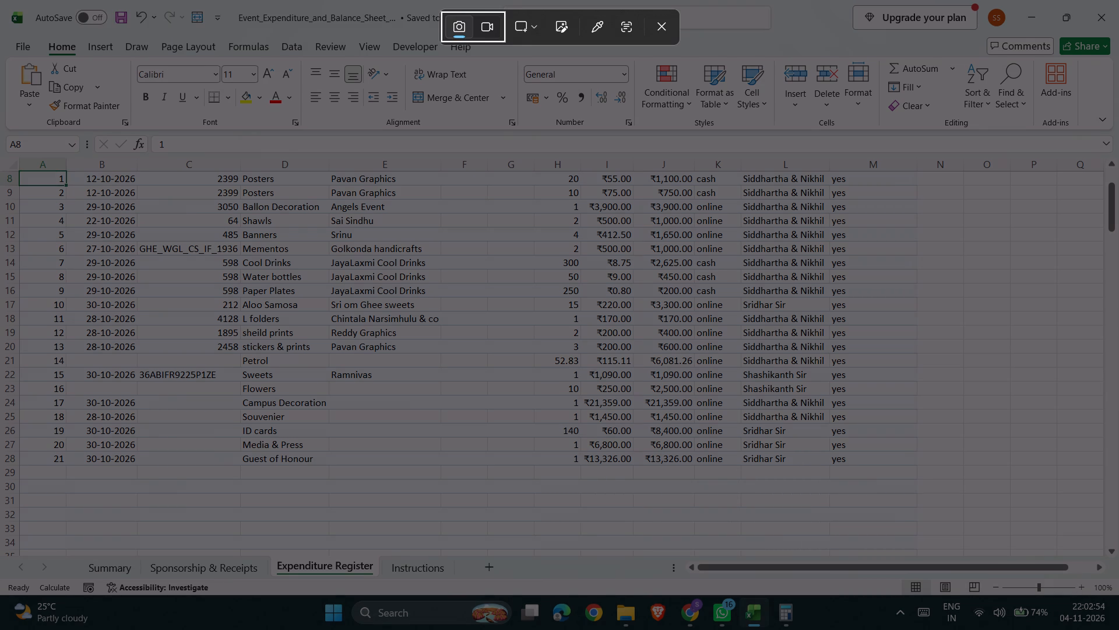
scroll(22, 170, up, 2)
drag(20, 162, 448, 387)
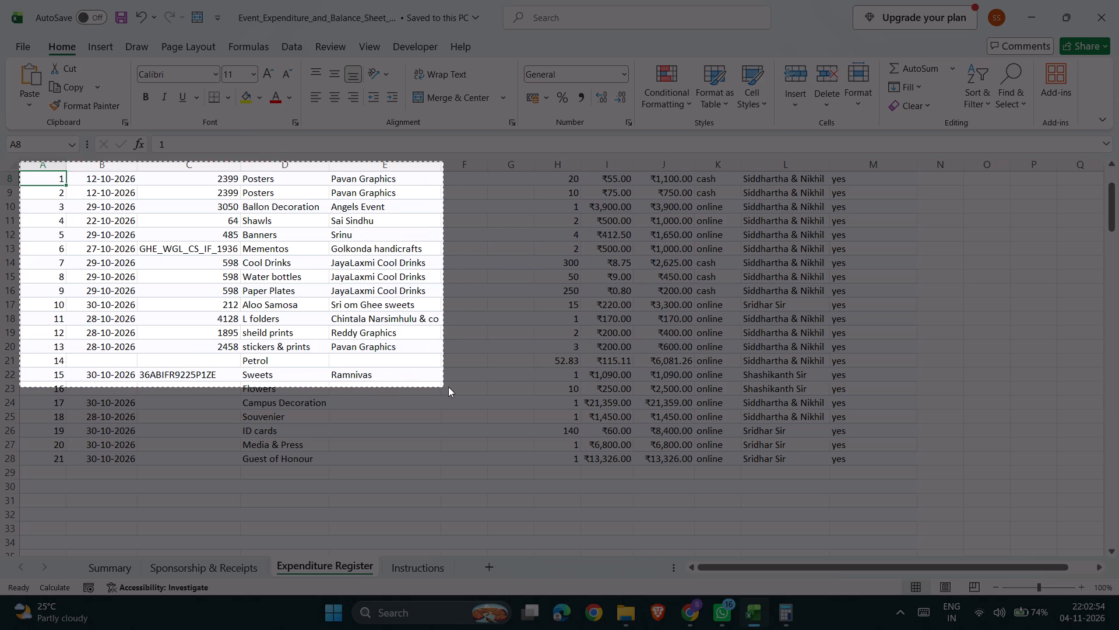
drag(448, 387, 694, 387)
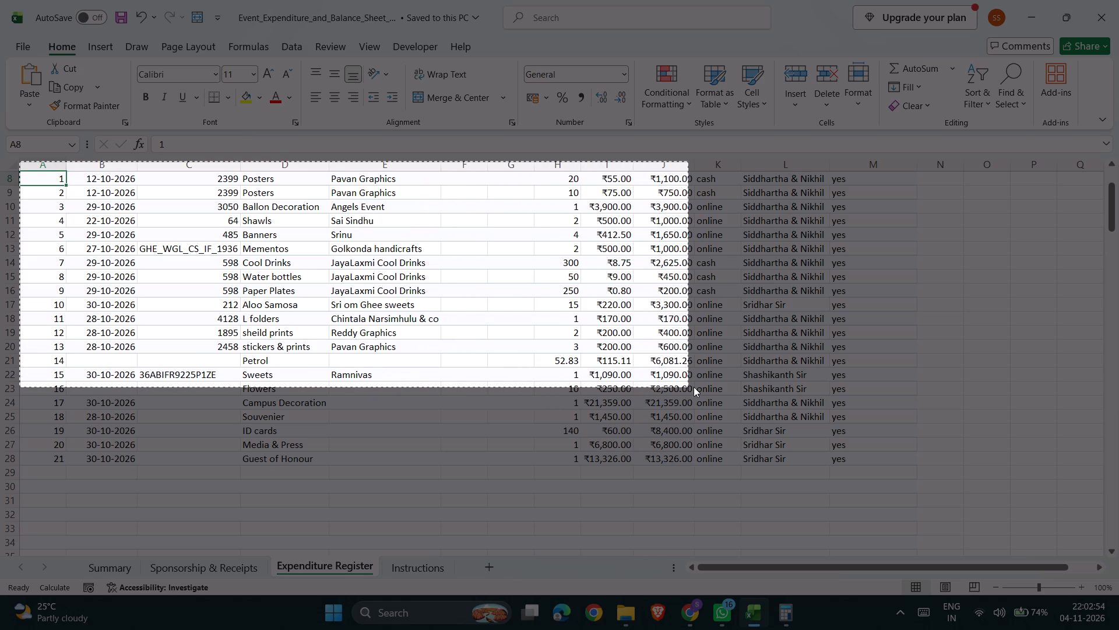
drag(694, 387, 939, 459)
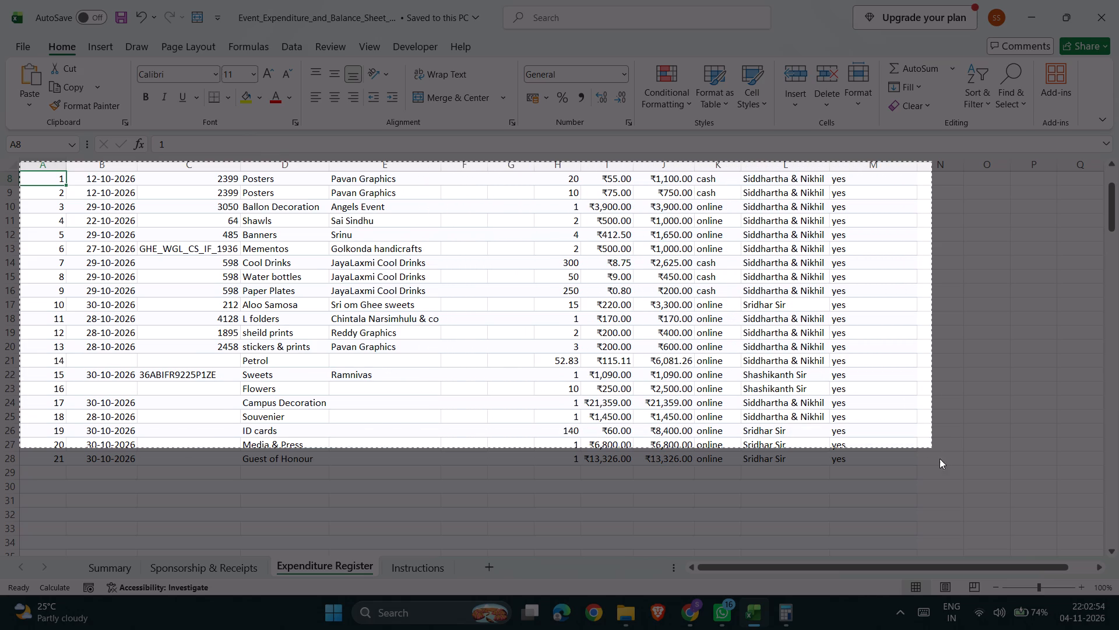
drag(939, 459, 914, 466)
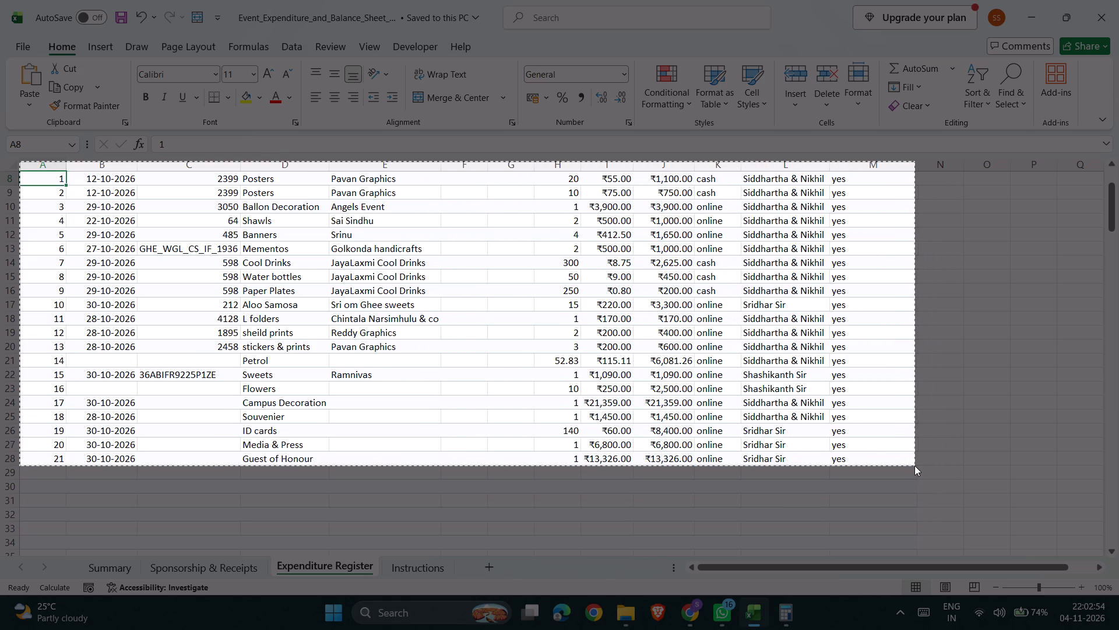
drag(914, 466, 916, 466)
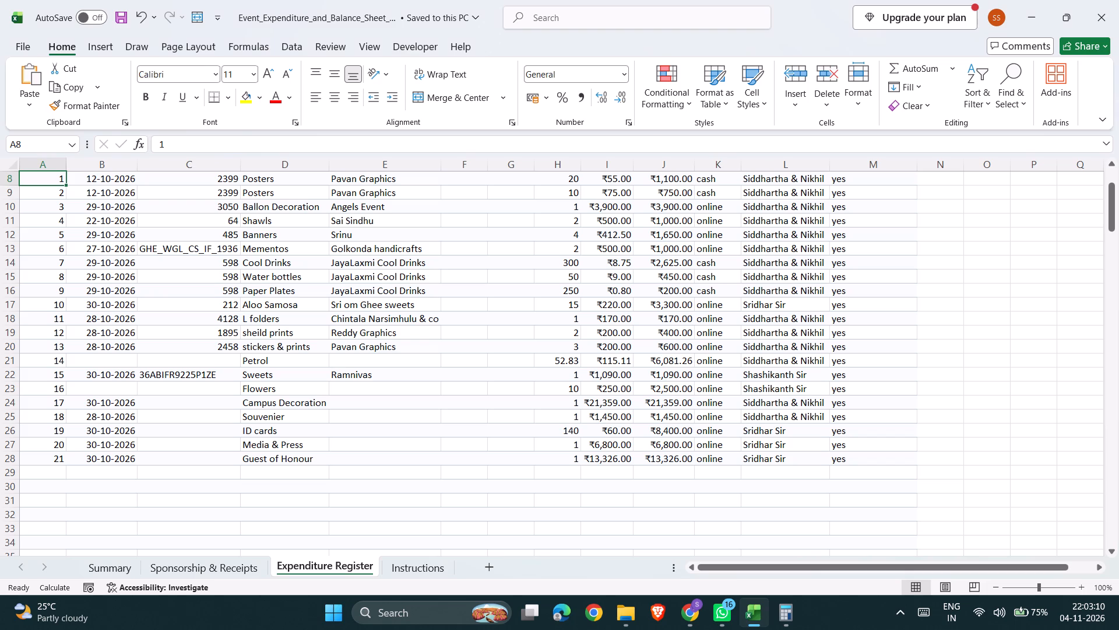
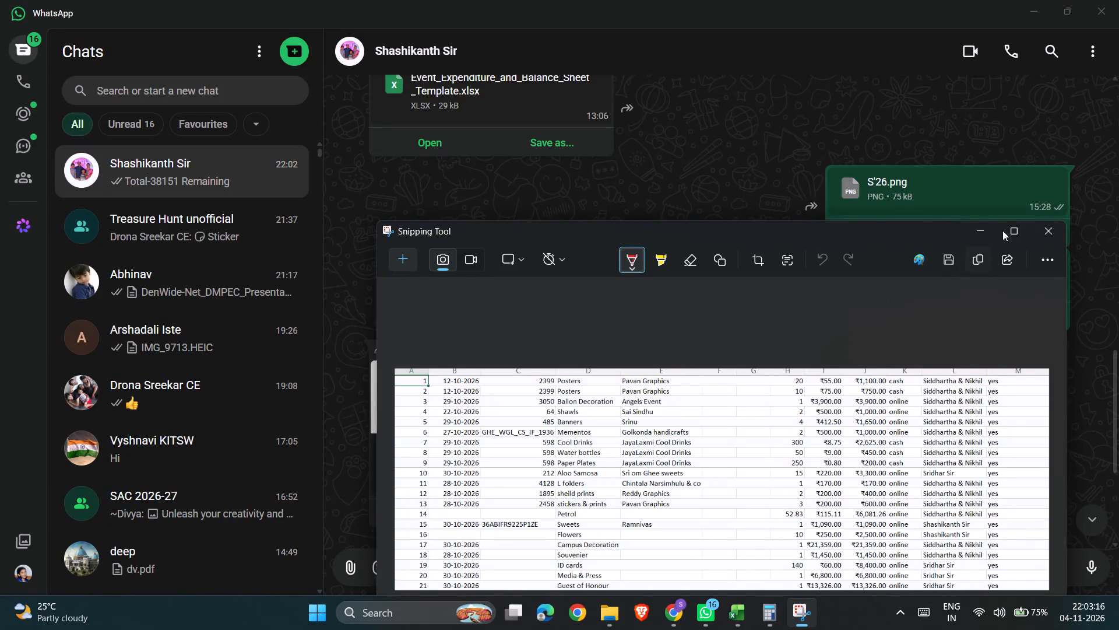
Start saving the captured expenditure entries screenshot as a PNG, with the Downloads folder as the destination.
click(951, 265)
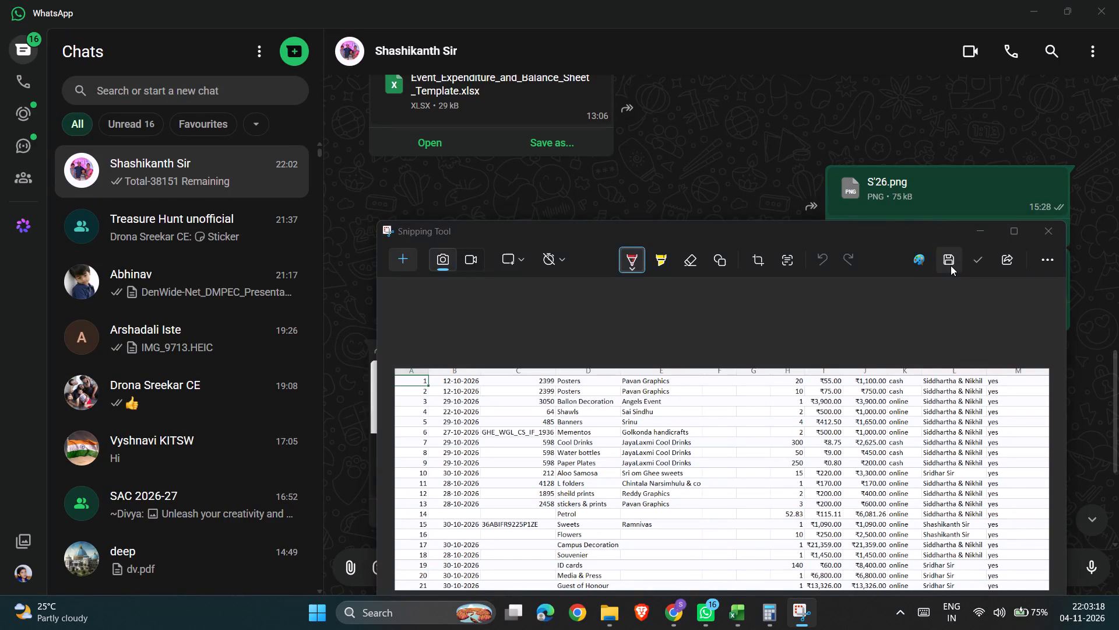
scroll(417, 356, up, 1)
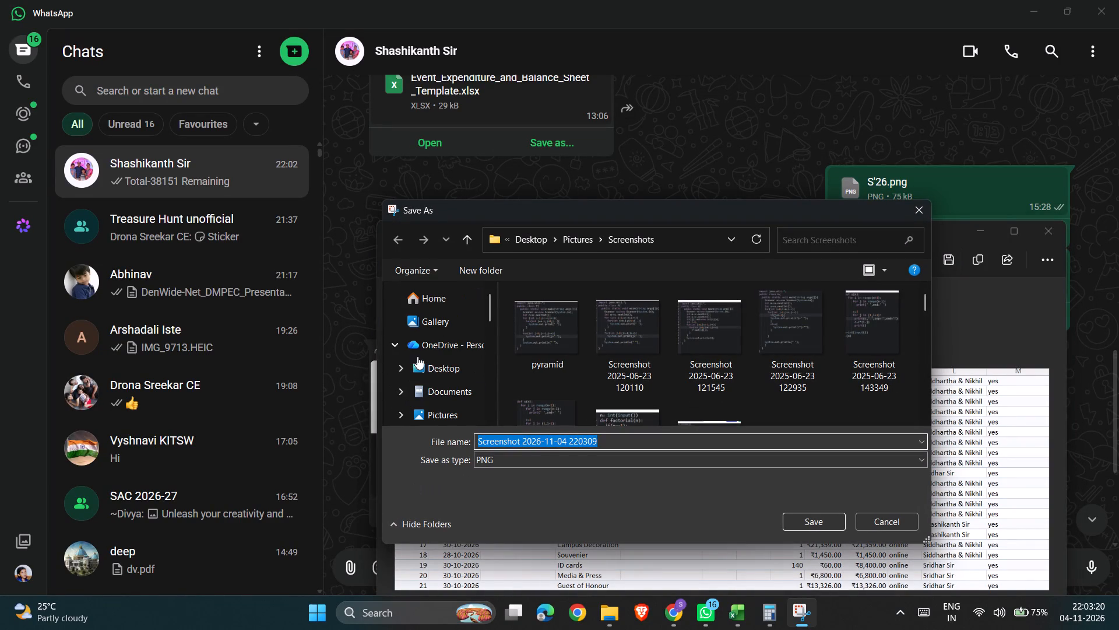
click(417, 356)
scroll(417, 356, down, 1)
scroll(417, 356, up, 1)
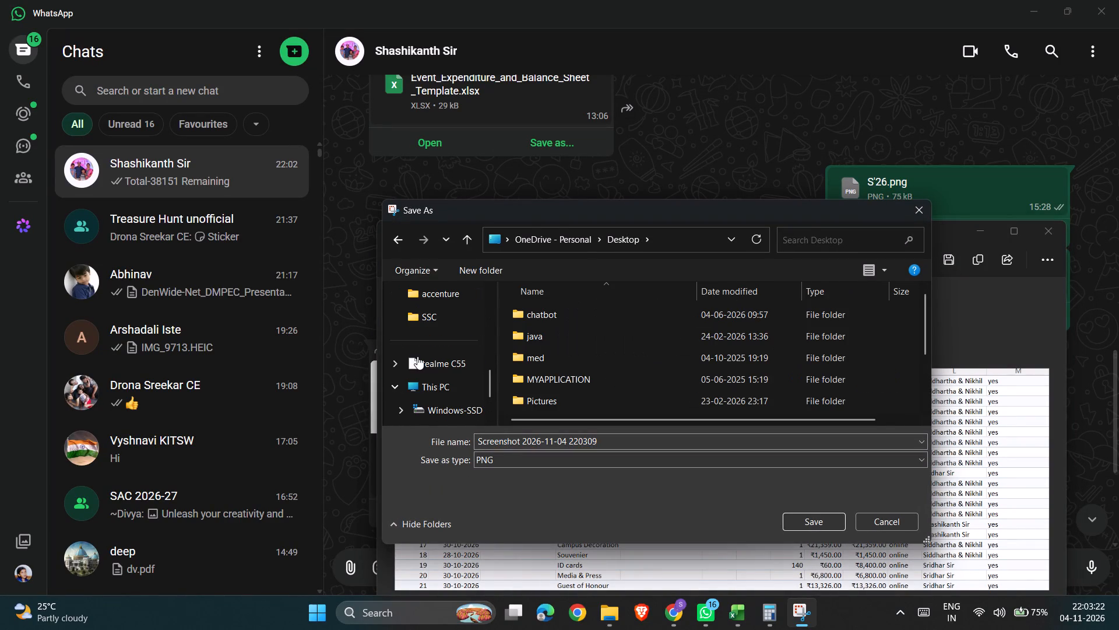
click(446, 304)
click(460, 323)
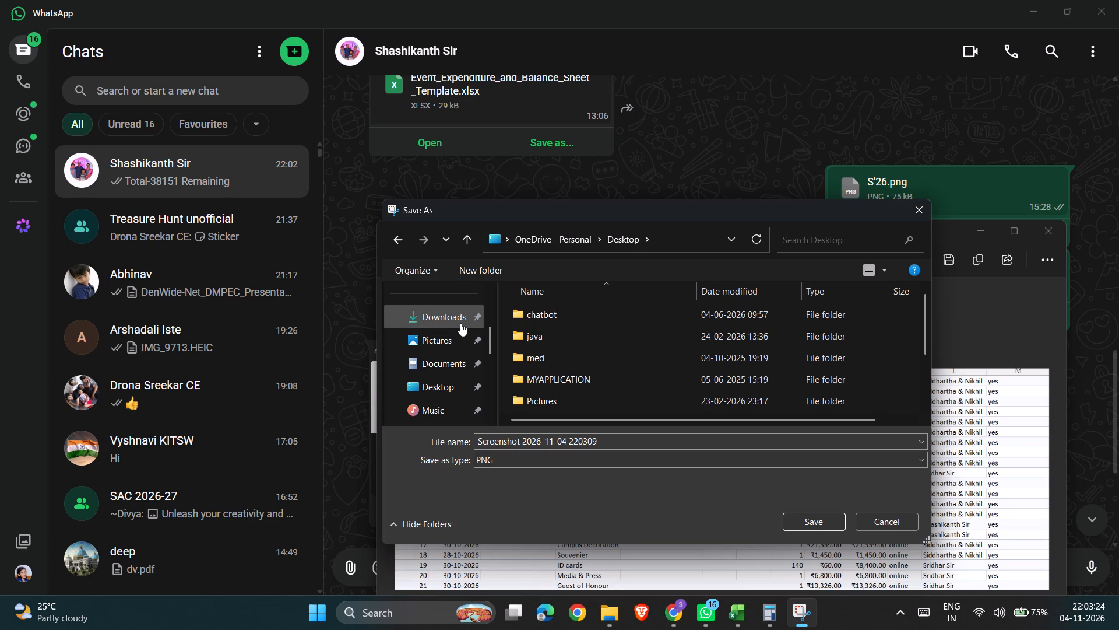
Replace the suggested screenshot file name with a new name beginning with S.
click(629, 443)
key(BackSpace)
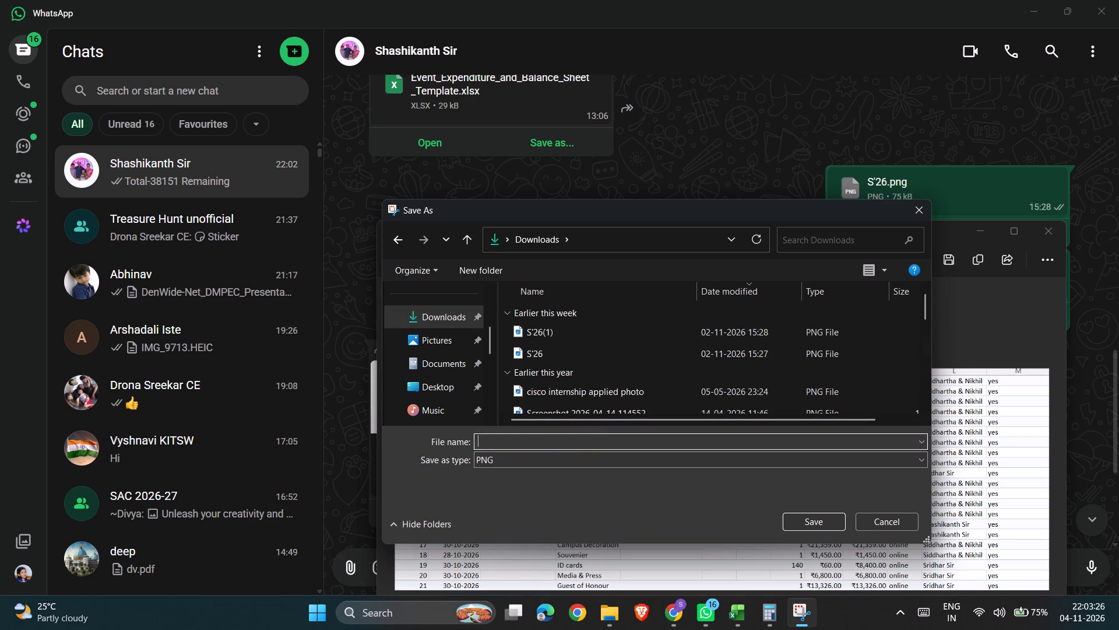
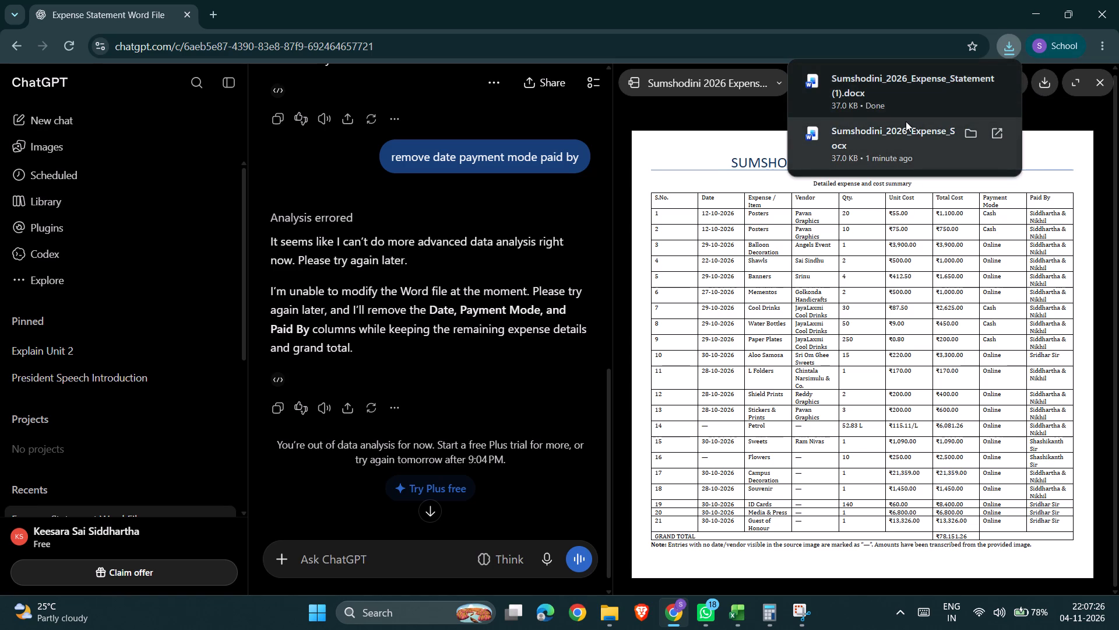
click(906, 121)
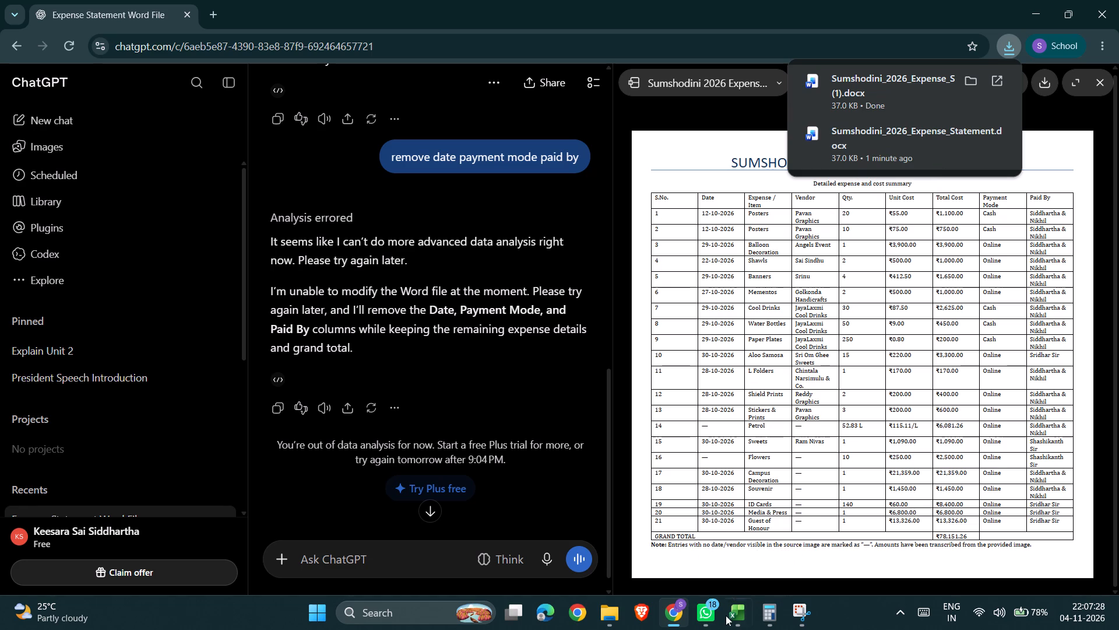
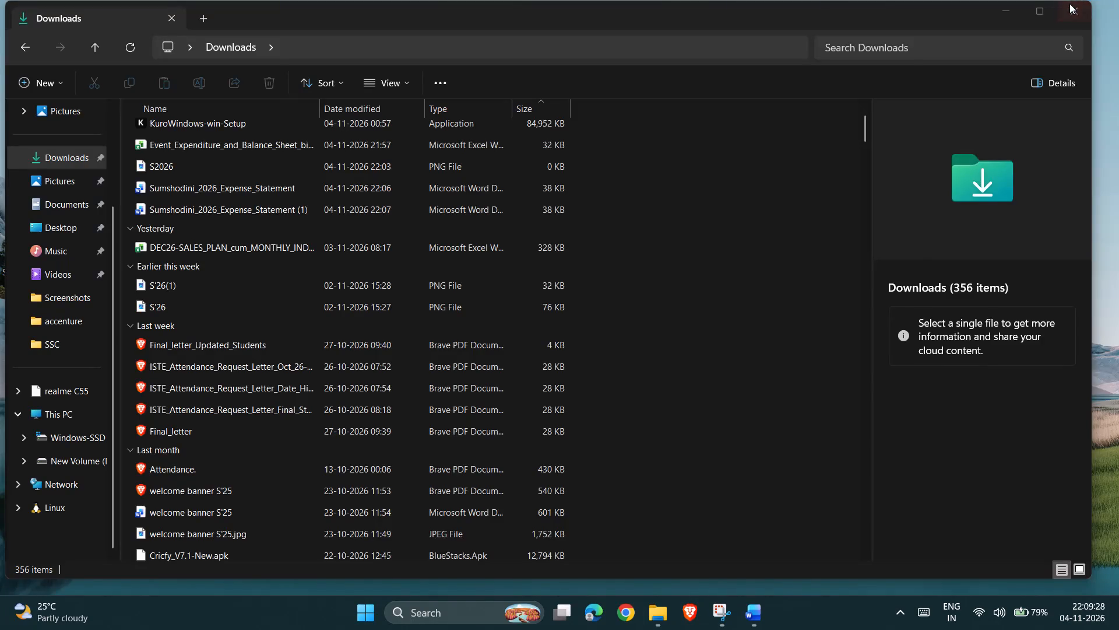
Close the open Downloads folder window to return to the desktop.
triple_click(1069, 3)
double_click(1069, 3)
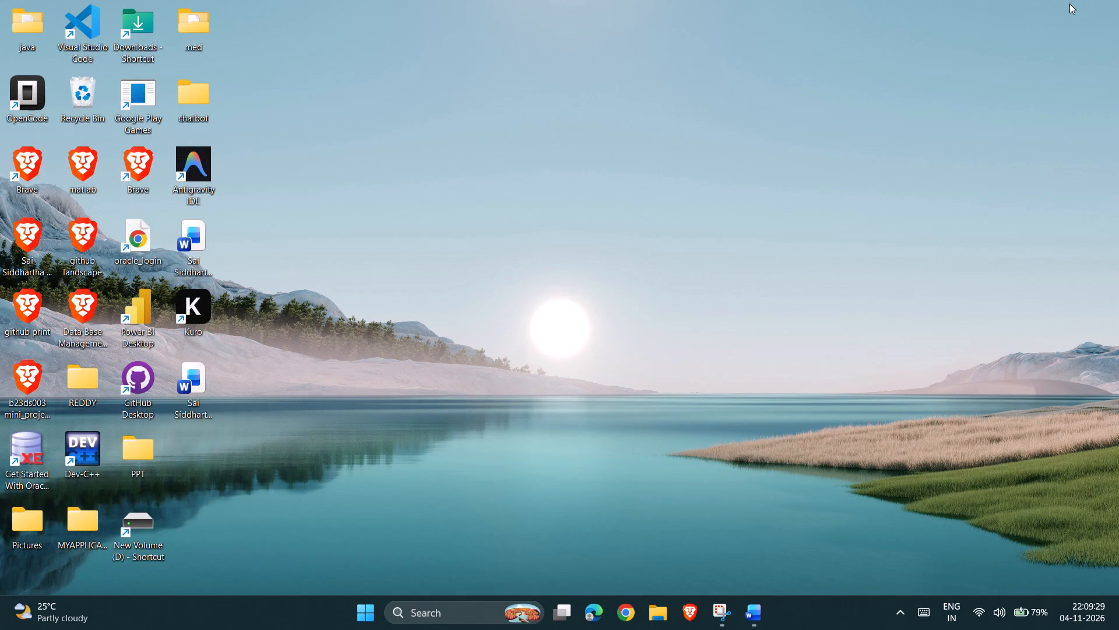
Shut down the computer from the desktop using the Windows power options.
key(super+x)
key(Up)
key(Up)
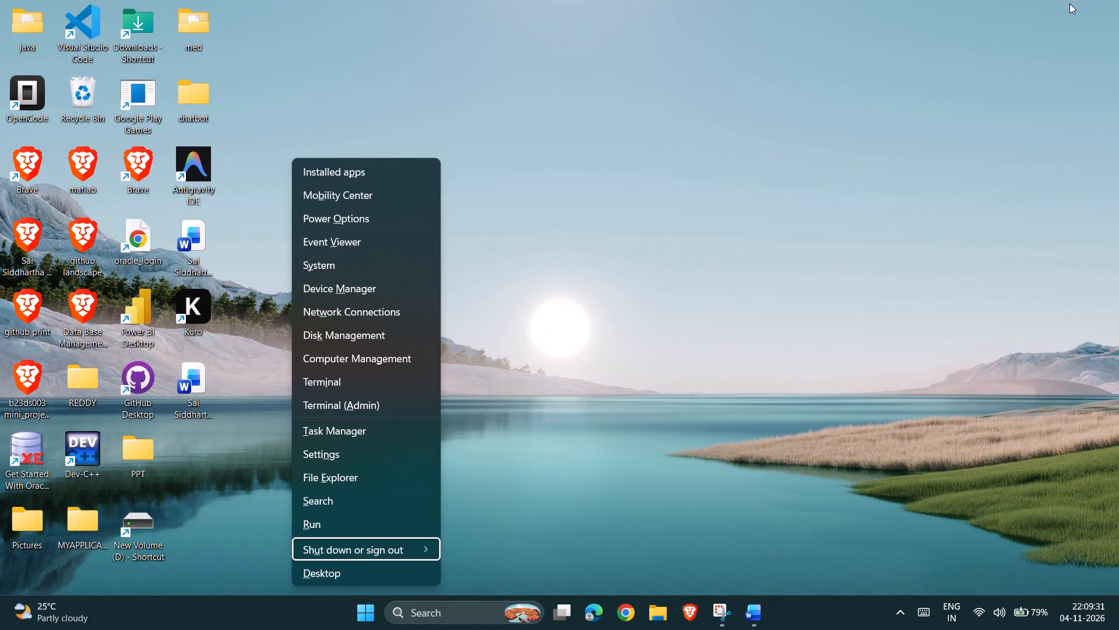
key(Return)
key(Down)
key(Down)
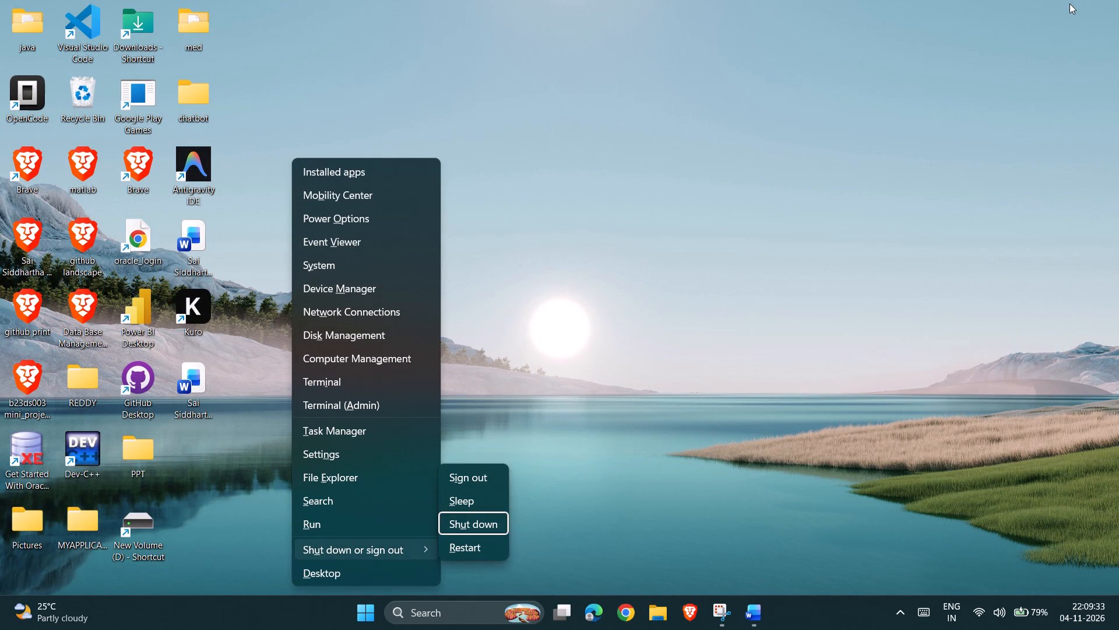
key(Return)
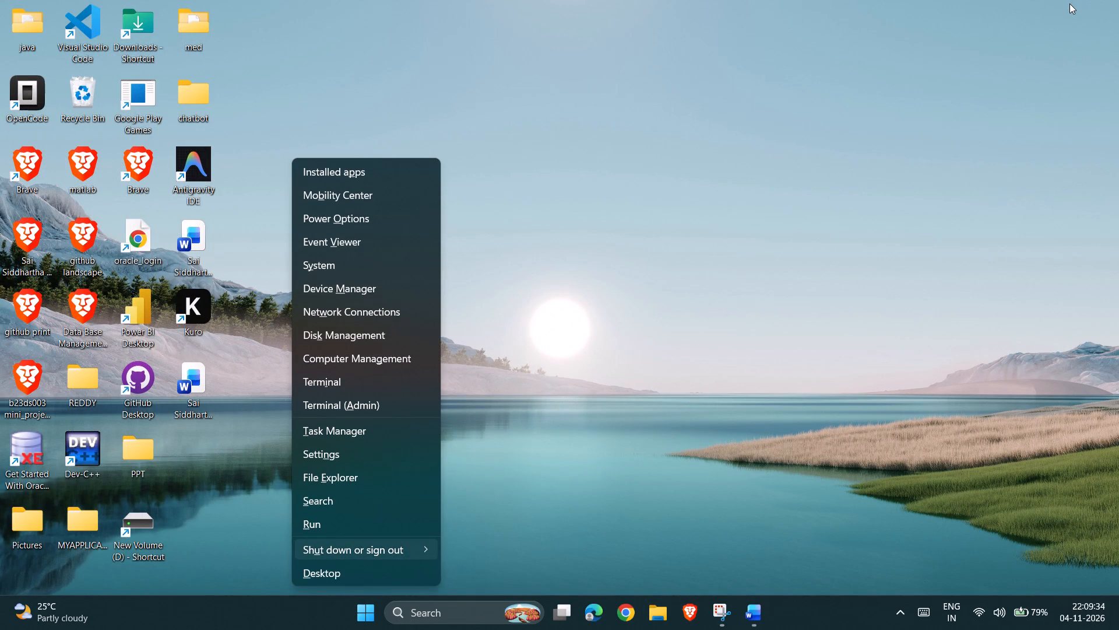